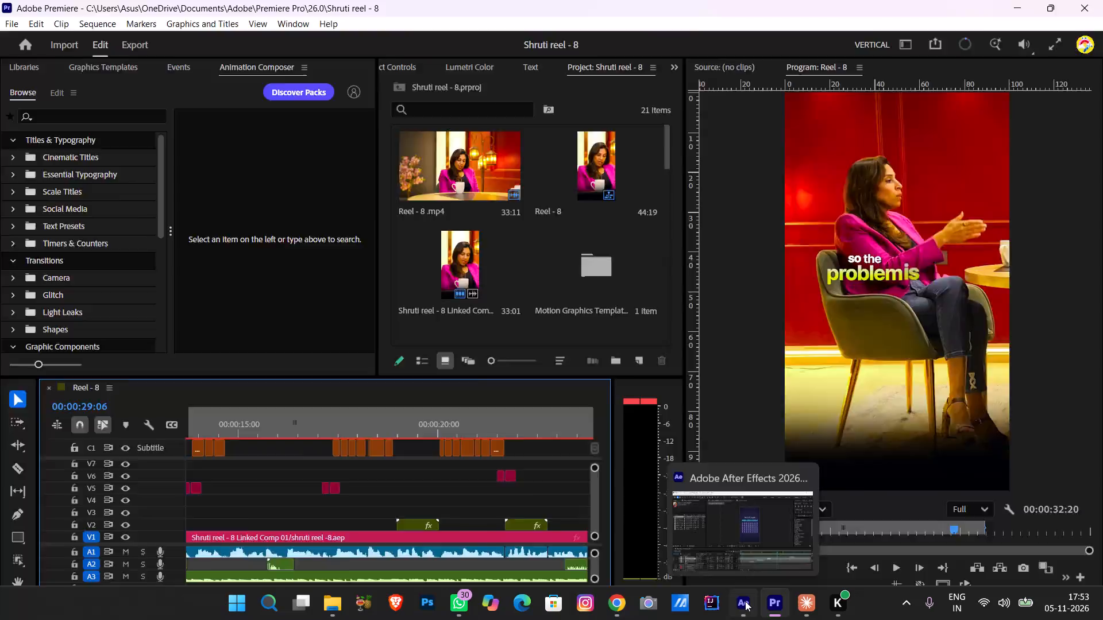
Switch to After Effects and play the linked reel composition from 0:00:05:16 to its end, reviewing the animations and footage cuts.
click(749, 483)
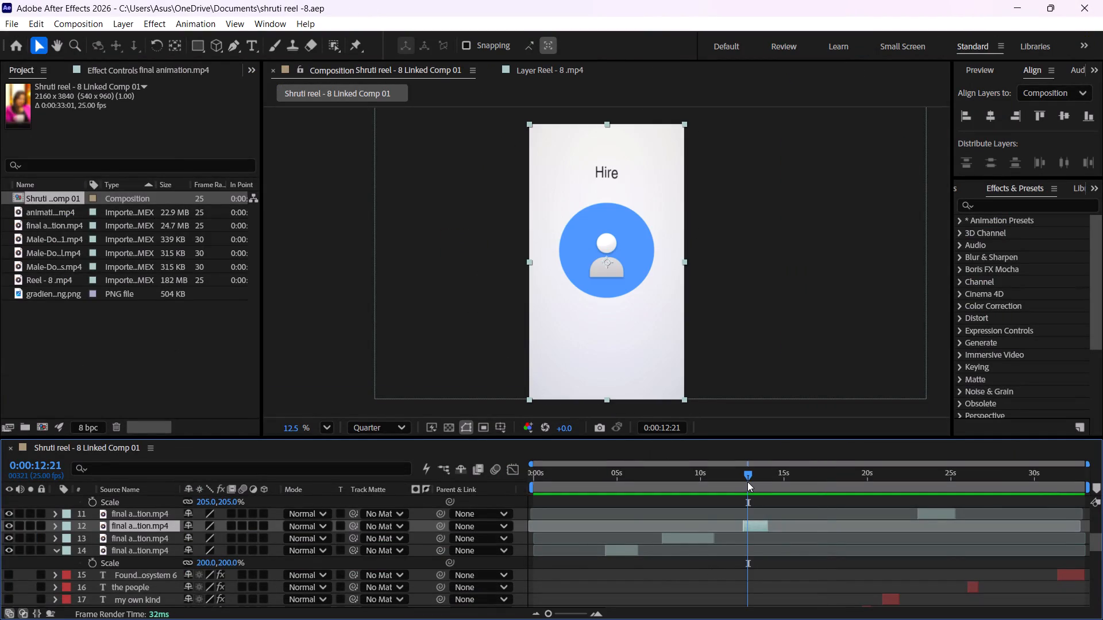
drag(745, 475, 676, 480)
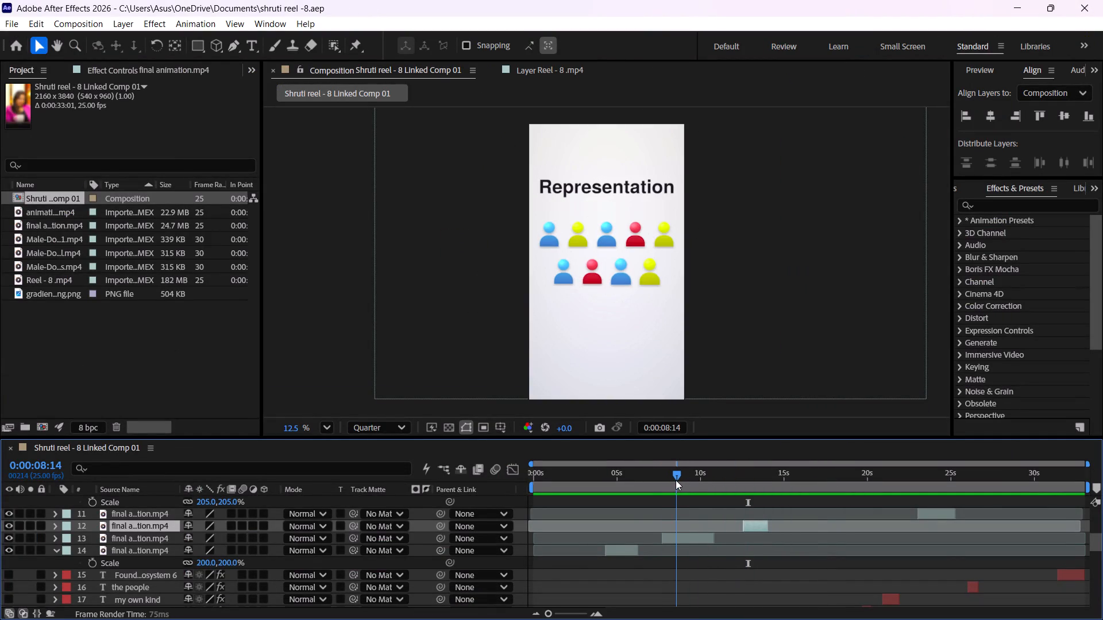
drag(676, 480, 624, 493)
key(space)
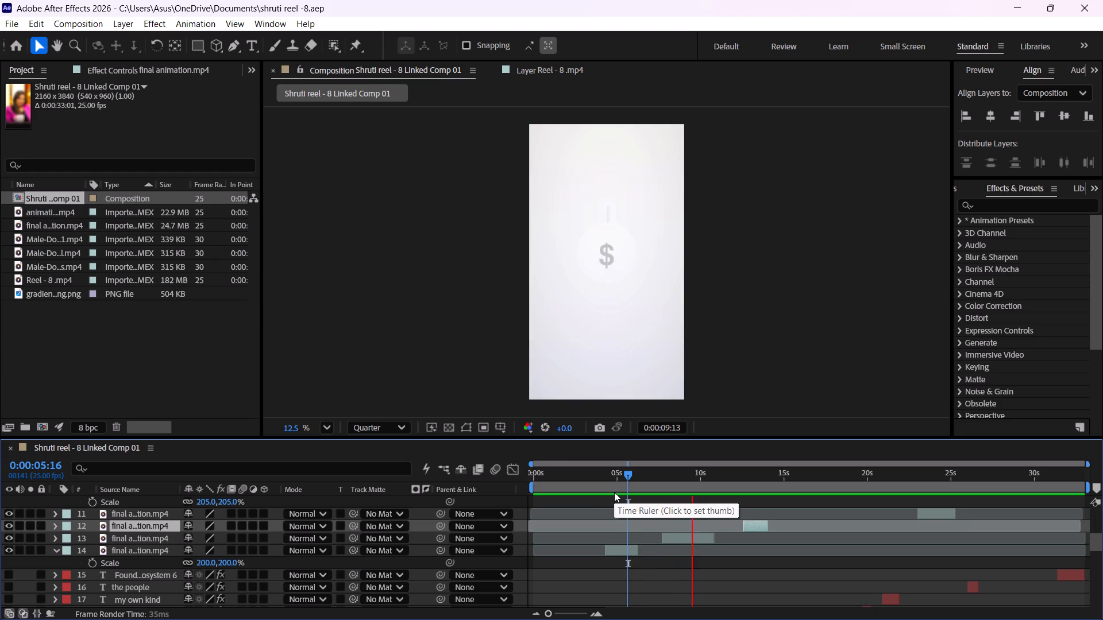
scroll(614, 492, down, 1)
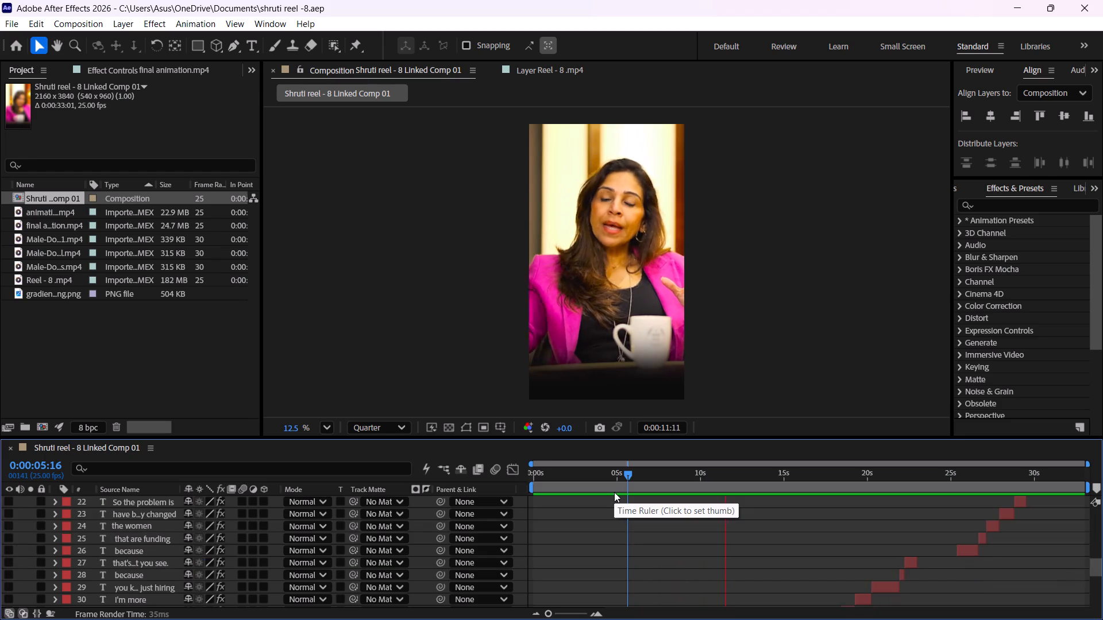
scroll(614, 492, down, 3)
key(space)
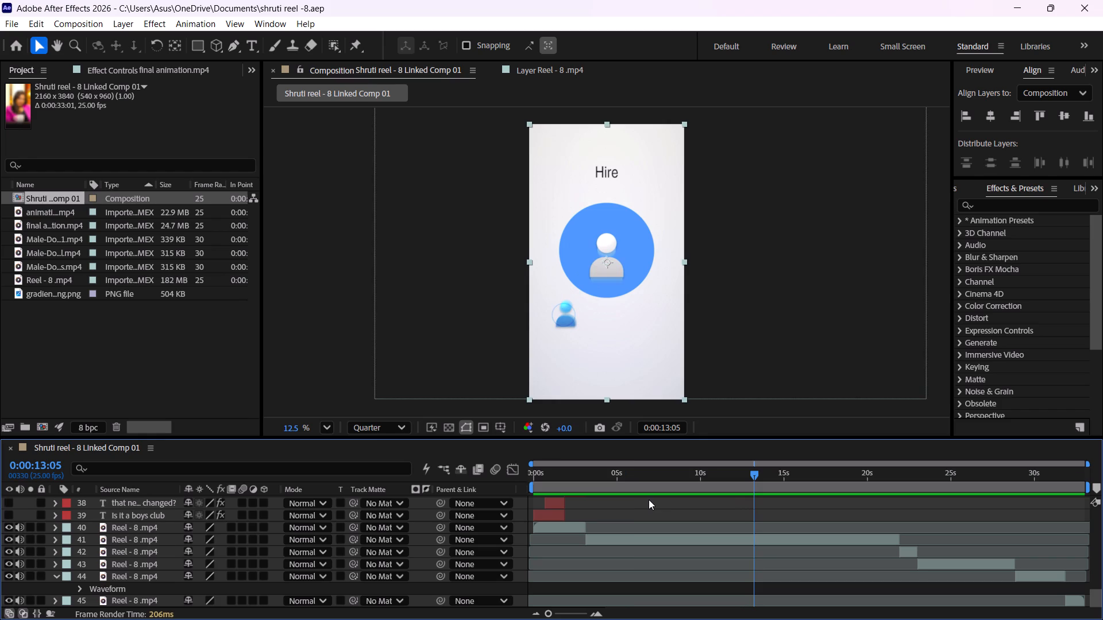
key(space)
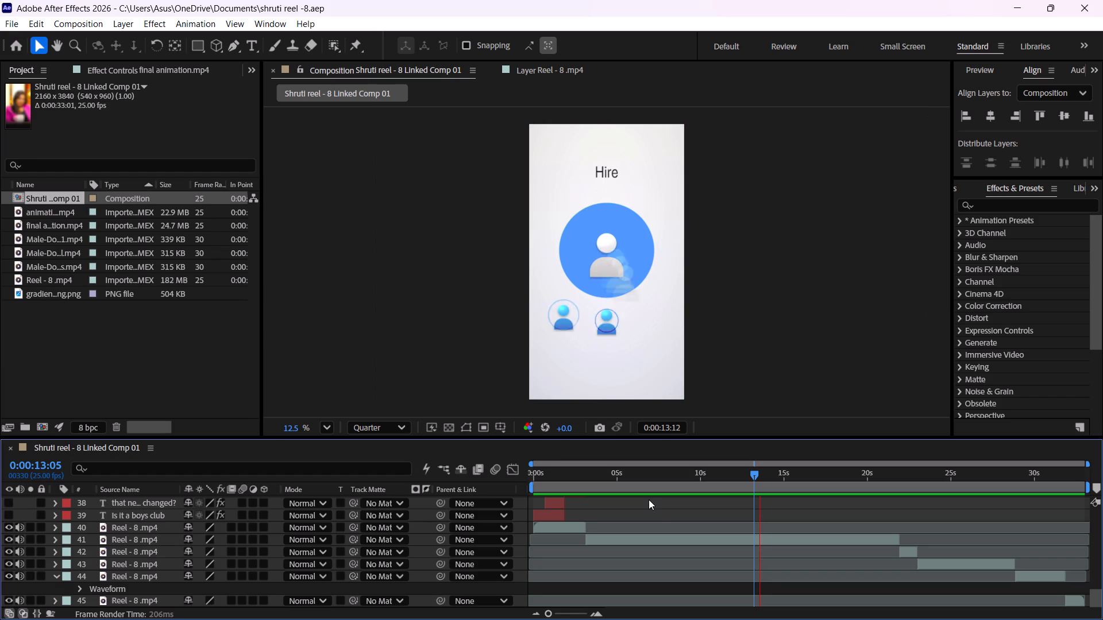
scroll(655, 516, down, 2)
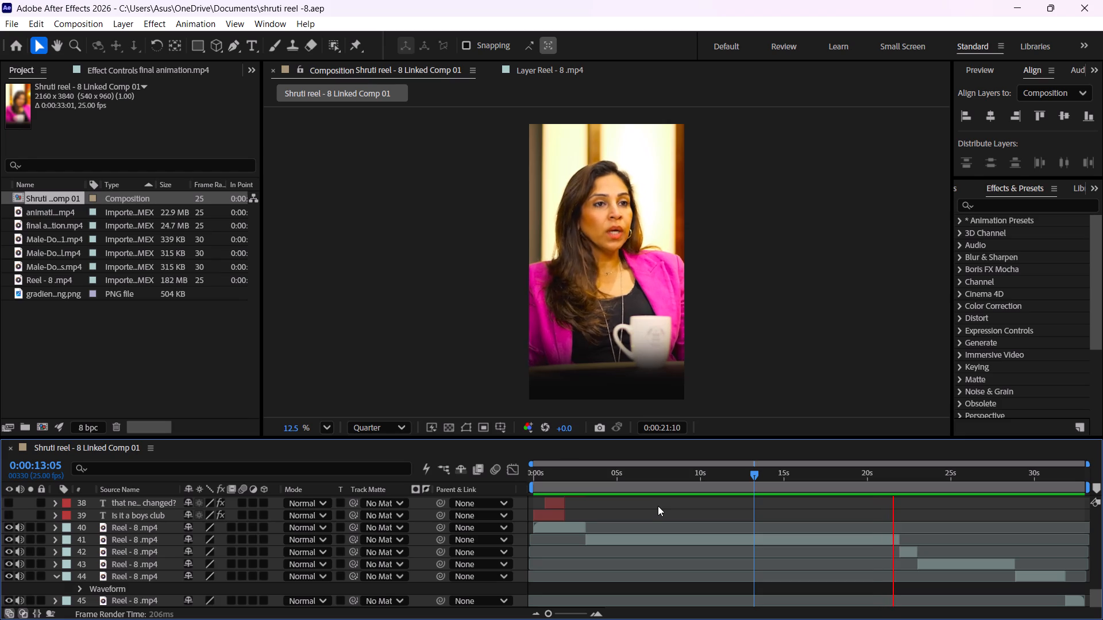
key(space)
key(space)
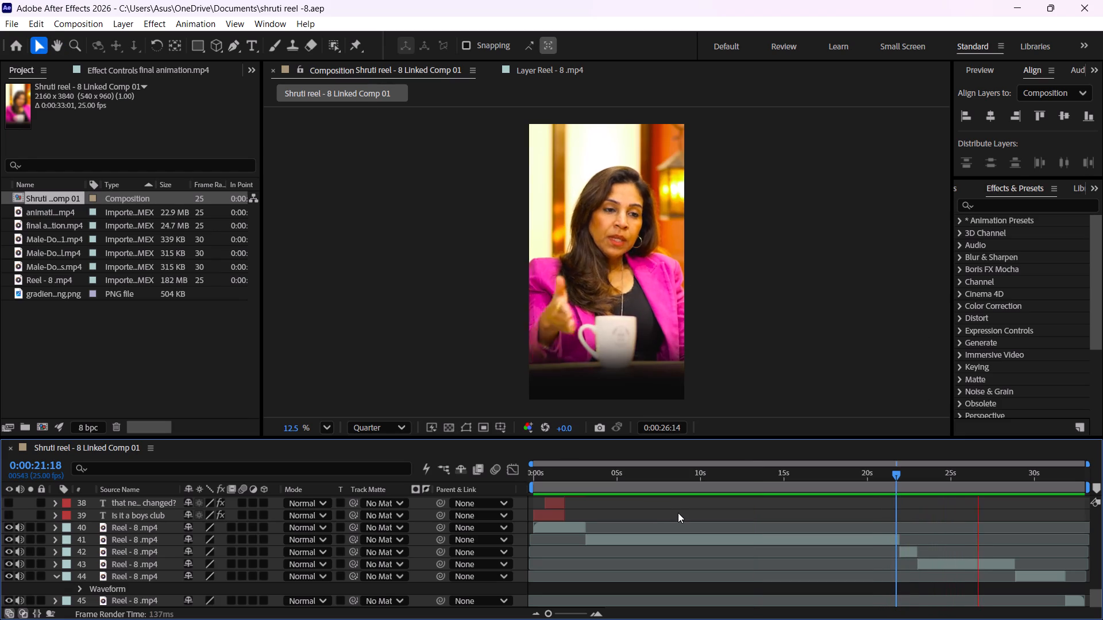
key(space)
key(space)
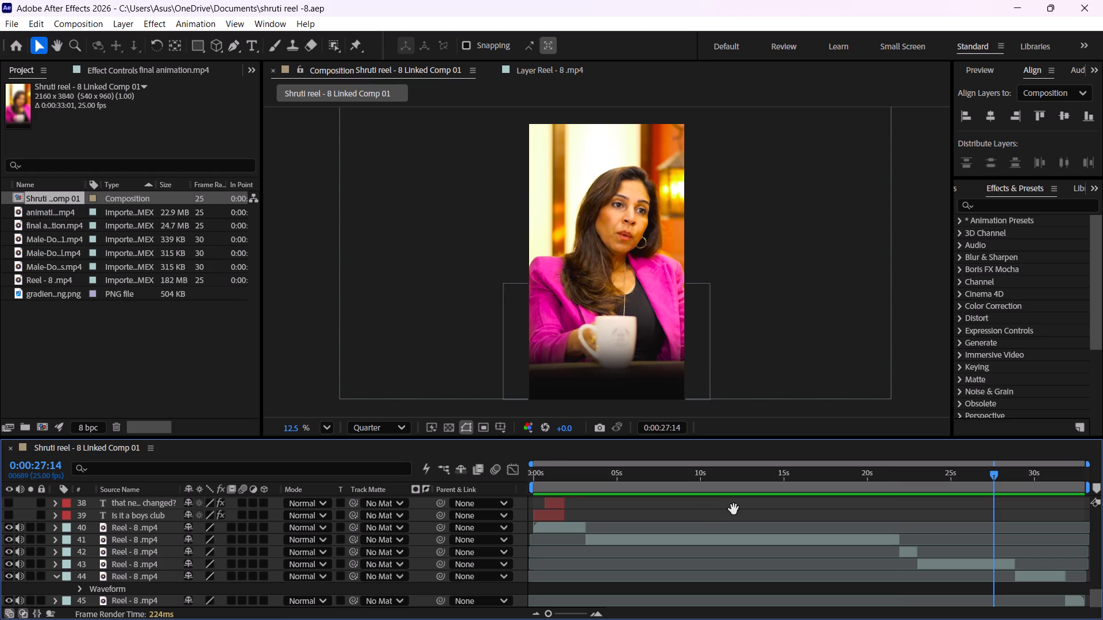
scroll(776, 507, down, 1)
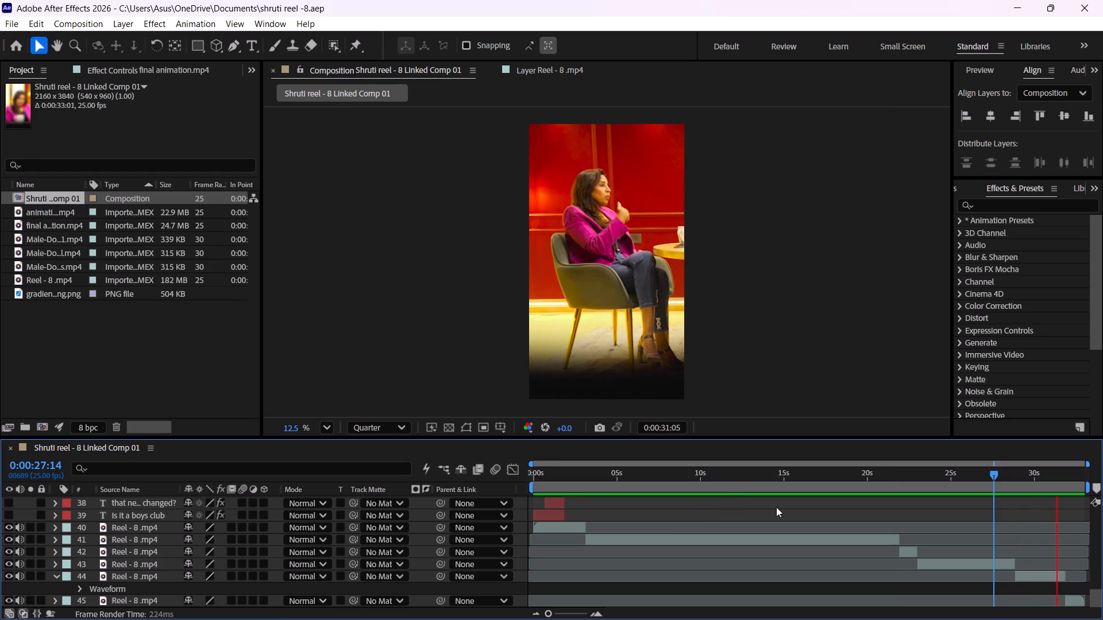
scroll(776, 507, up, 1)
scroll(776, 507, down, 1)
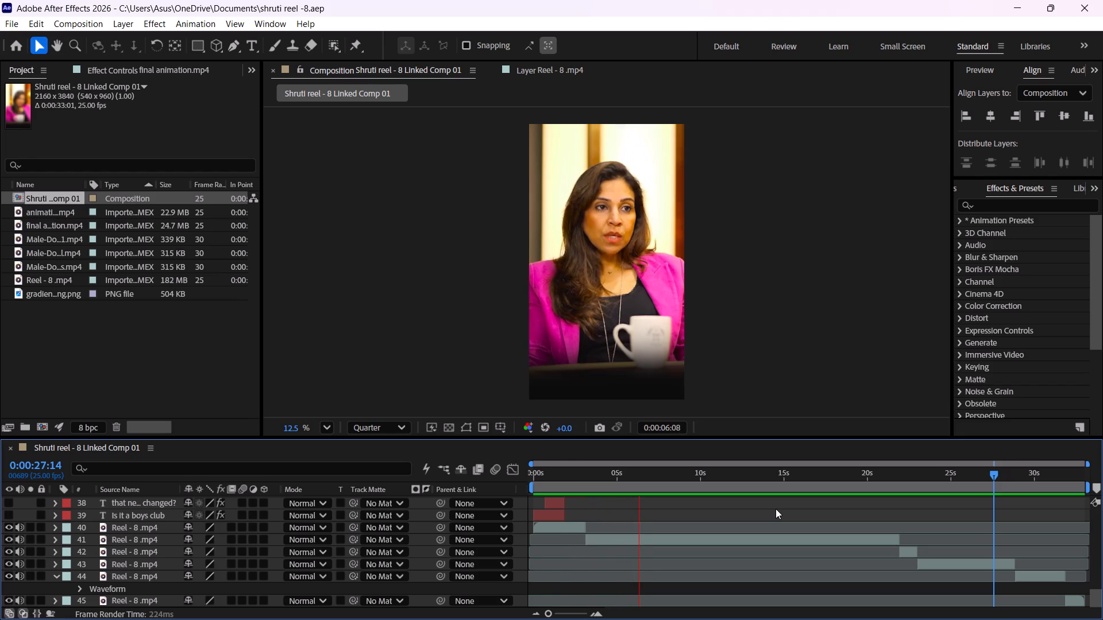
key(space)
Replay the composition from 0:00:03:08 to about 0:00:14:07, examining the animated graphic inserts between the talking shots.
click(589, 487)
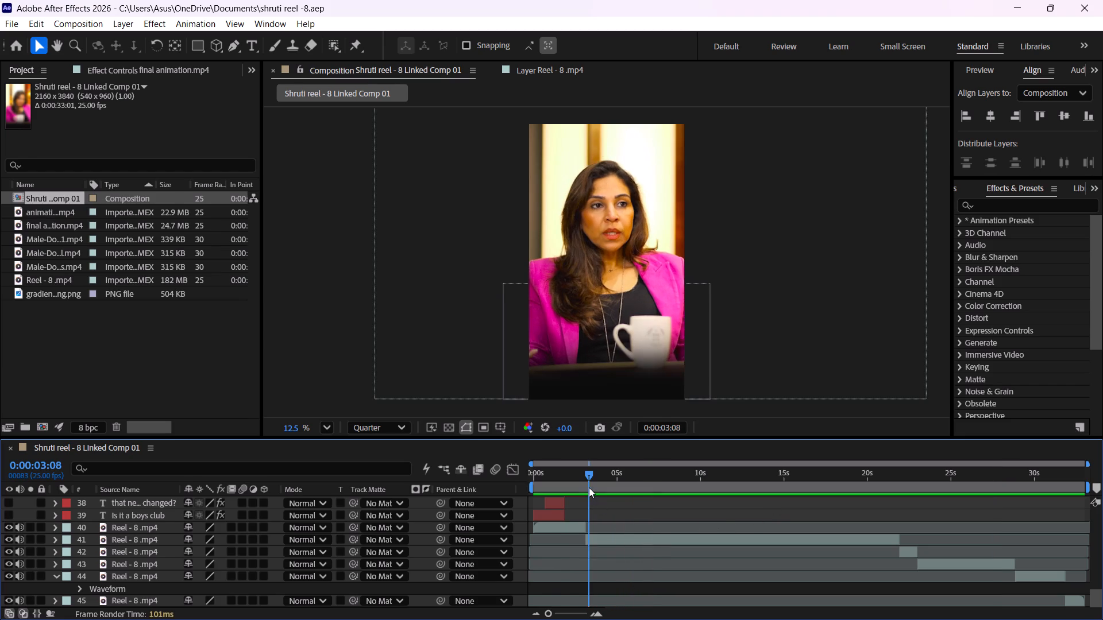
key(space)
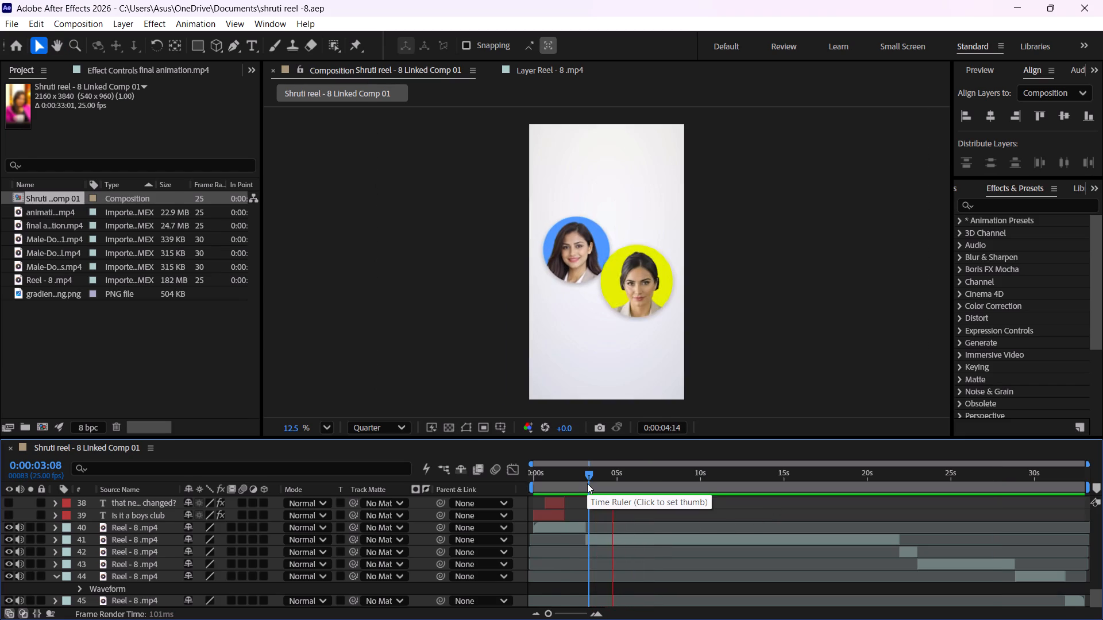
key(space)
key(space)
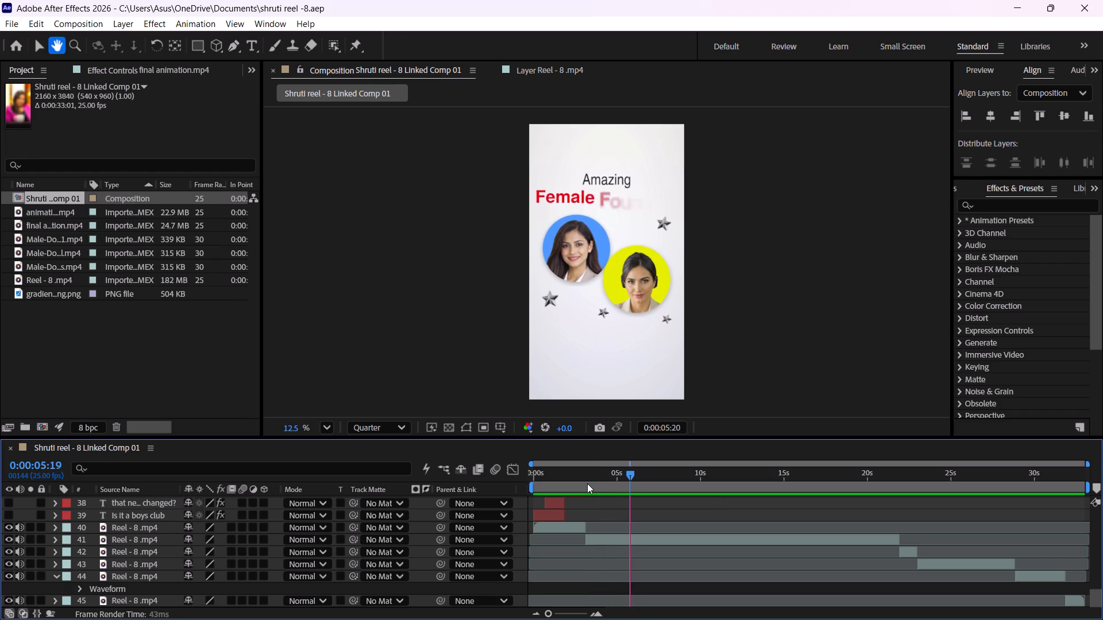
key(space)
key(space)
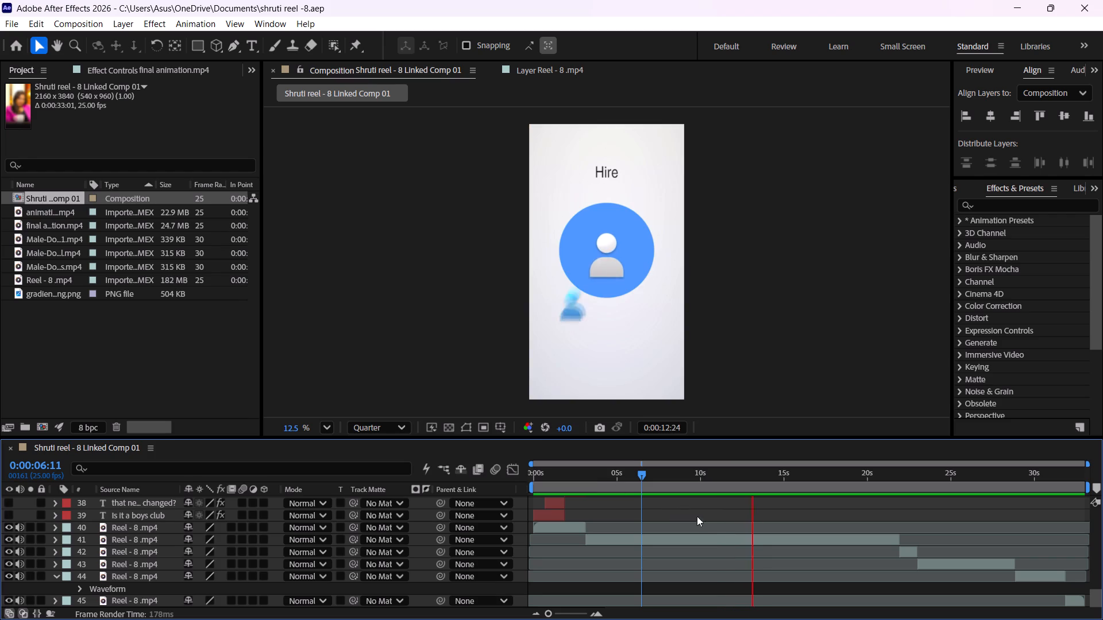
key(space)
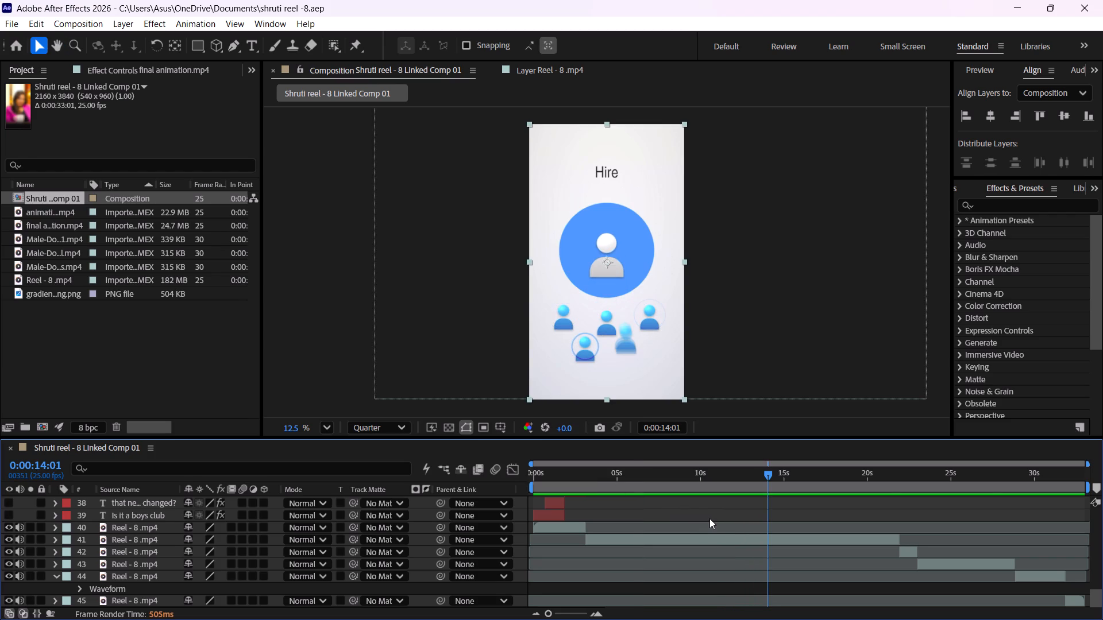
key(space)
key(space)
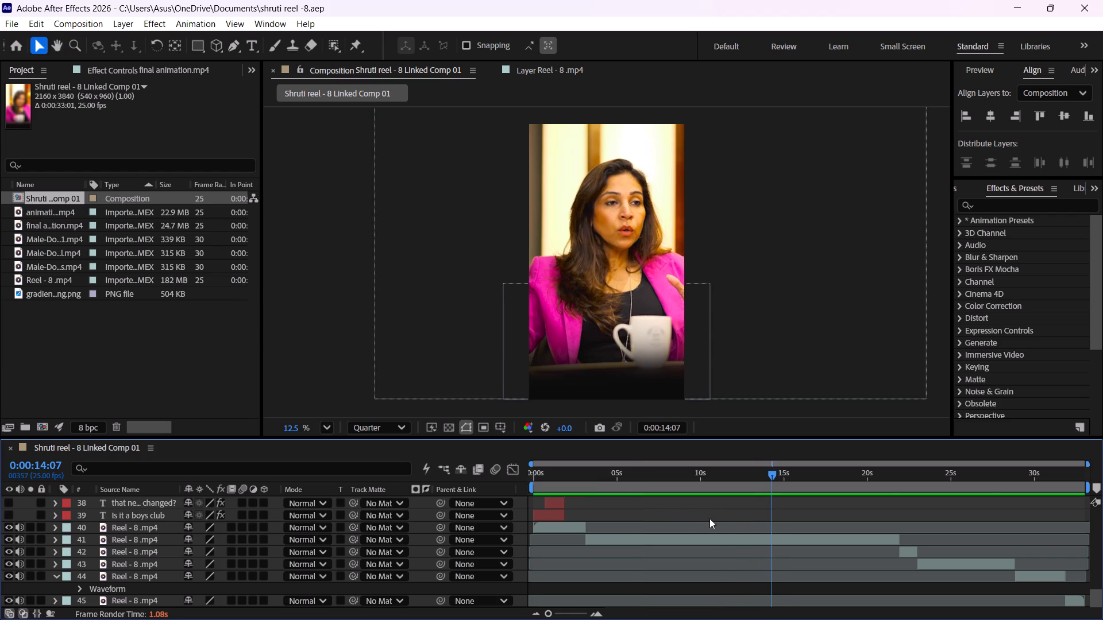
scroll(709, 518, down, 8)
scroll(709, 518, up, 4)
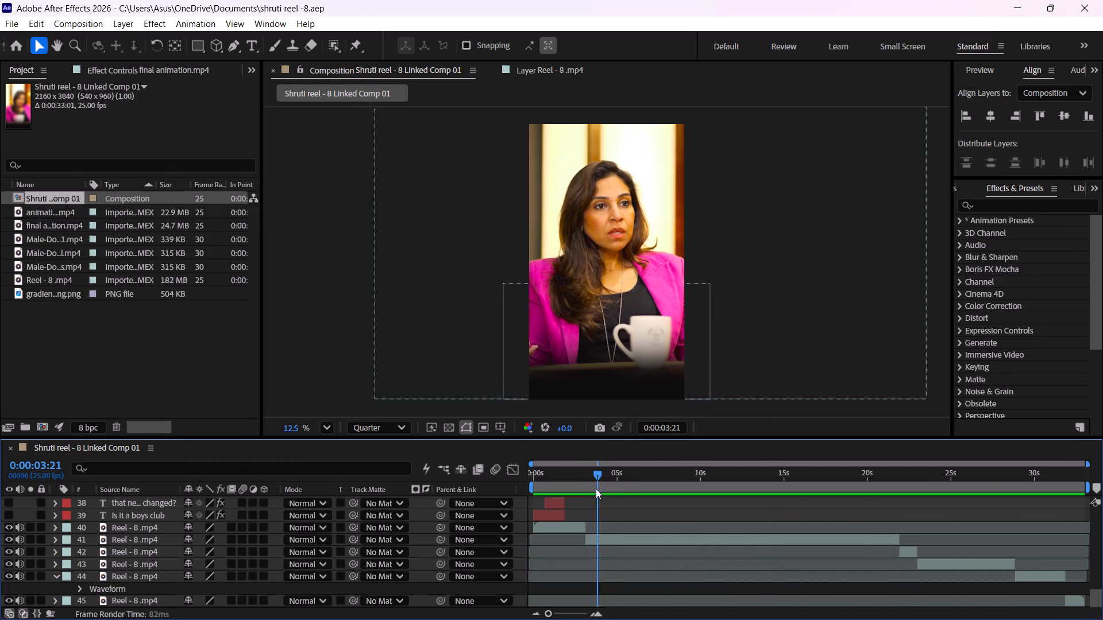
drag(596, 489, 585, 491)
key(space)
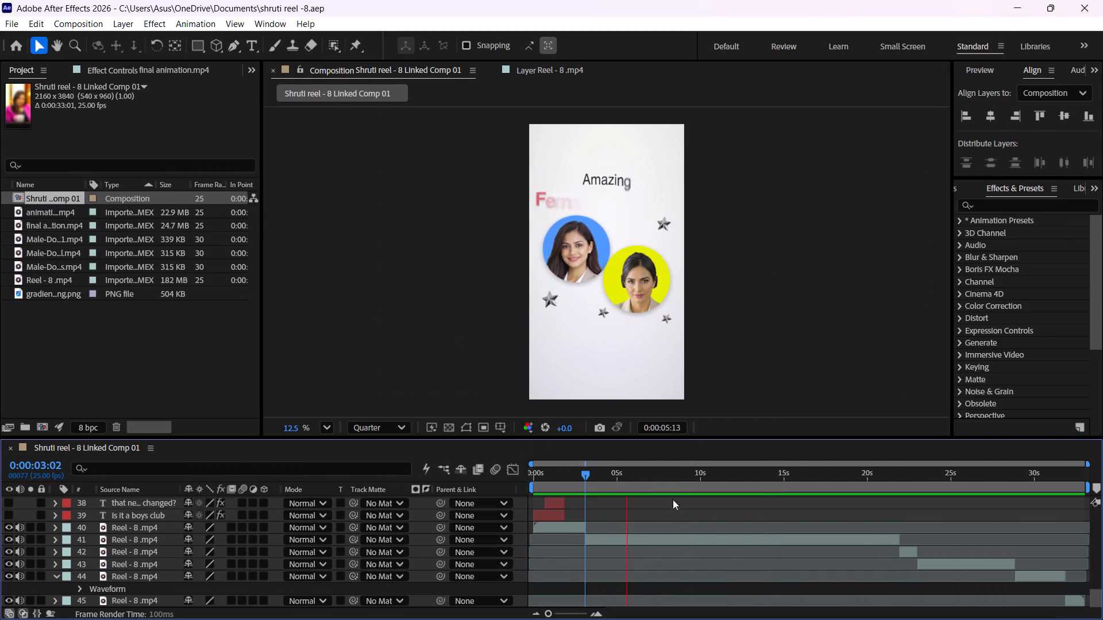
scroll(678, 518, down, 3)
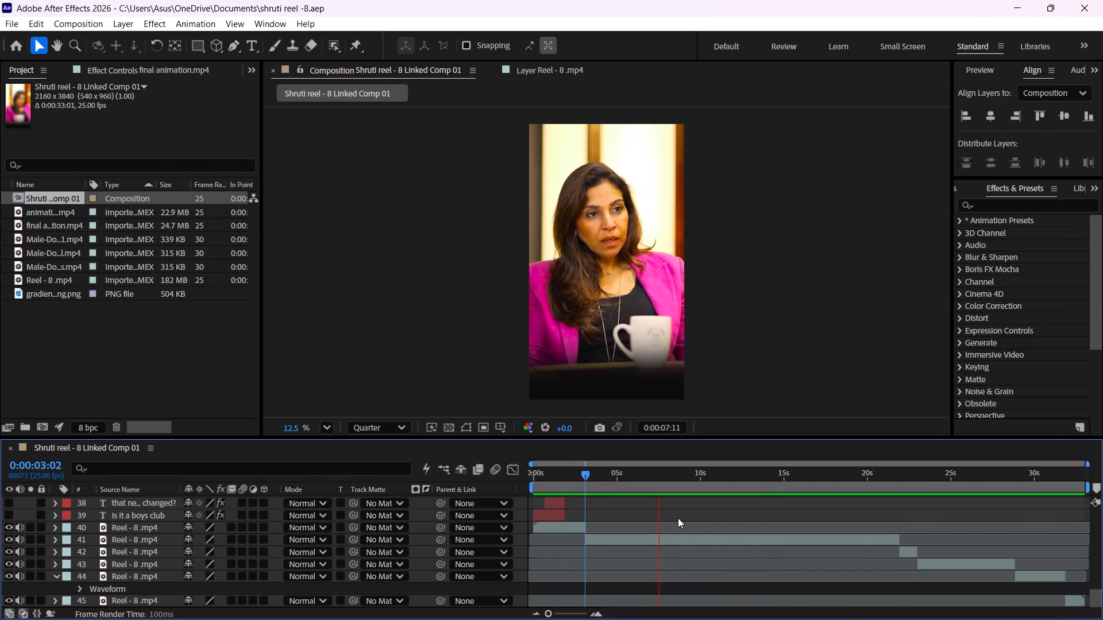
scroll(678, 518, down, 3)
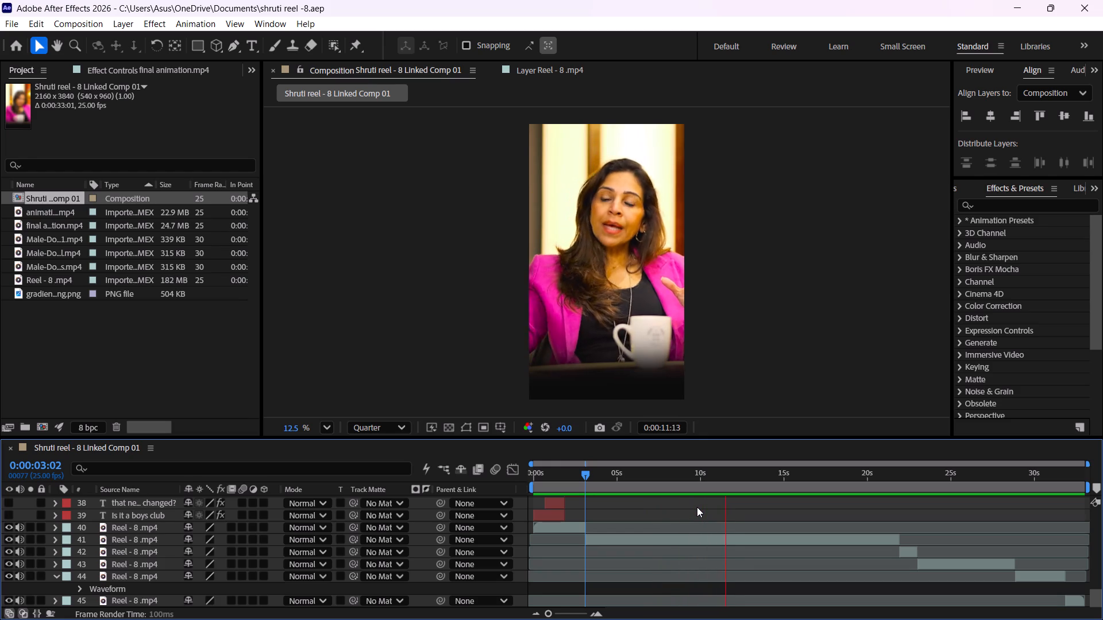
scroll(697, 507, down, 2)
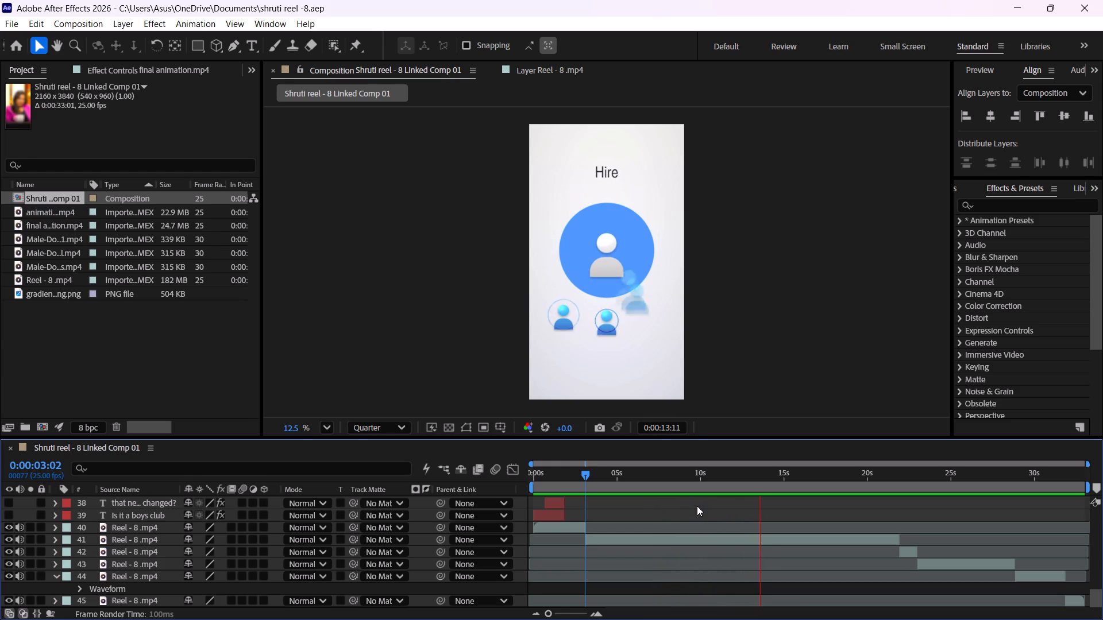
key(space)
scroll(697, 505, down, 2)
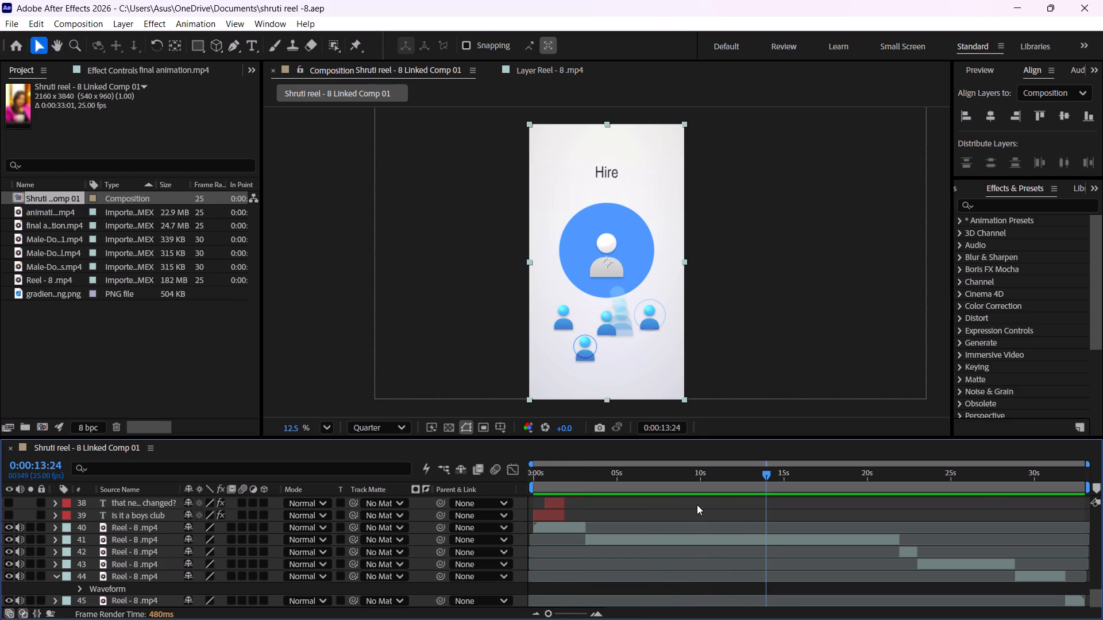
scroll(697, 505, up, 1)
scroll(697, 505, down, 1)
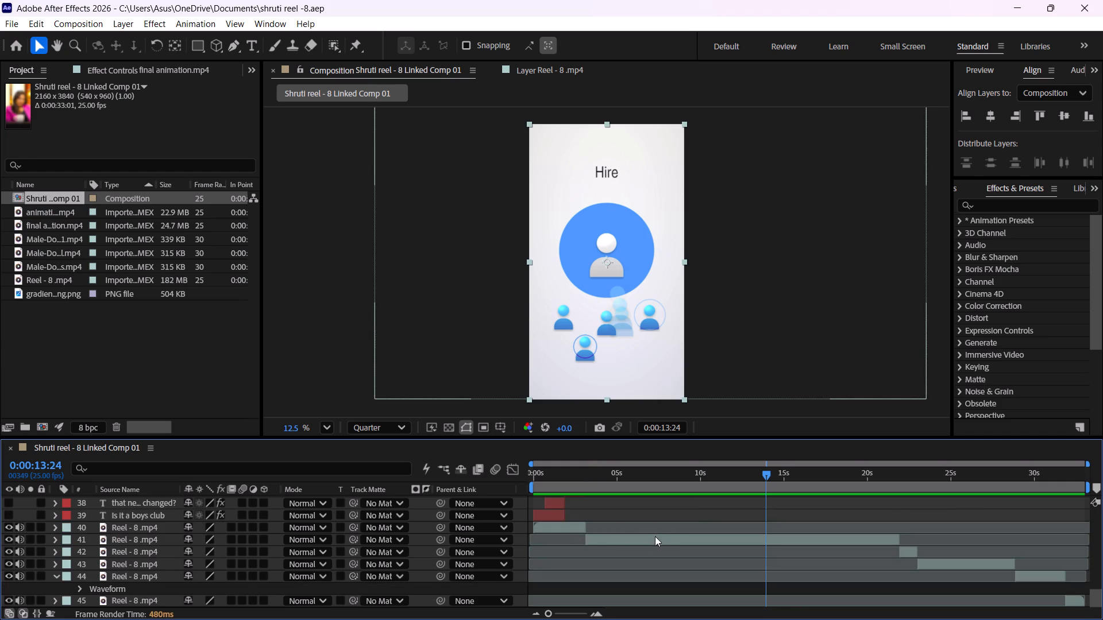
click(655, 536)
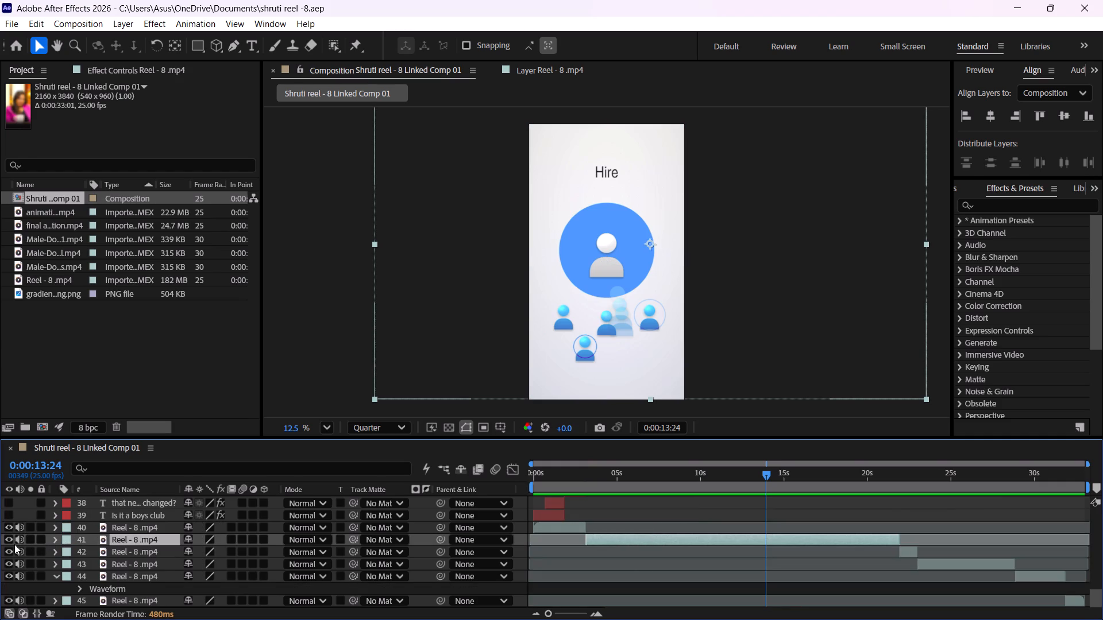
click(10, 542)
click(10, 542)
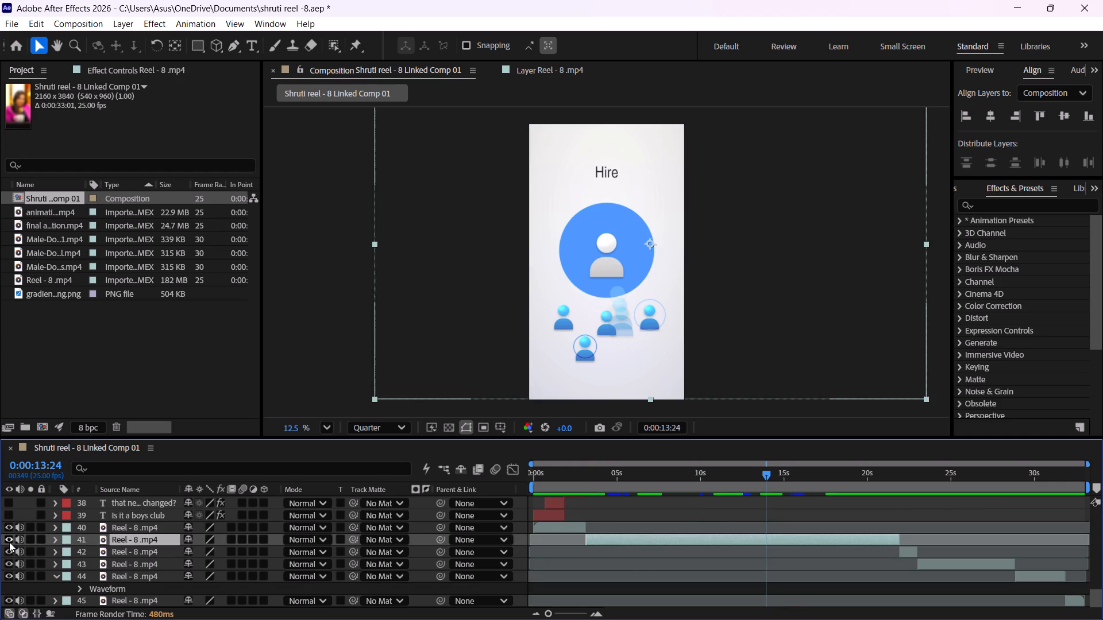
Hide layer 12, the final animation.mp4 clip with the "Hire" graphic just before 0:00:14:00.
scroll(720, 509, up, 5)
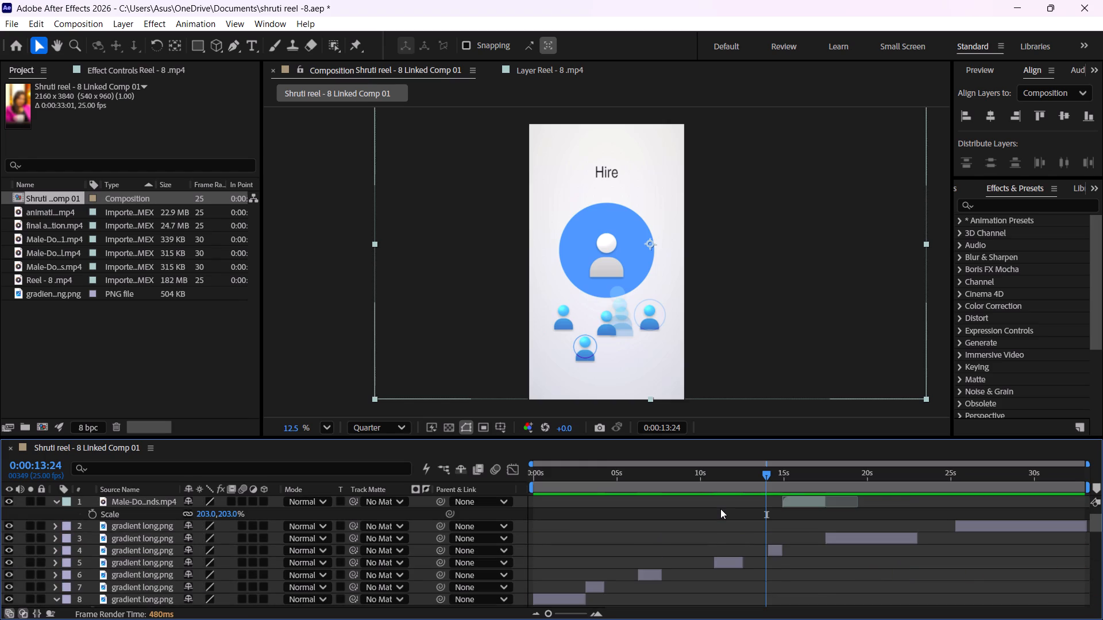
scroll(720, 509, up, 3)
scroll(718, 509, down, 1)
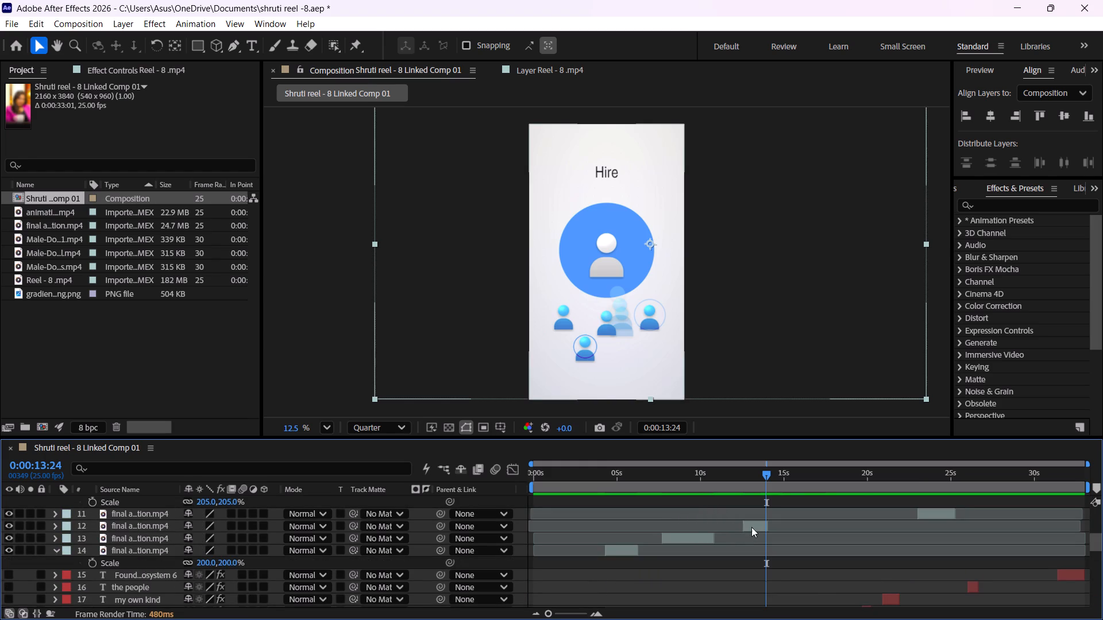
click(751, 527)
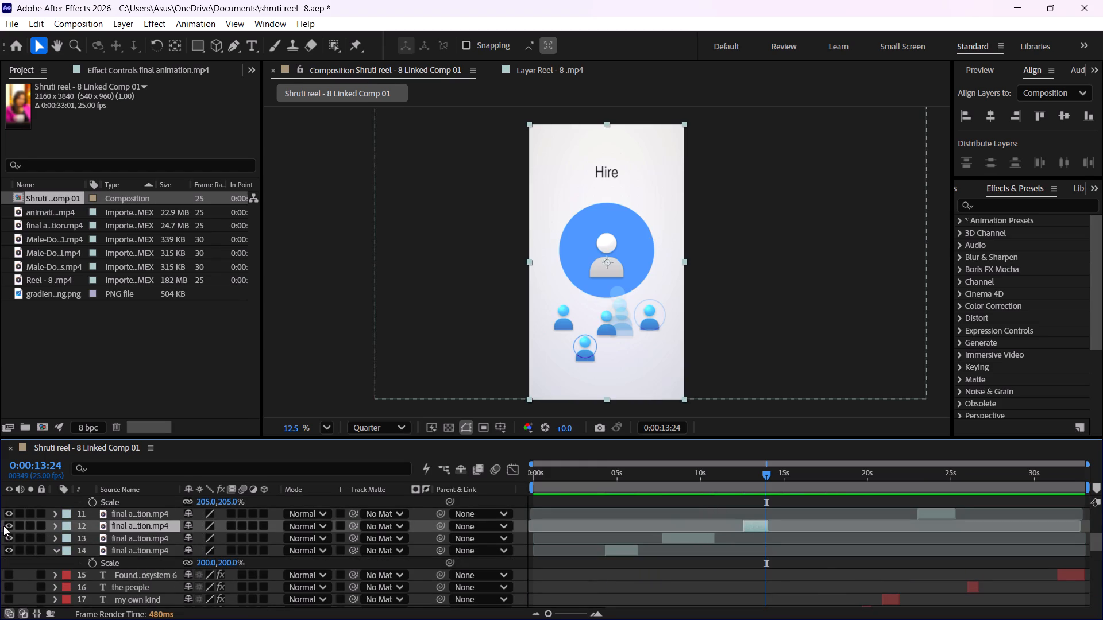
click(6, 525)
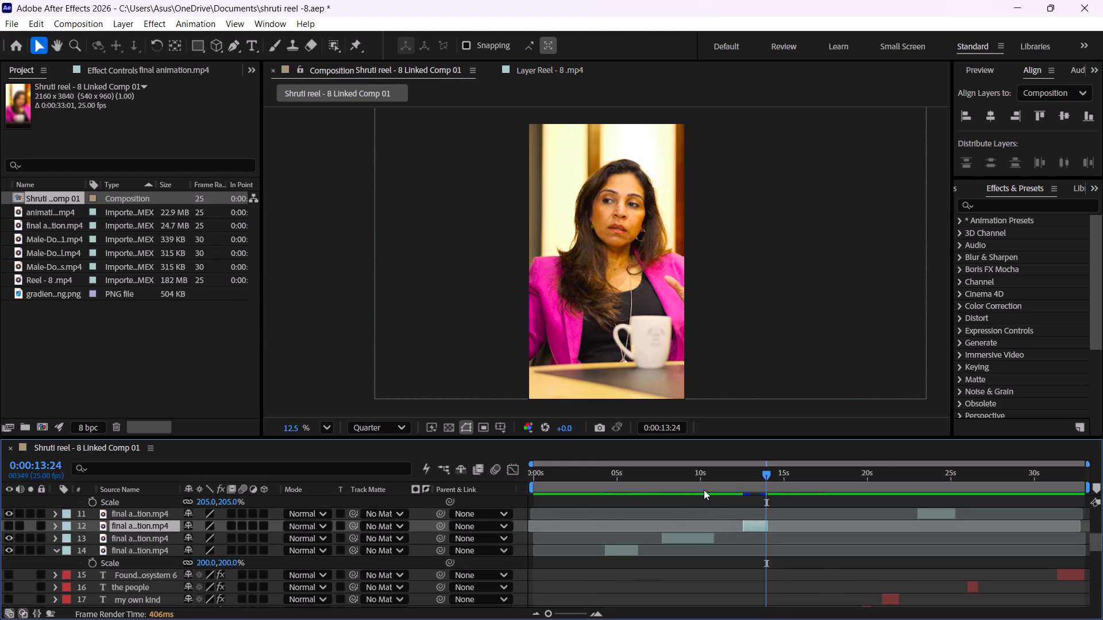
Play the composition from 0:00:10:07, then from 0:00:11:06, to about 0:00:17:06, checking the section around the hidden insert and the Male-Dominated animation.
click(705, 485)
key(space)
scroll(700, 484, down, 1)
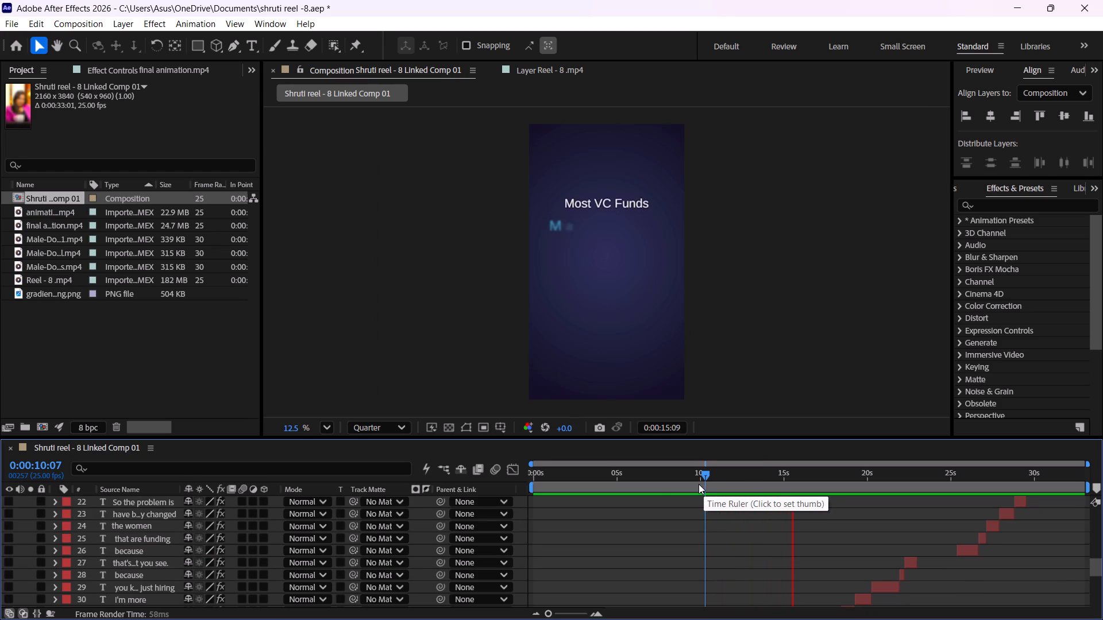
key(space)
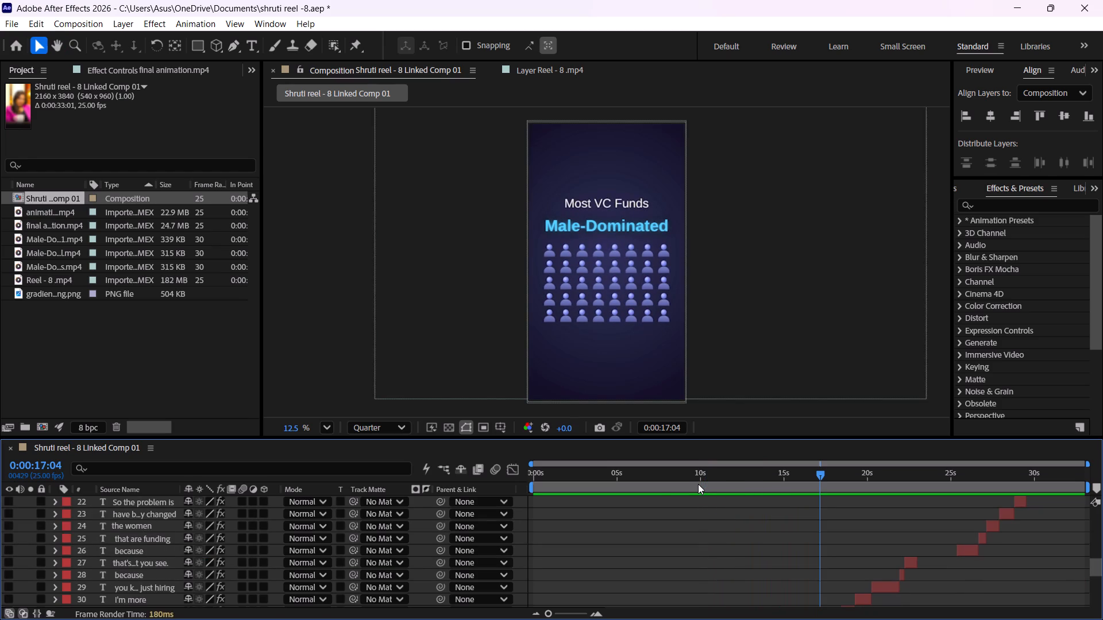
scroll(717, 526, up, 1)
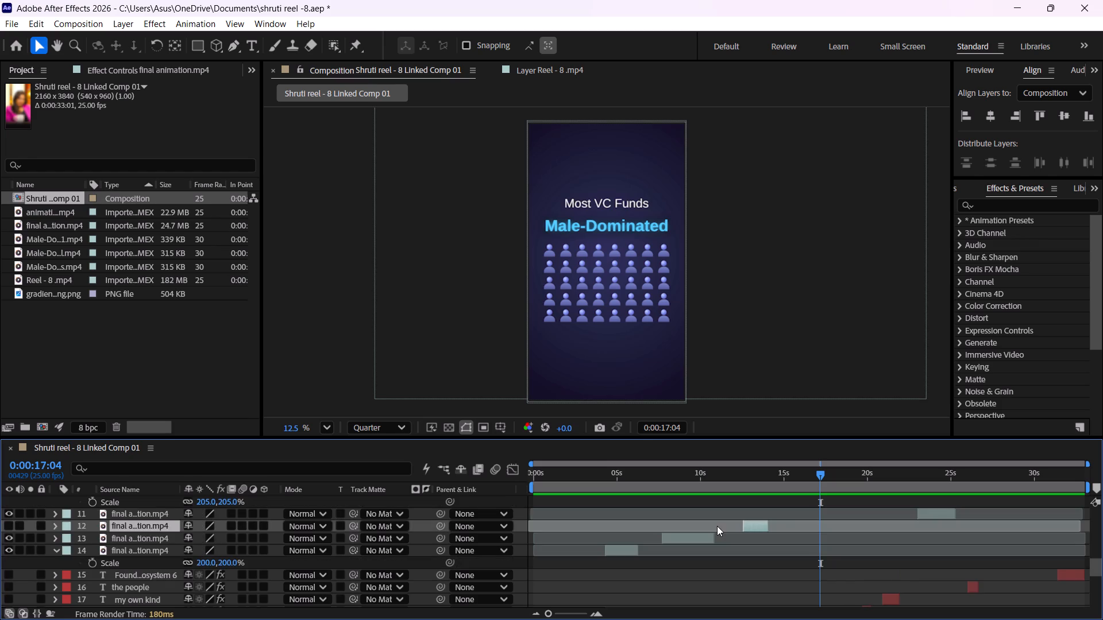
scroll(717, 526, down, 1)
scroll(717, 526, up, 1)
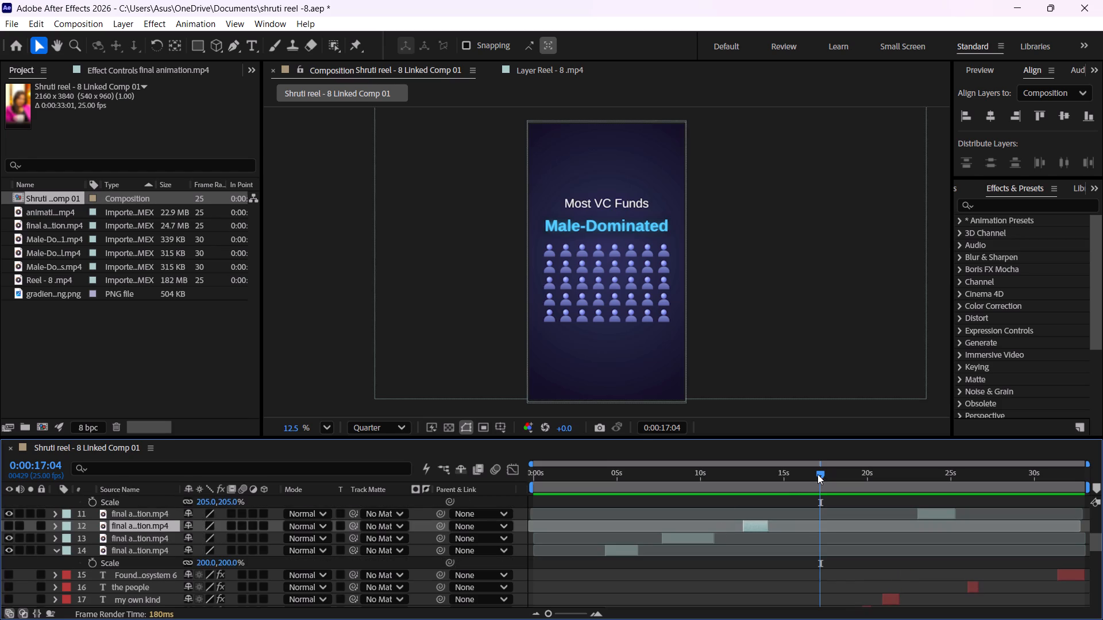
drag(819, 473, 720, 491)
key(space)
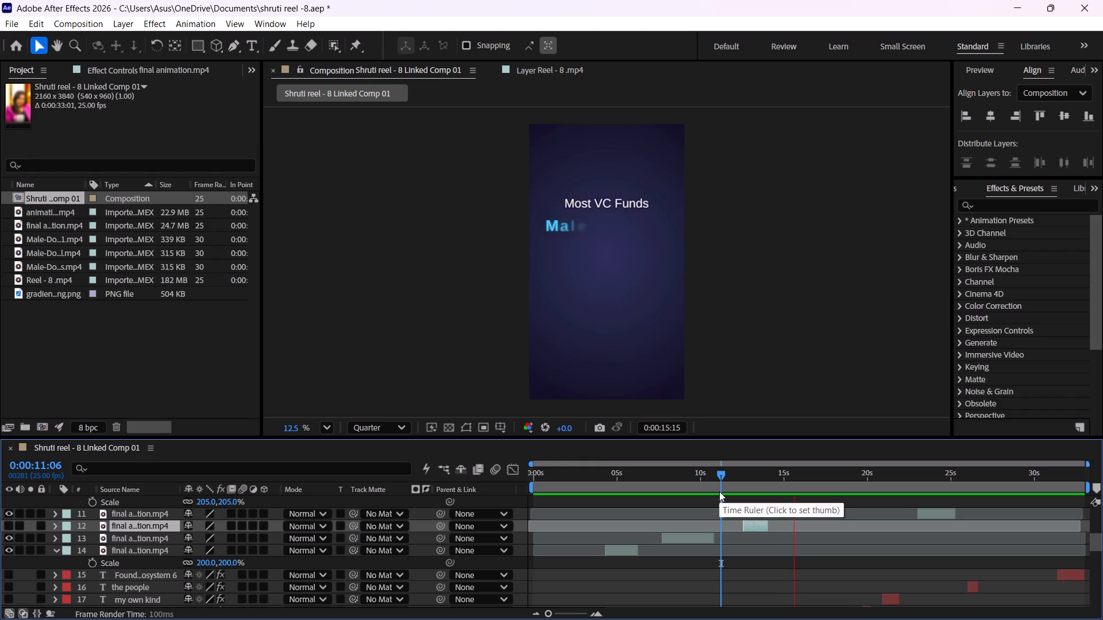
key(space)
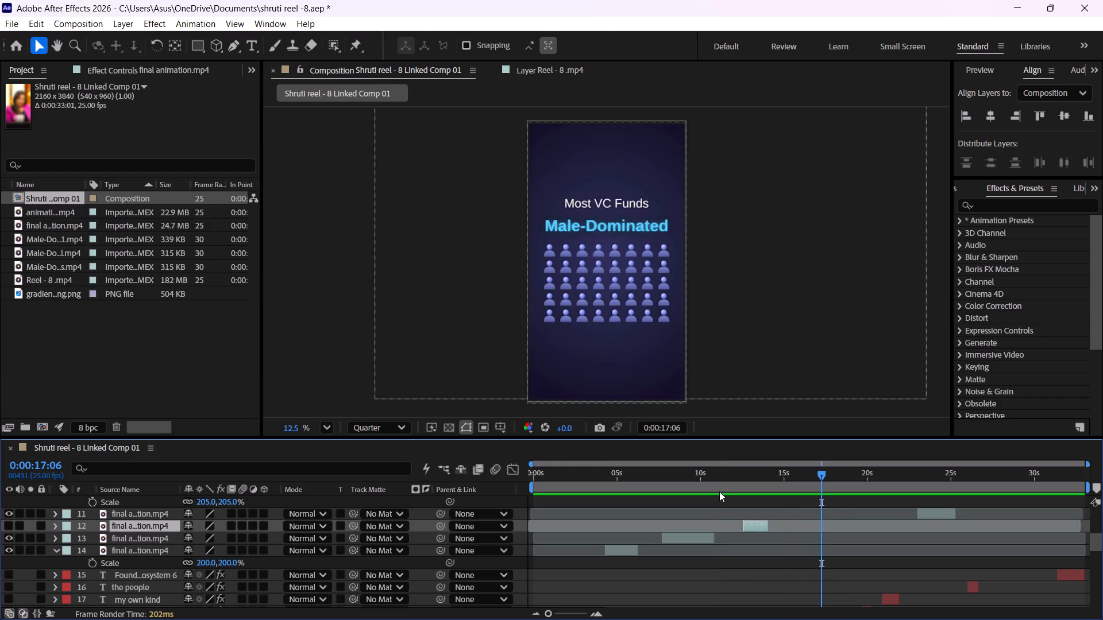
Locate and select layer 1, the Male-Dominated grid animation clip under "Most VC Funds".
scroll(805, 530, down, 1)
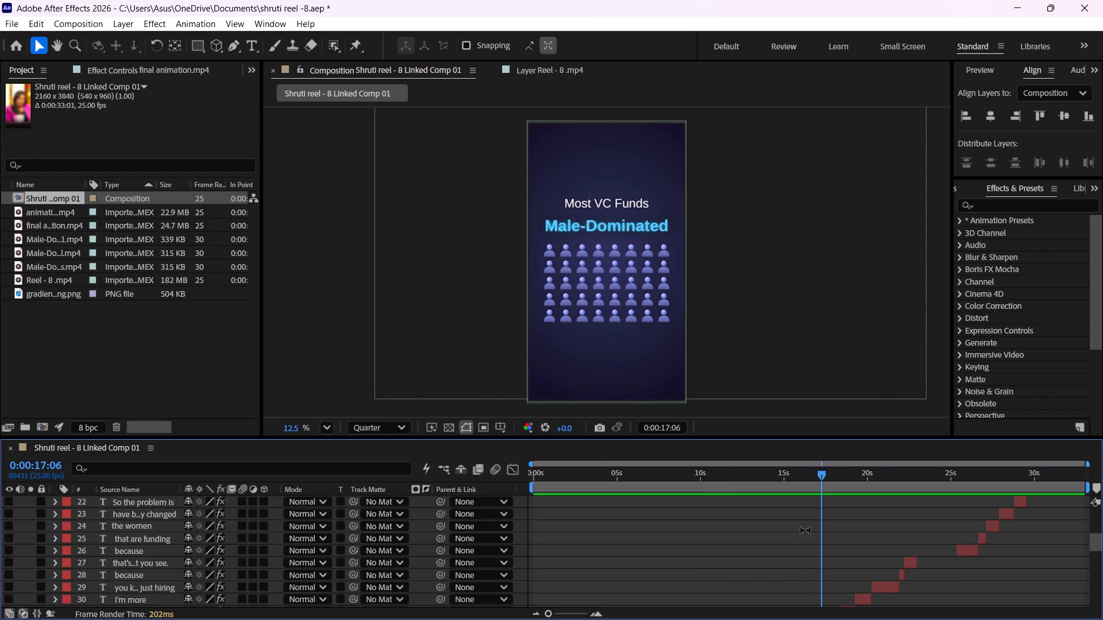
scroll(805, 530, up, 2)
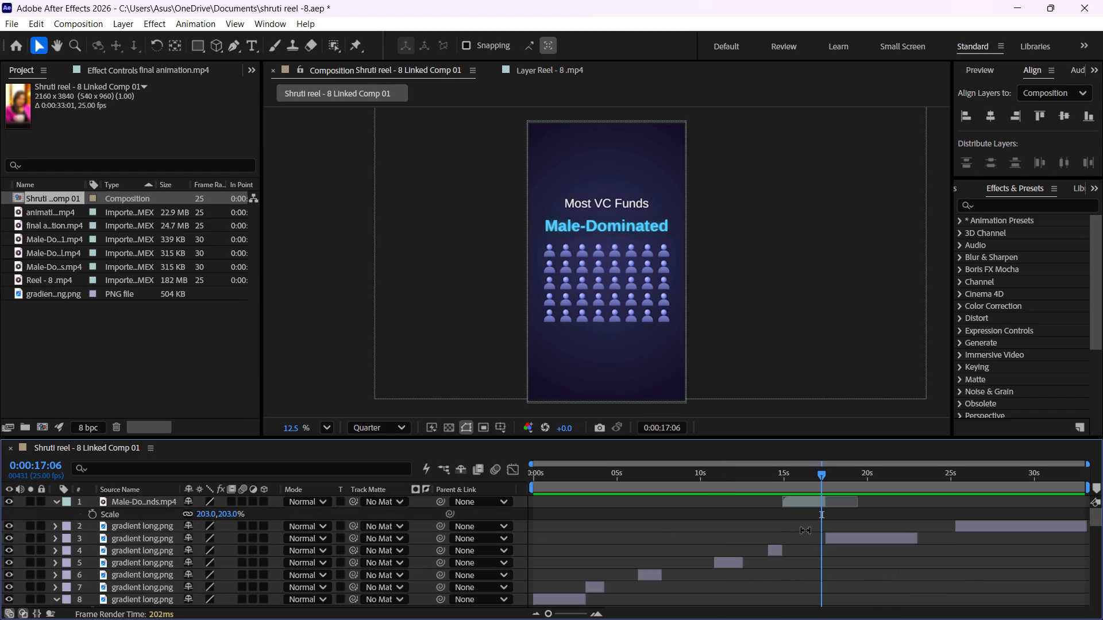
scroll(805, 530, up, 1)
click(802, 505)
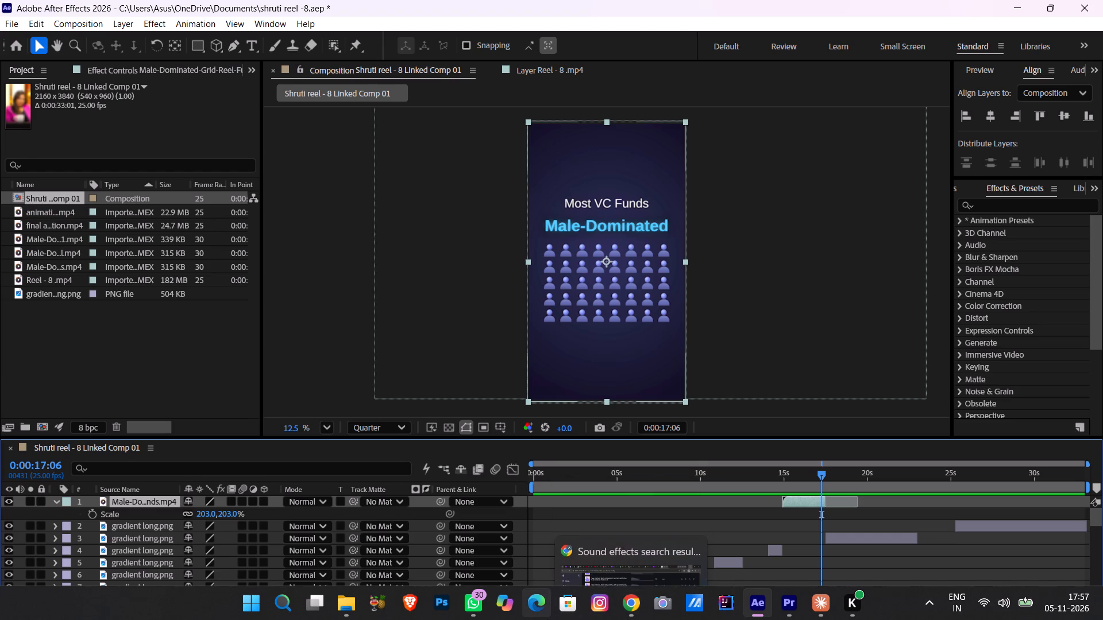
Switch to the Pinterest page in Chrome and search for "male 3d png".
click(637, 607)
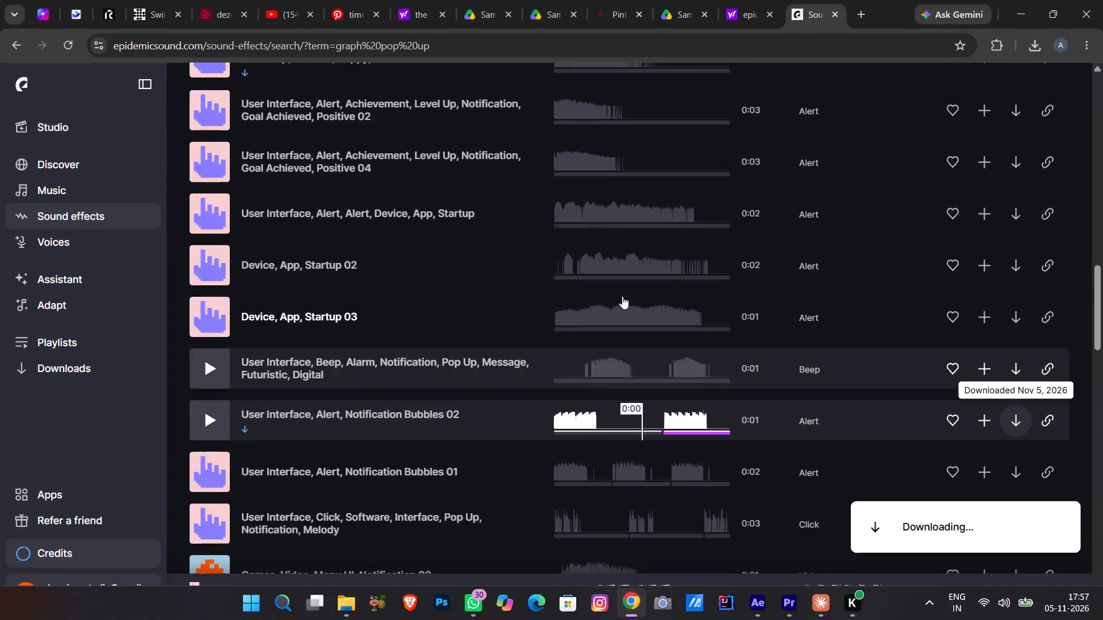
click(337, 18)
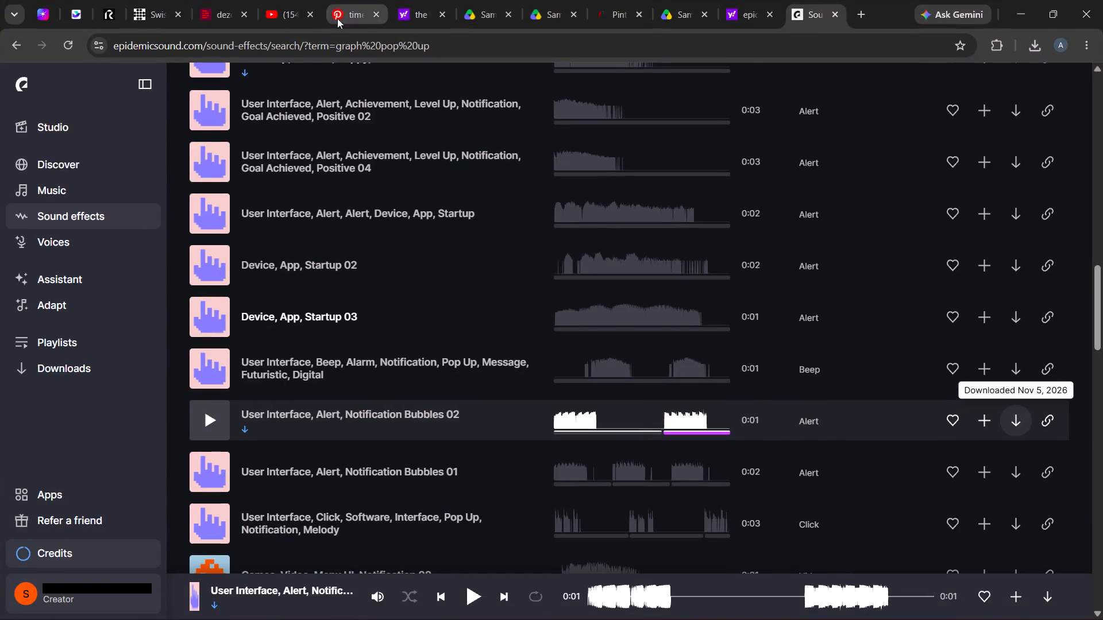
click(177, 84)
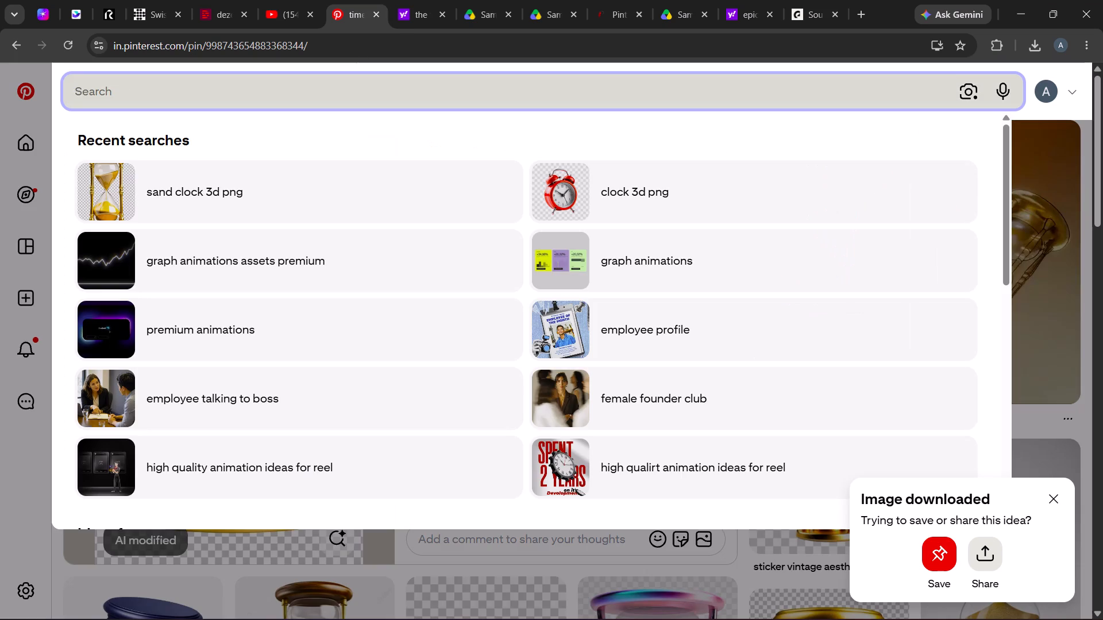
text(ma)
text(le)
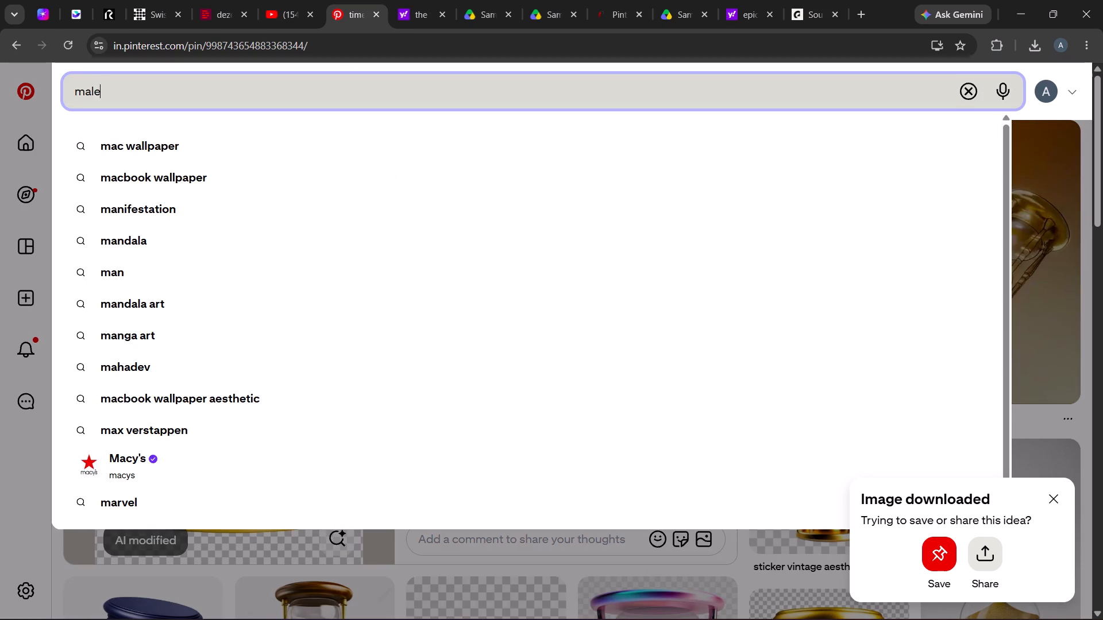
key(space)
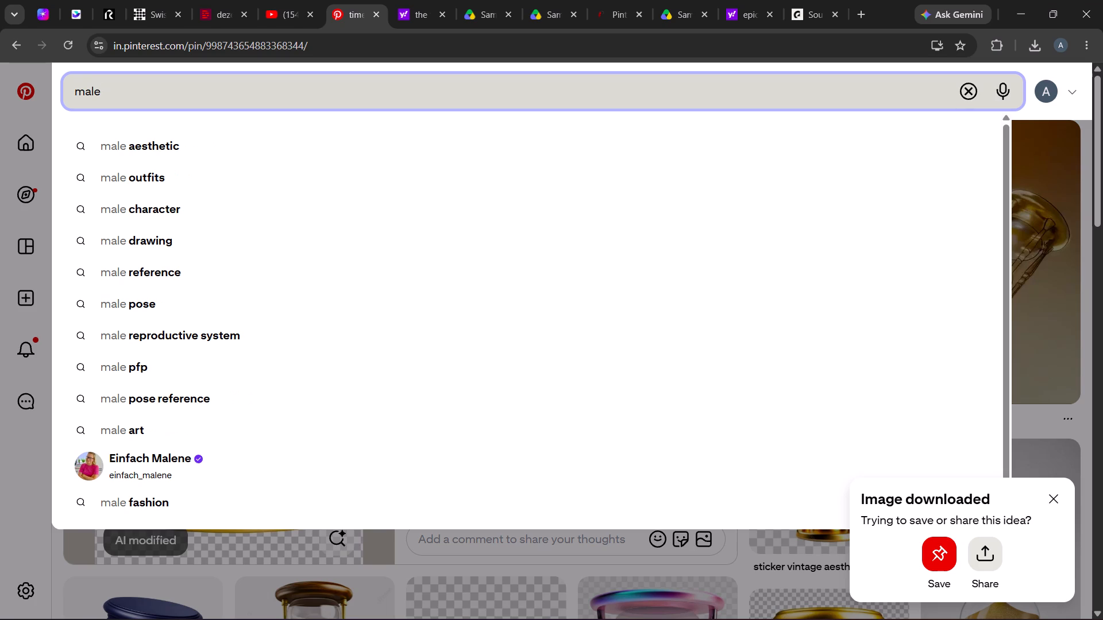
text(3d png)
key(Return)
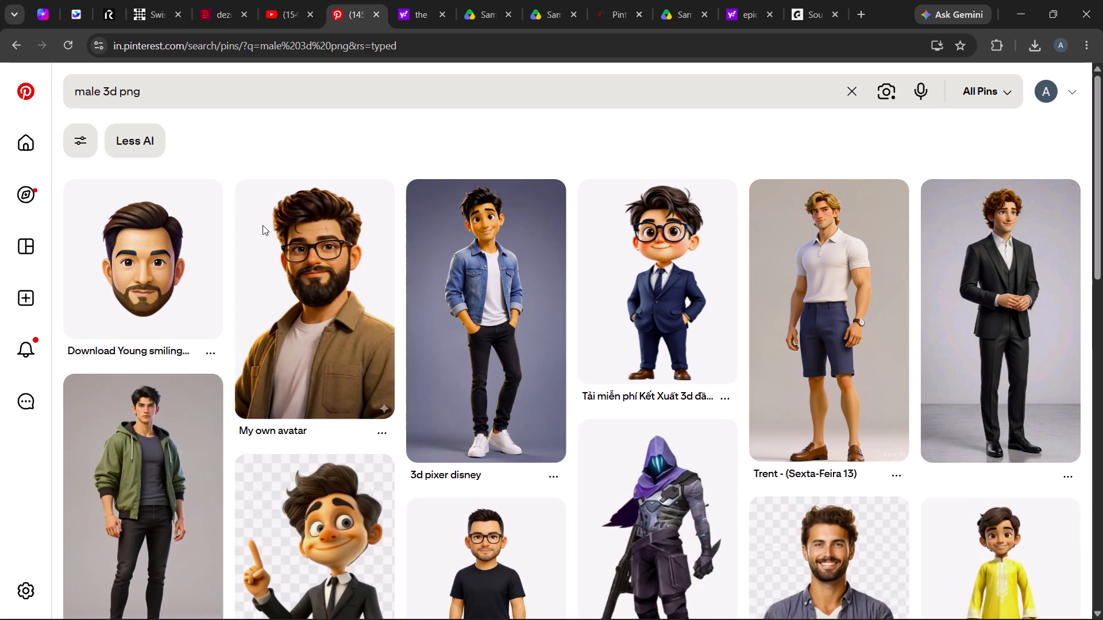
Browse the "male 3d png" results for 3D male character images suited to the Male-Dominated graphic.
scroll(350, 381, down, 3)
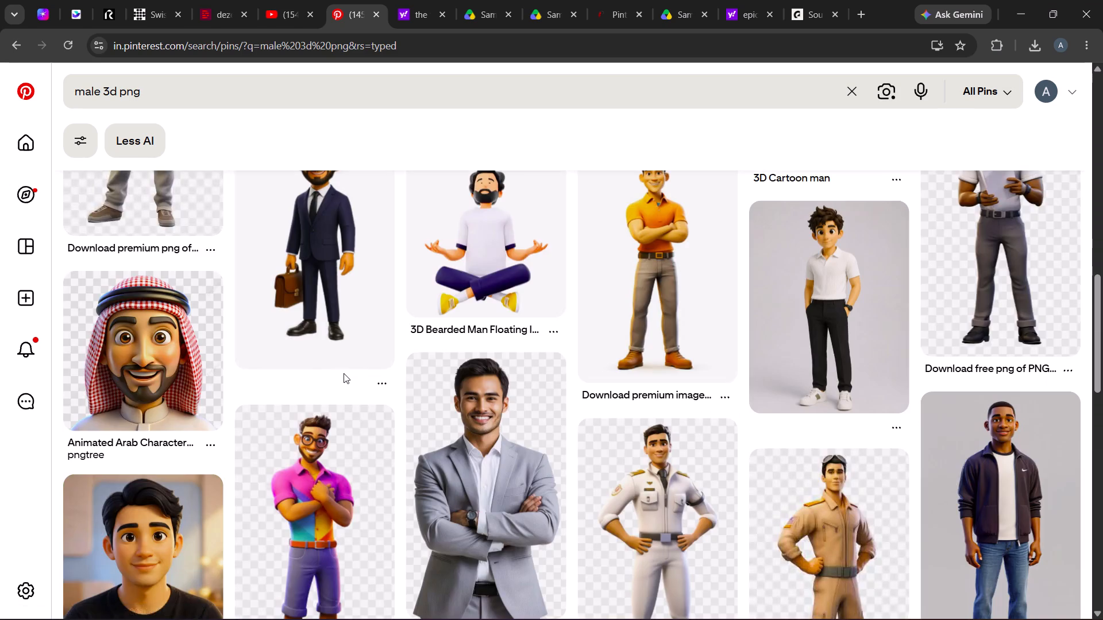
scroll(344, 373, down, 3)
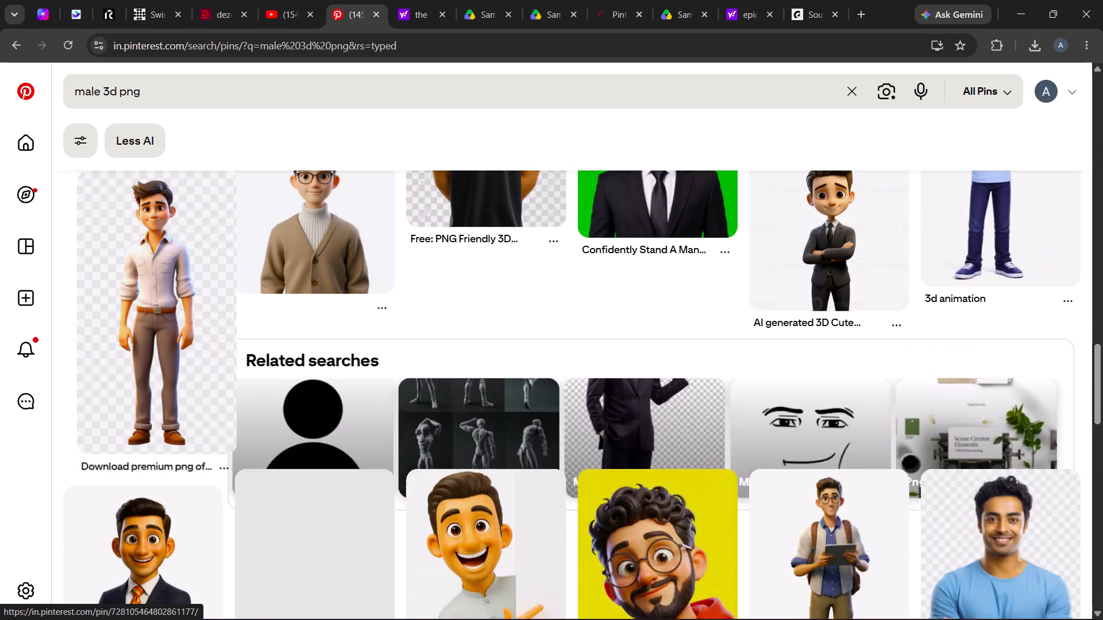
scroll(341, 373, down, 2)
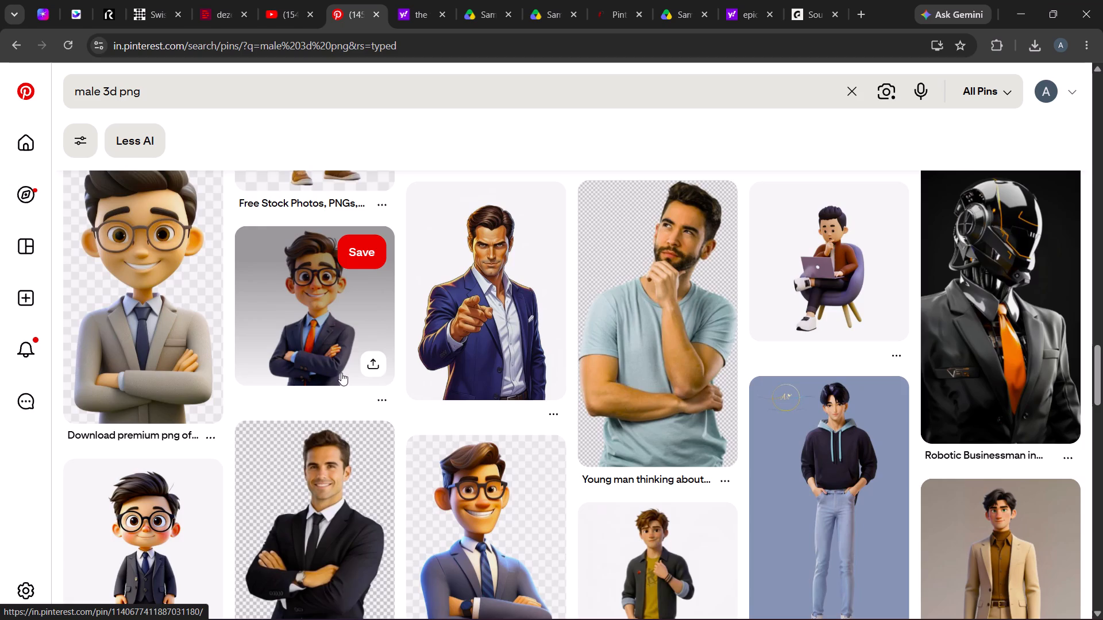
scroll(341, 373, down, 3)
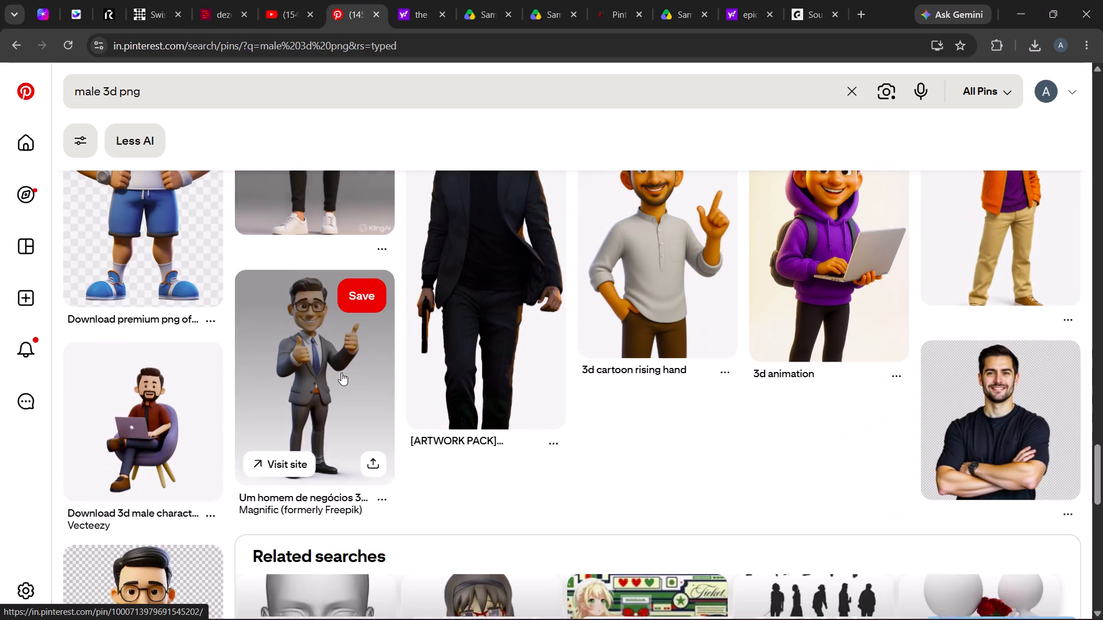
scroll(341, 373, down, 2)
scroll(341, 373, up, 2)
scroll(341, 373, down, 1)
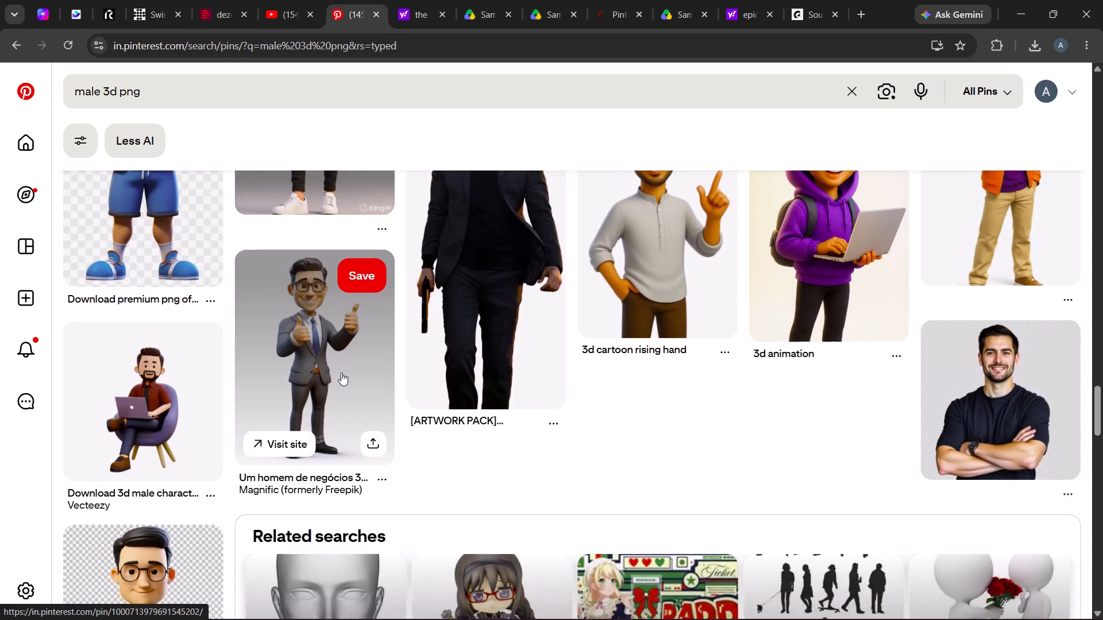
scroll(341, 373, down, 1)
scroll(341, 373, up, 1)
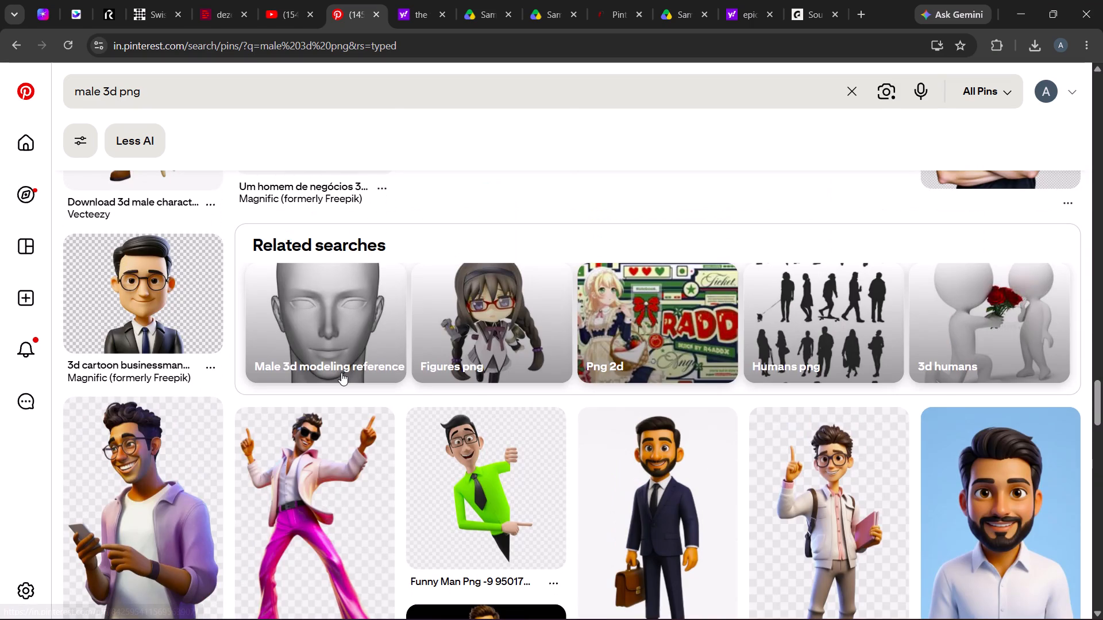
scroll(341, 373, up, 6)
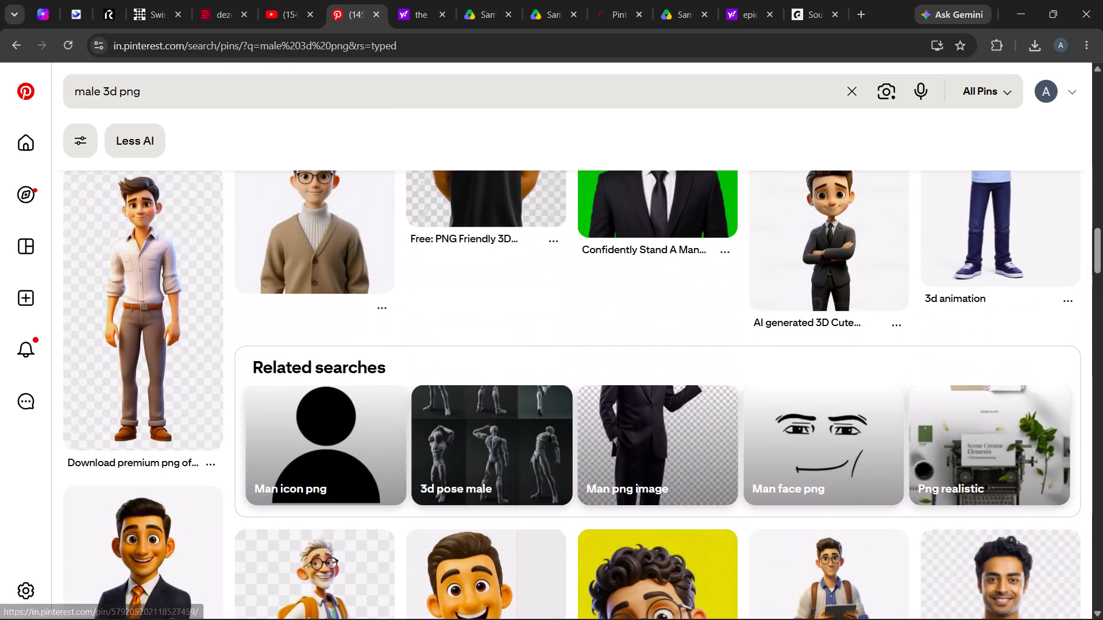
scroll(341, 373, up, 10)
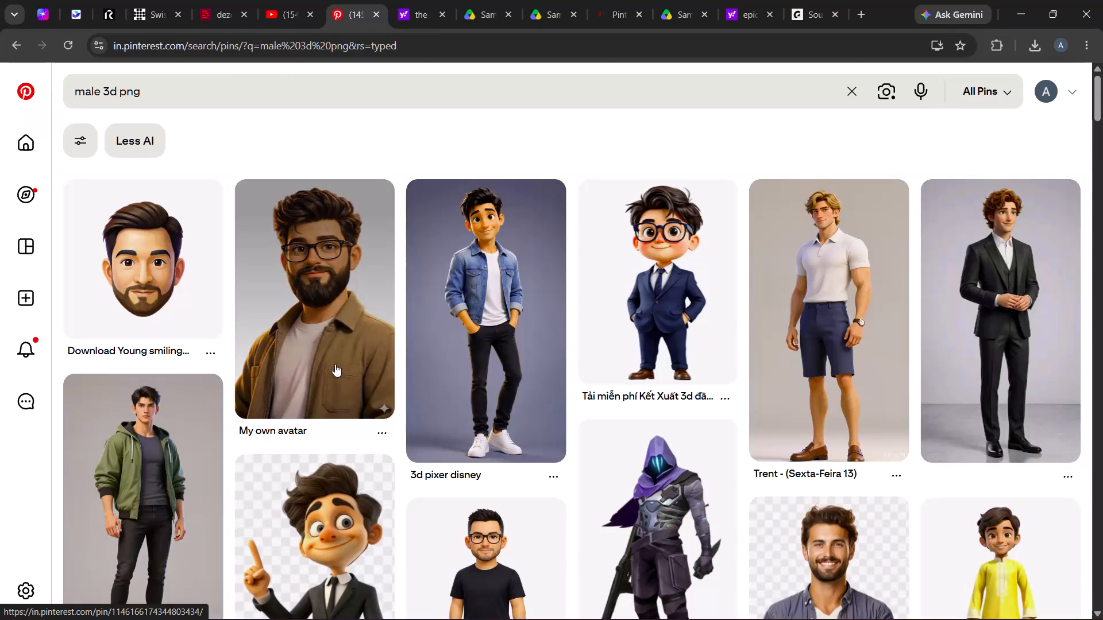
Search Pinterest for "vc funds".
drag(161, 88, 0, 88)
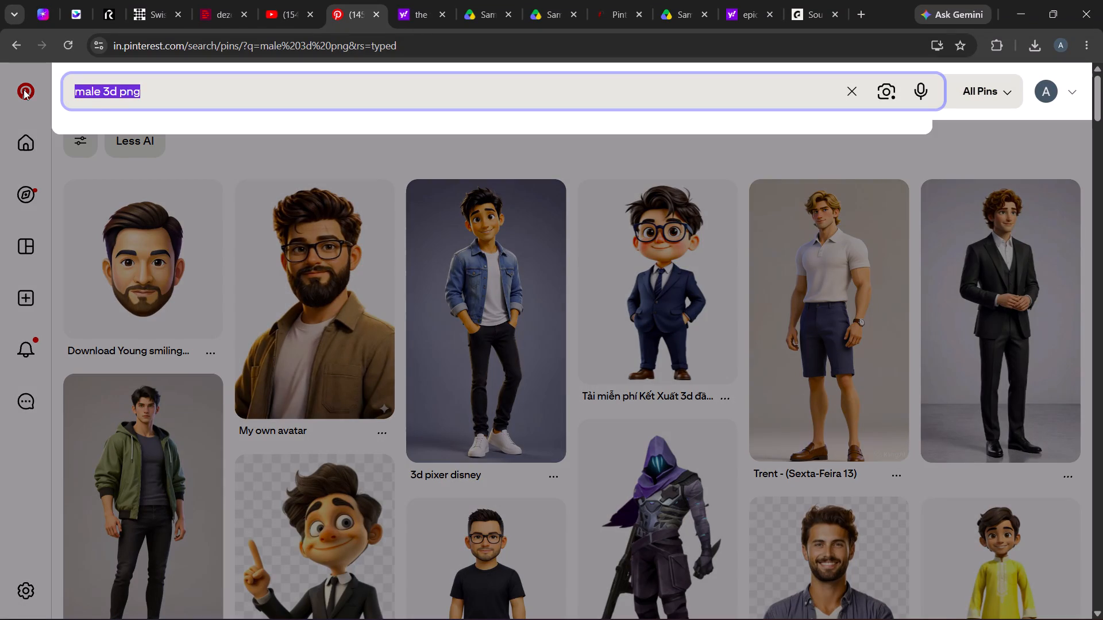
key(BackSpace)
text(vc)
key(space)
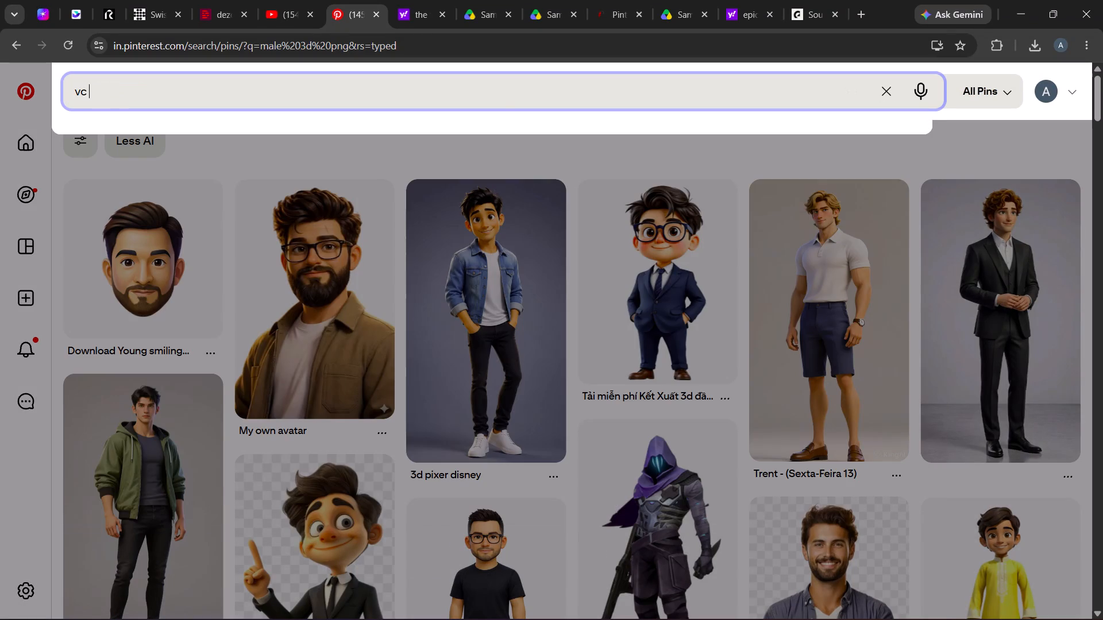
text(funds)
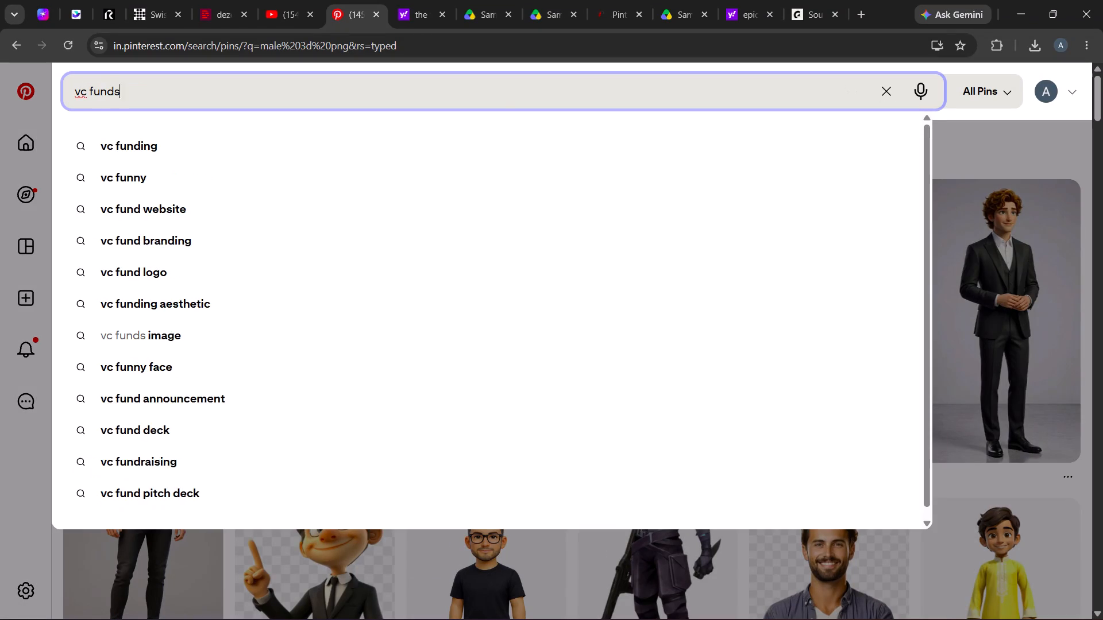
key(space)
key(Return)
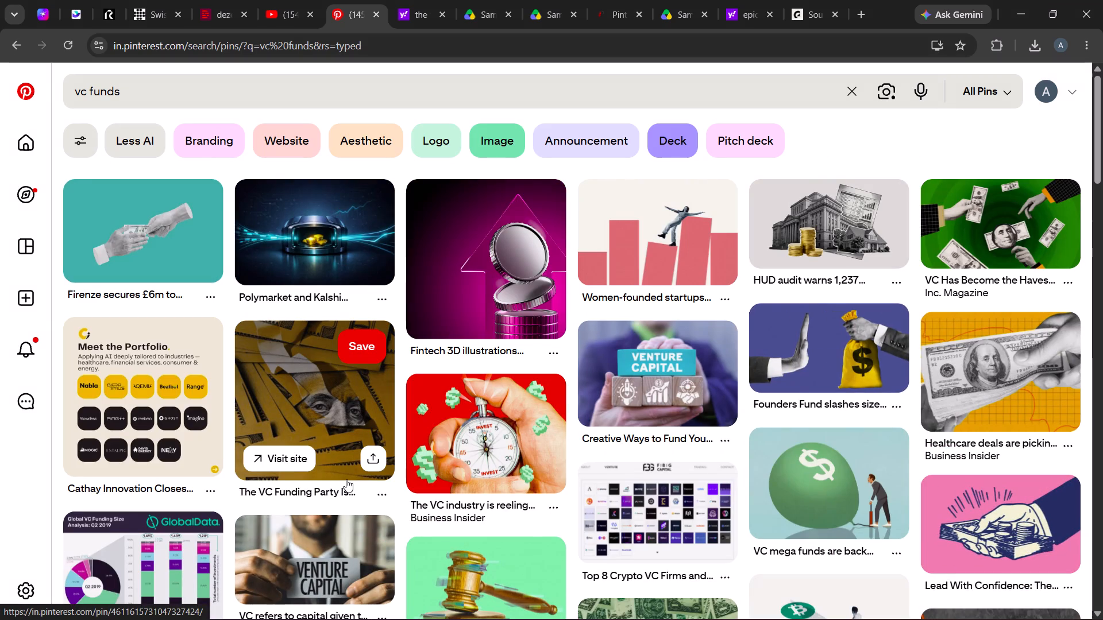
Browse the "vc funds" results for venture-capital images suited to the "Most VC Funds" graphic.
scroll(346, 479, down, 3)
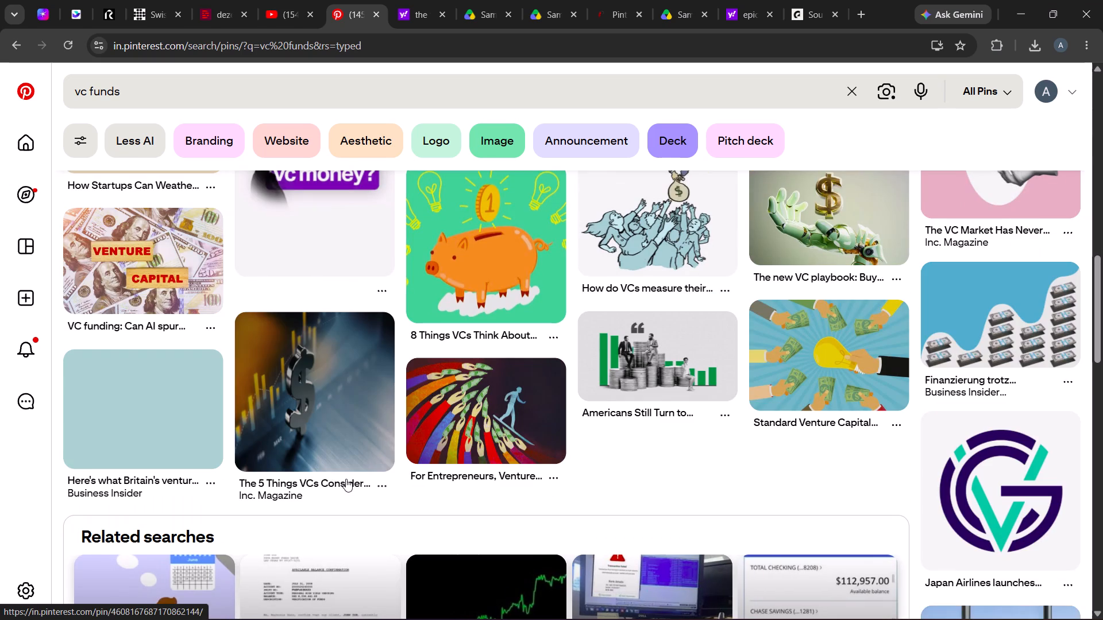
scroll(346, 479, down, 1)
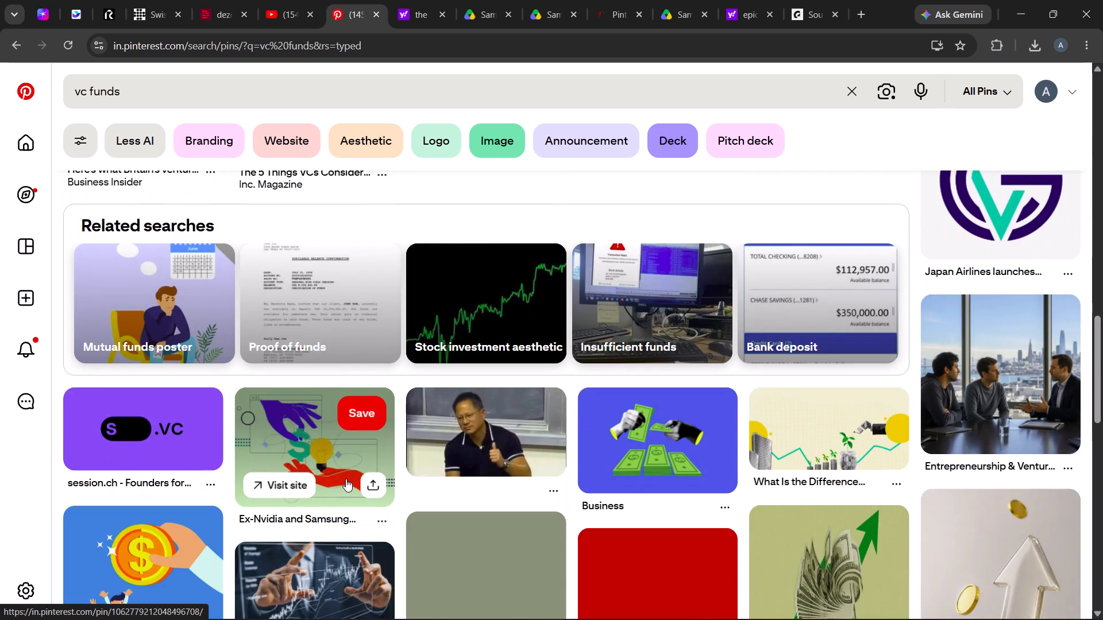
scroll(346, 479, down, 2)
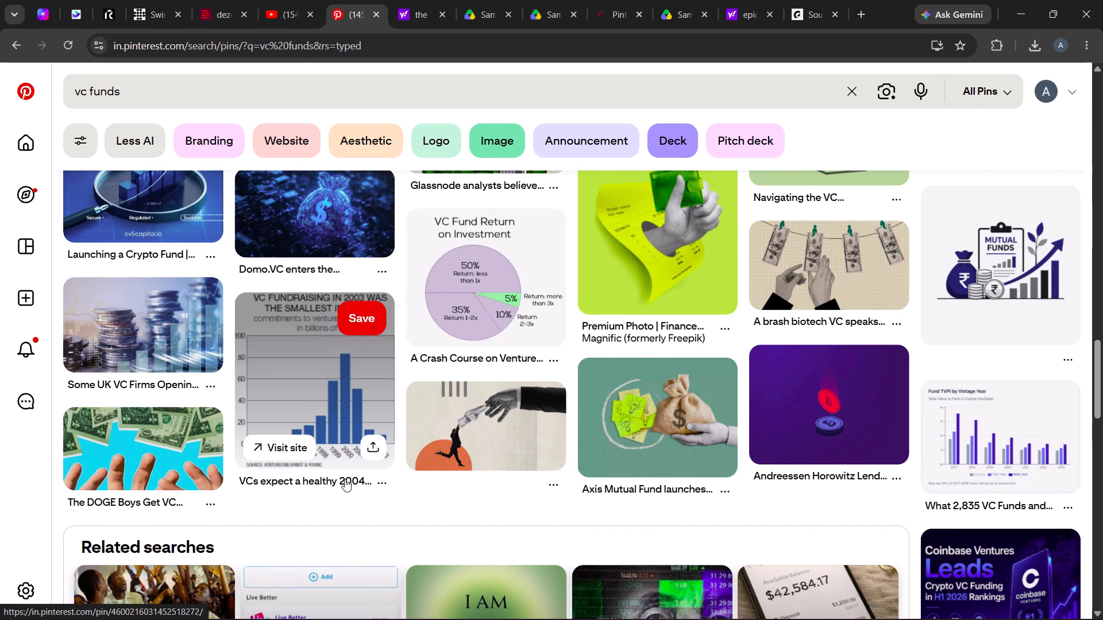
scroll(345, 479, down, 1)
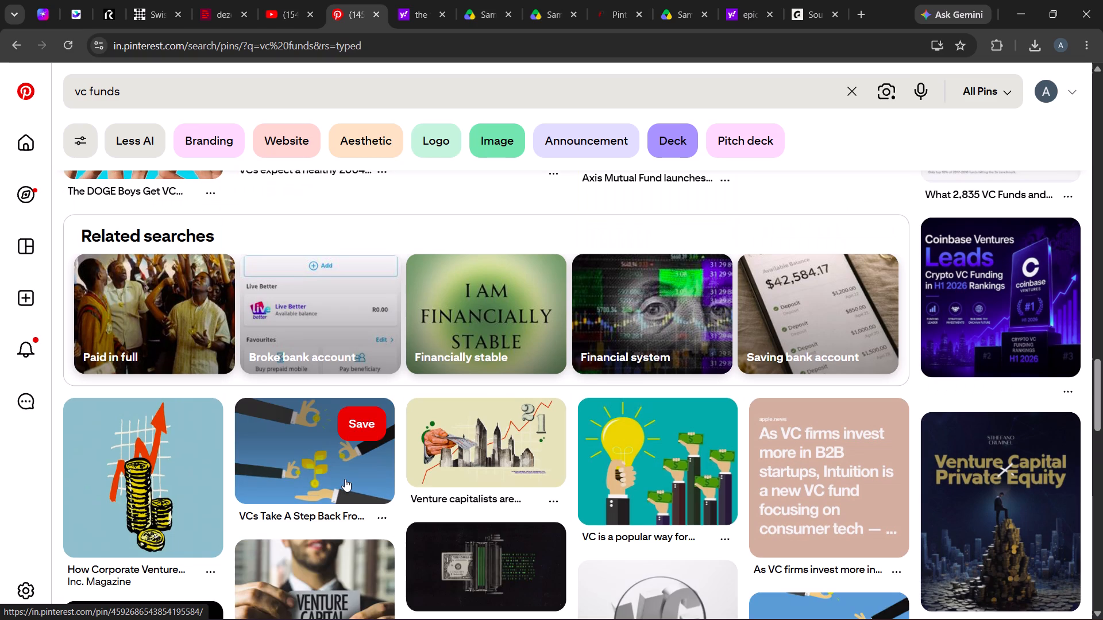
scroll(344, 479, down, 2)
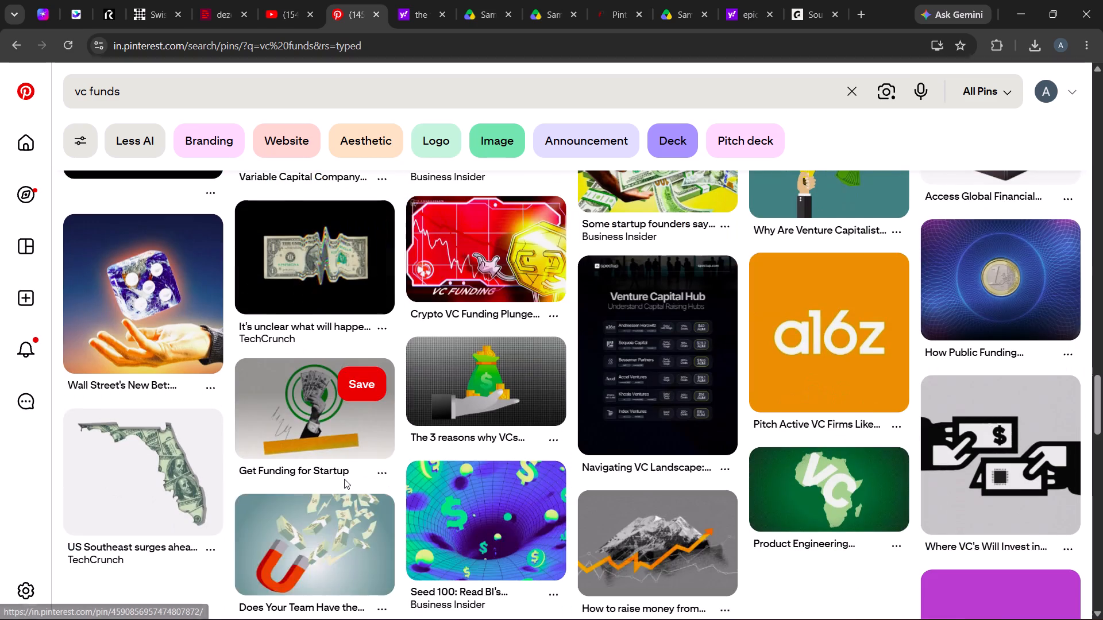
scroll(344, 479, down, 2)
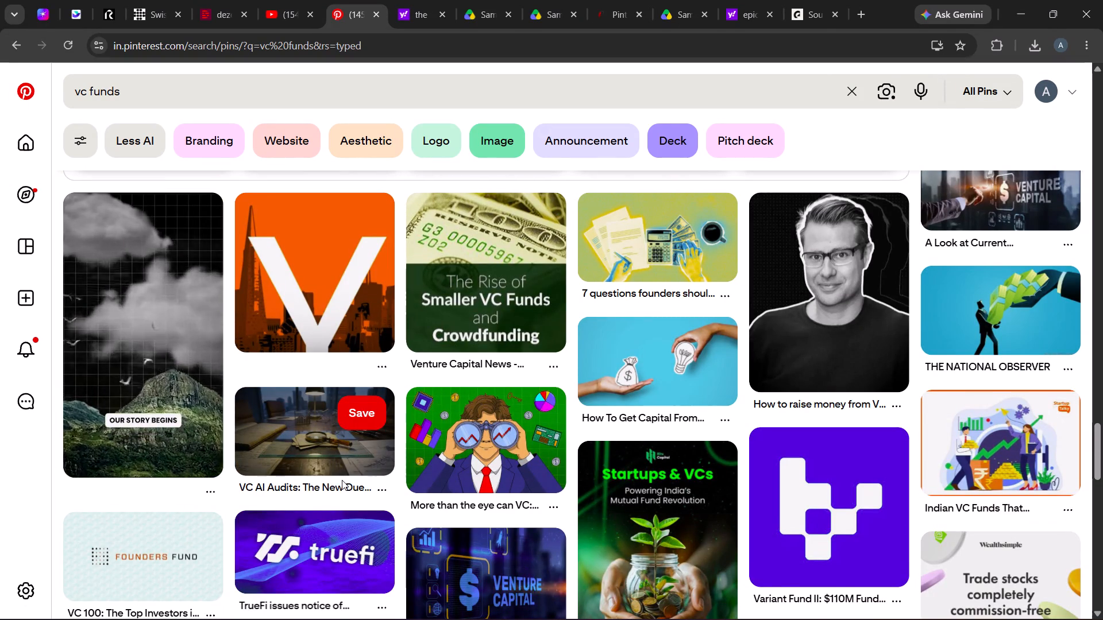
scroll(342, 480, down, 2)
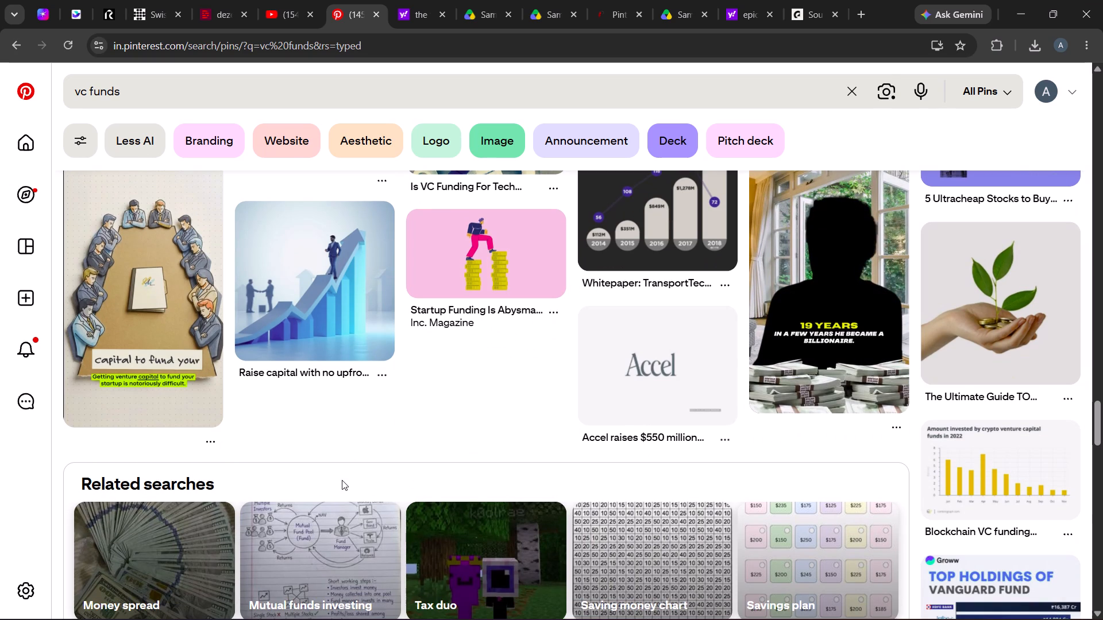
scroll(342, 480, down, 1)
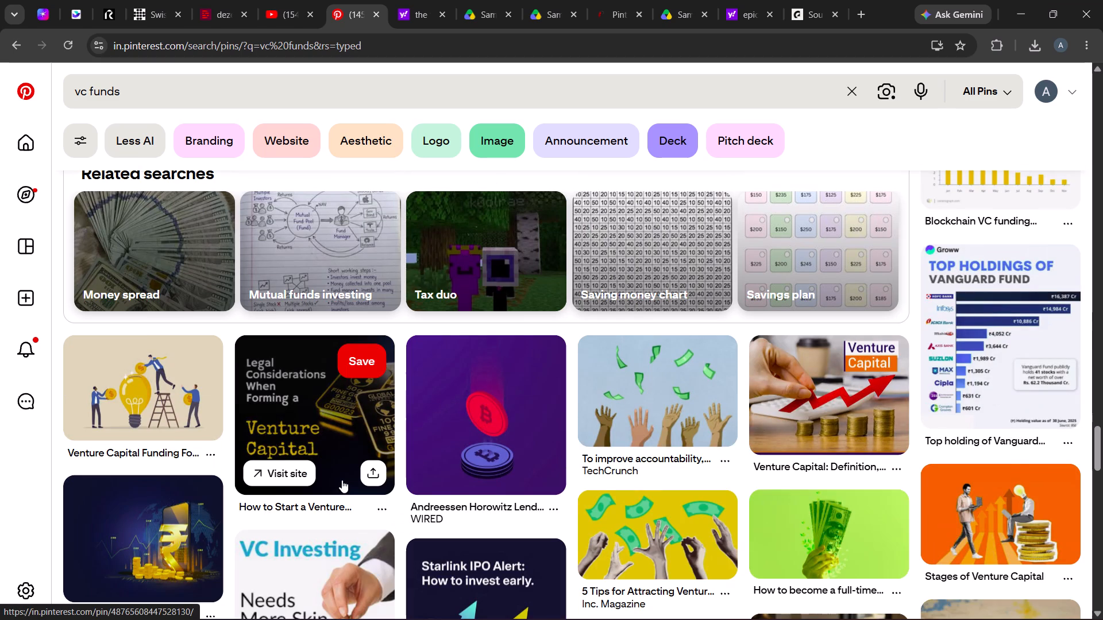
scroll(342, 480, down, 2)
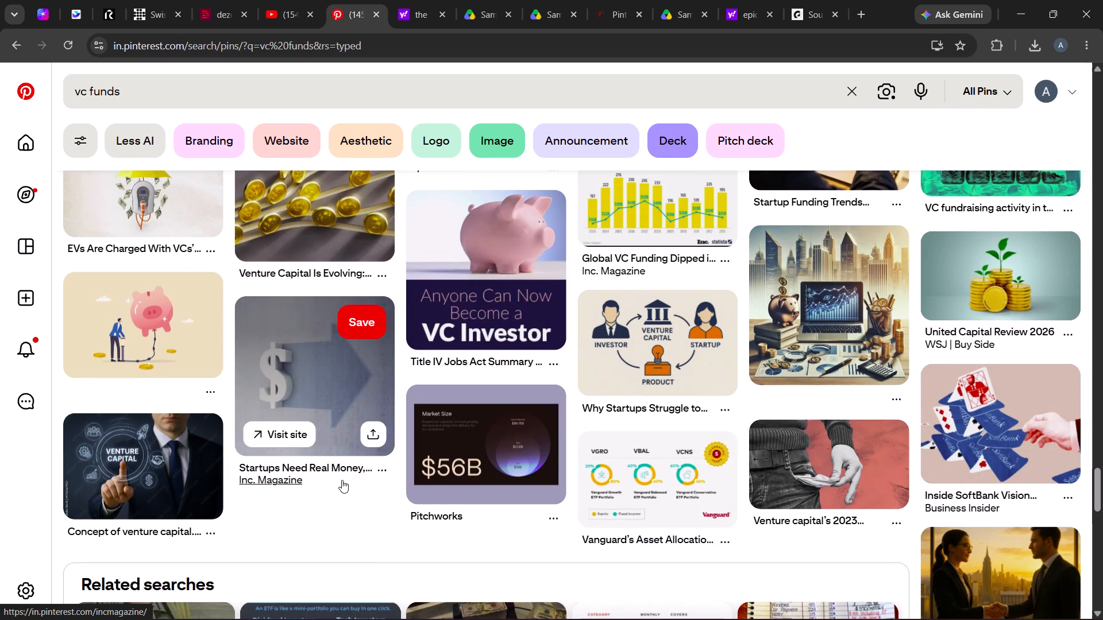
scroll(342, 480, down, 2)
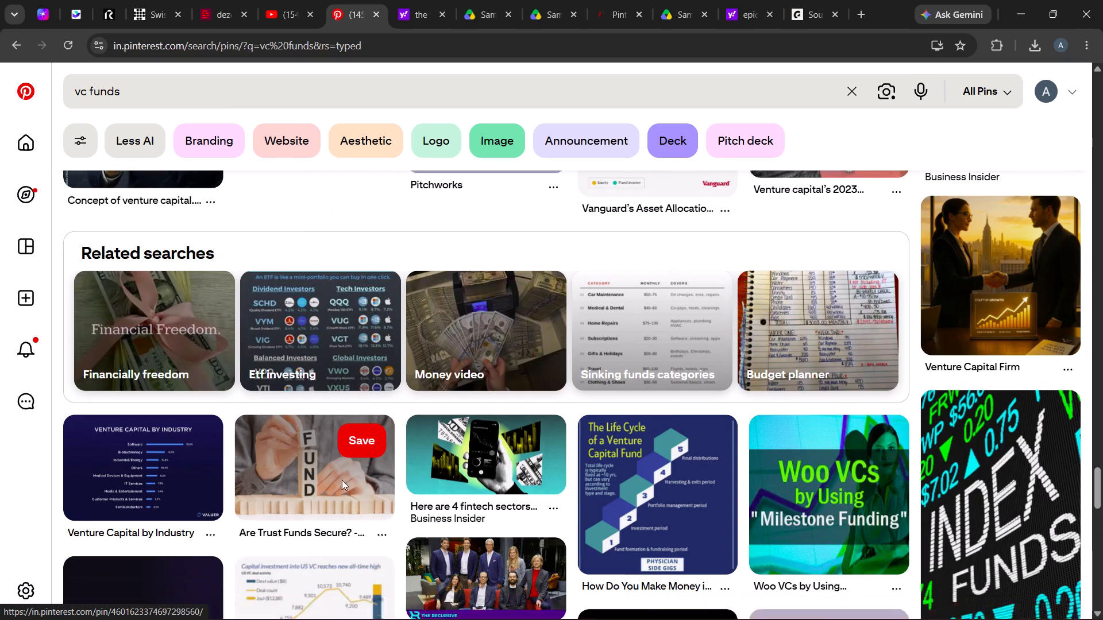
scroll(342, 480, down, 2)
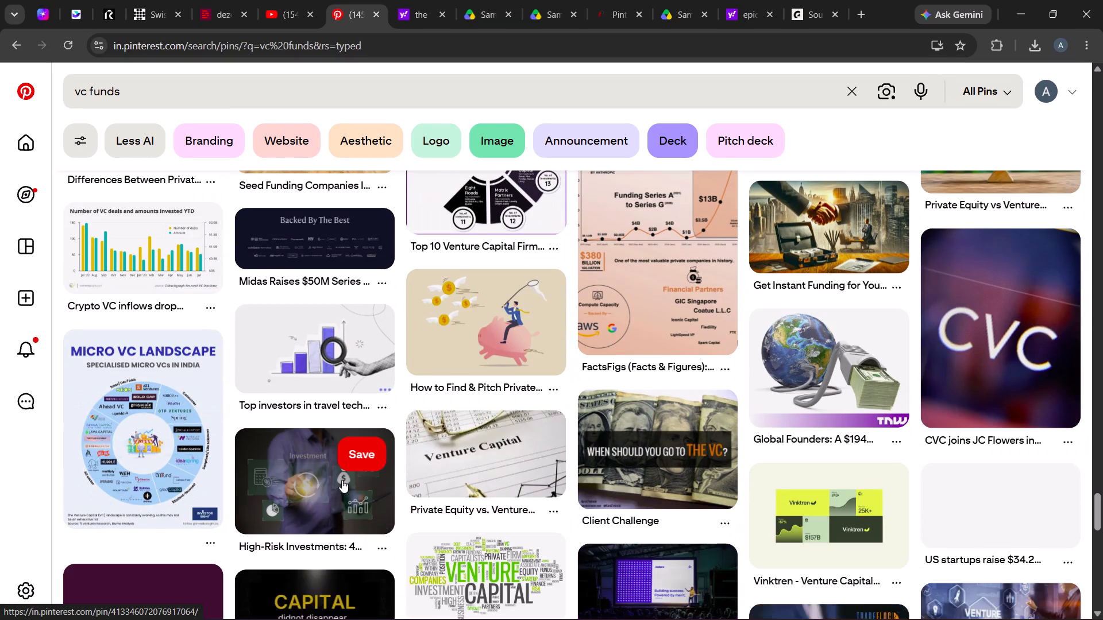
scroll(342, 480, down, 3)
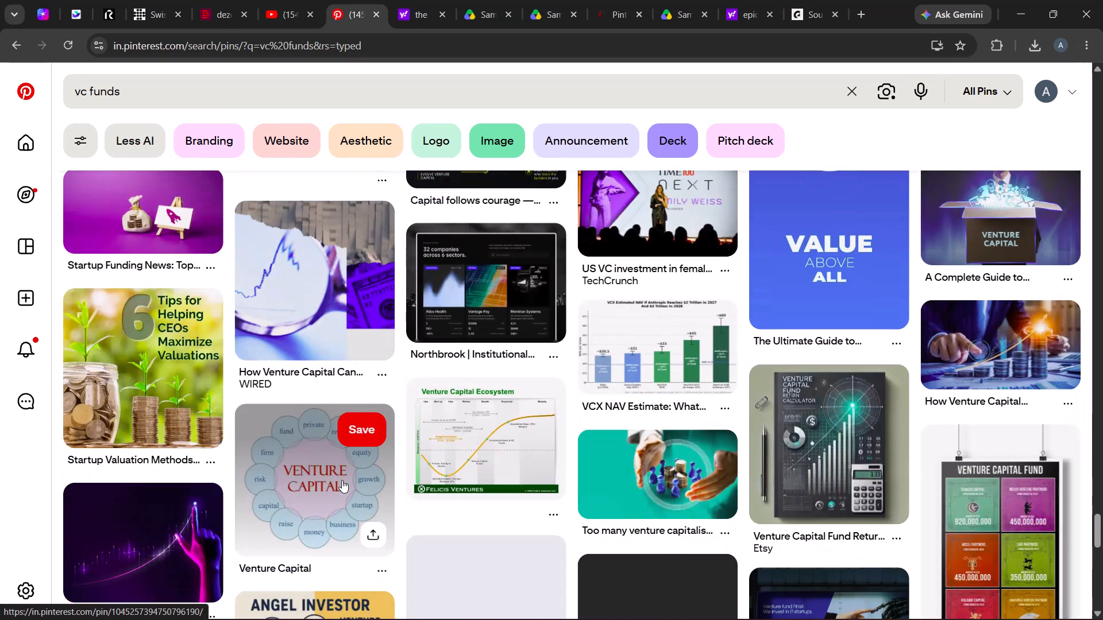
scroll(342, 480, down, 2)
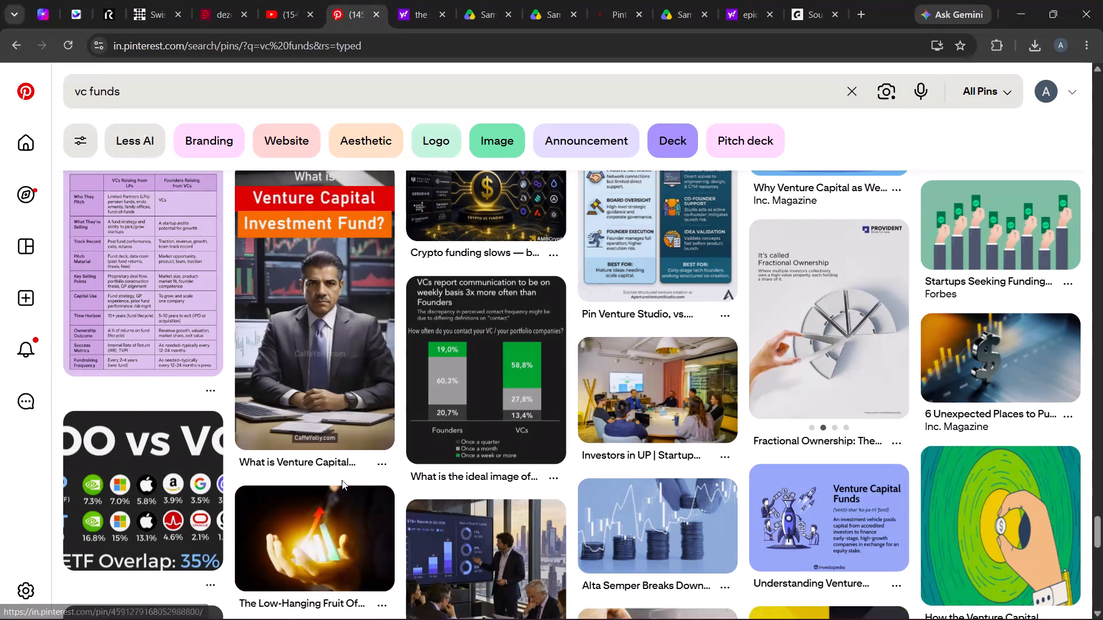
scroll(342, 480, down, 1)
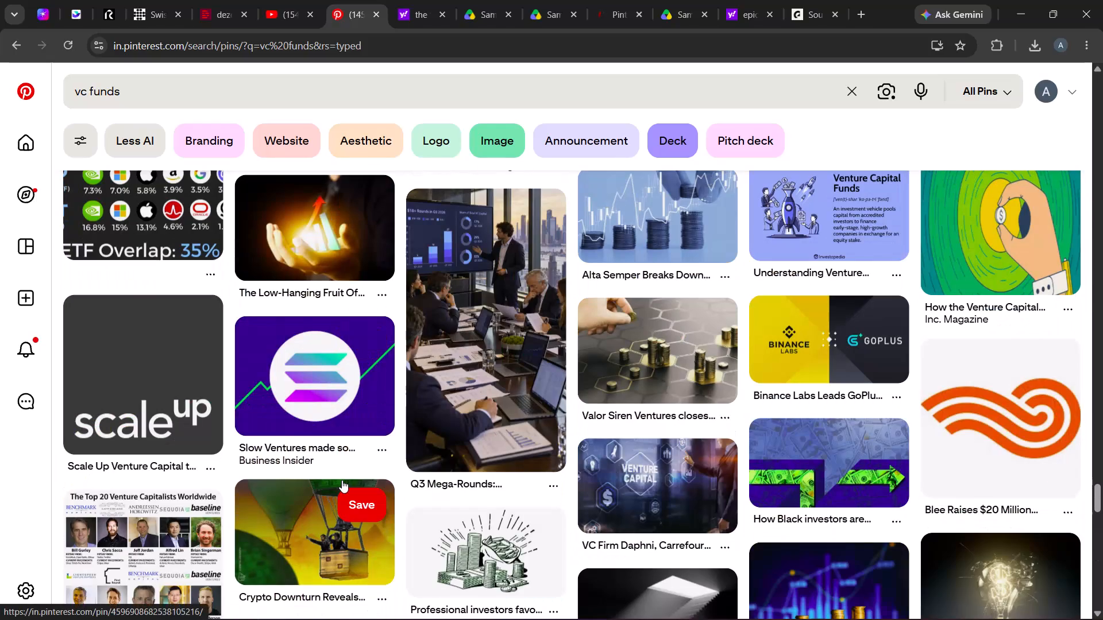
scroll(342, 480, down, 1)
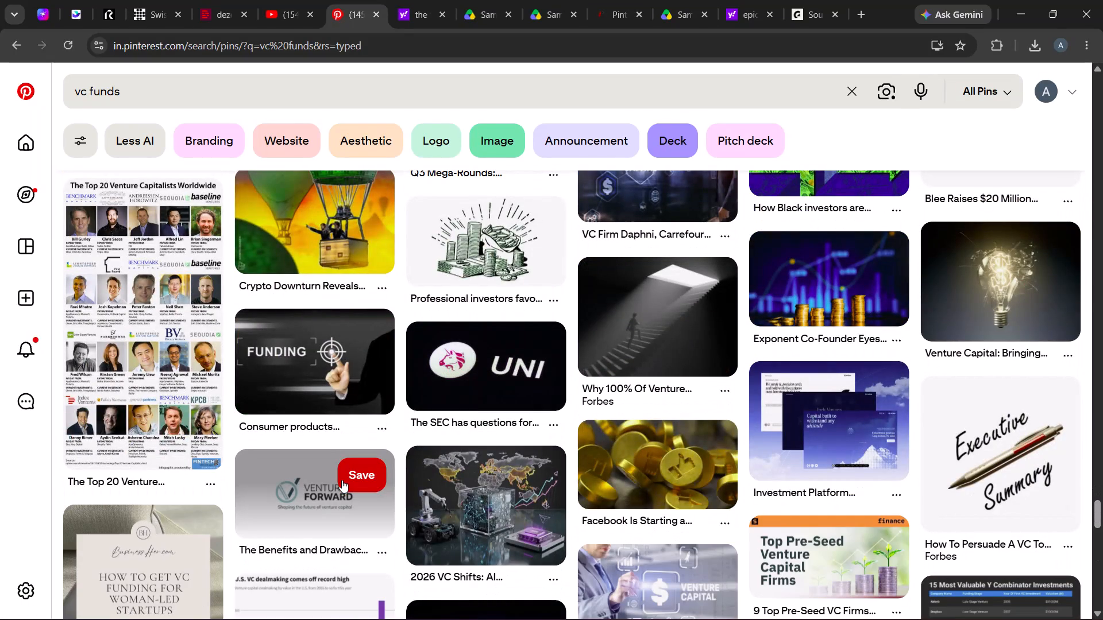
scroll(342, 480, down, 2)
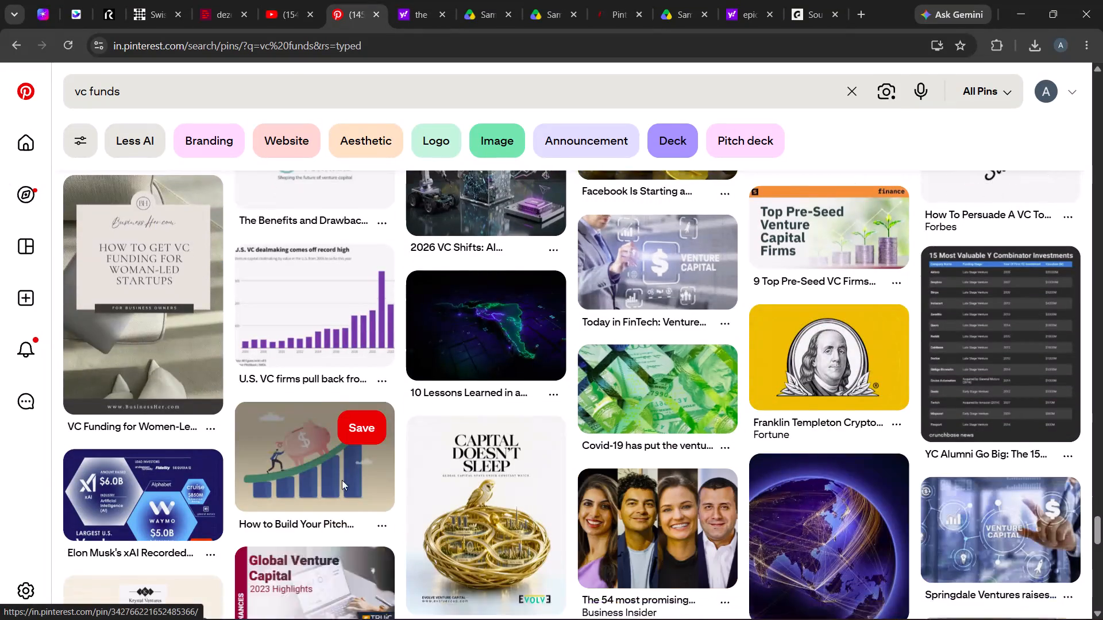
scroll(342, 480, down, 3)
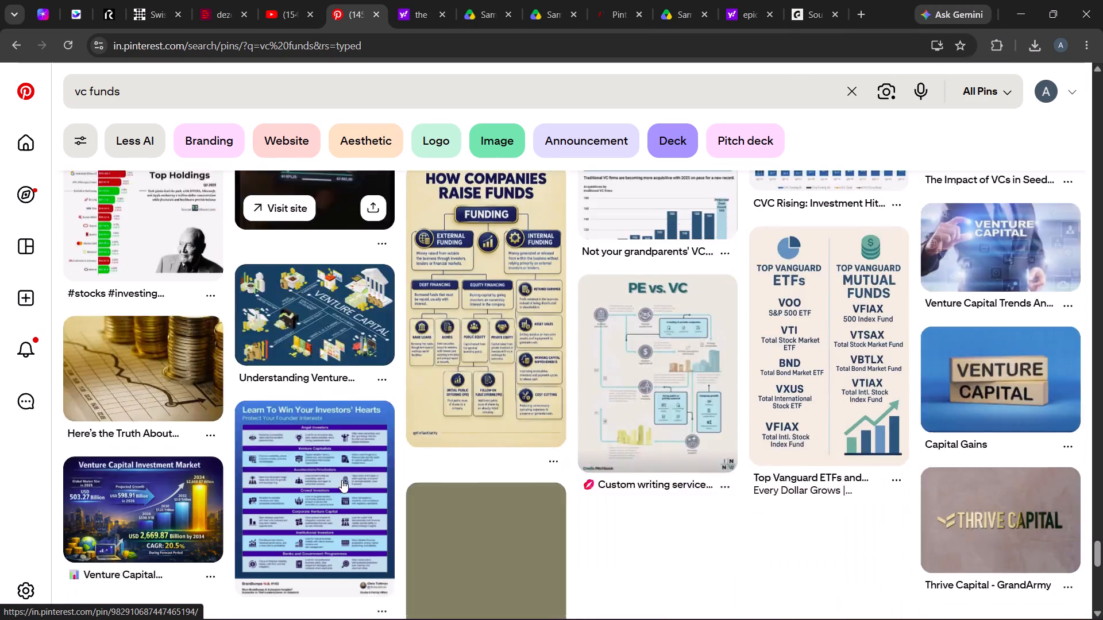
scroll(342, 480, down, 2)
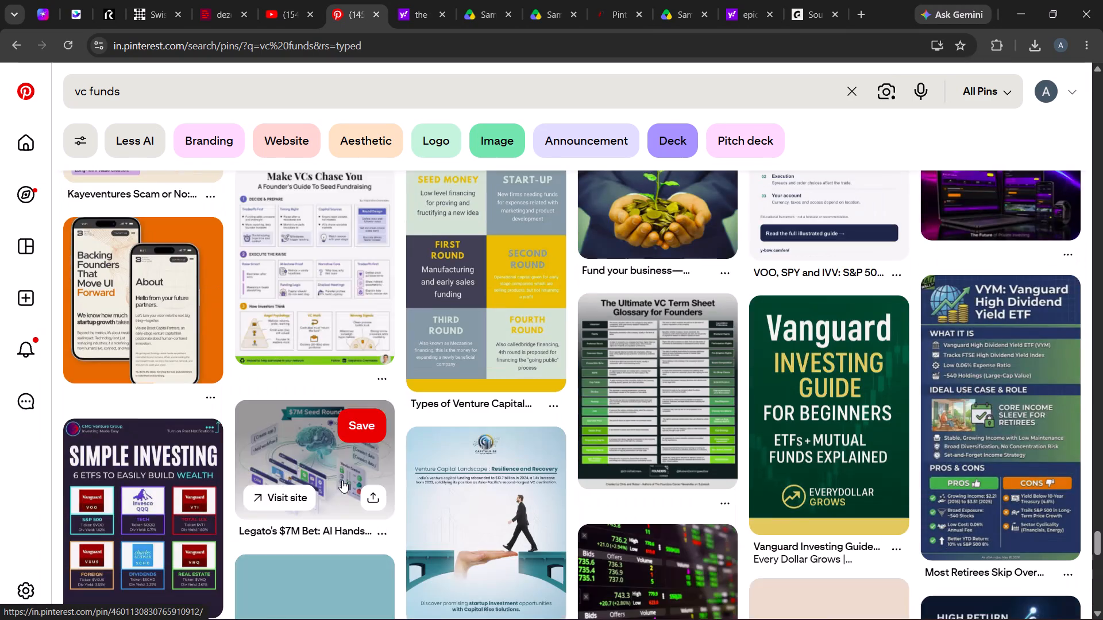
scroll(342, 480, down, 3)
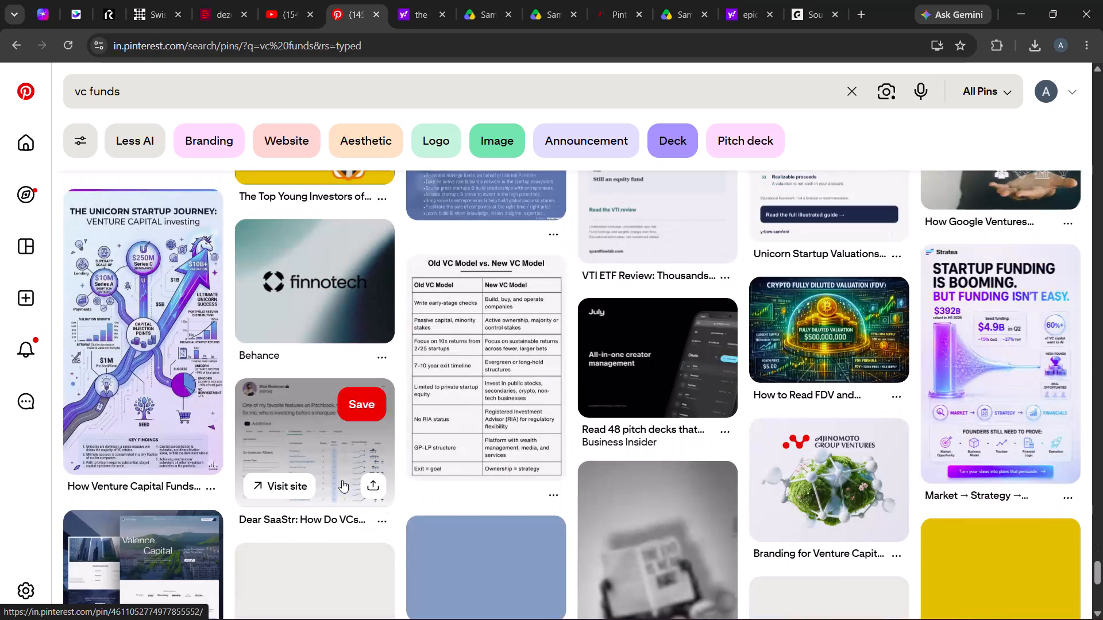
scroll(342, 480, down, 1)
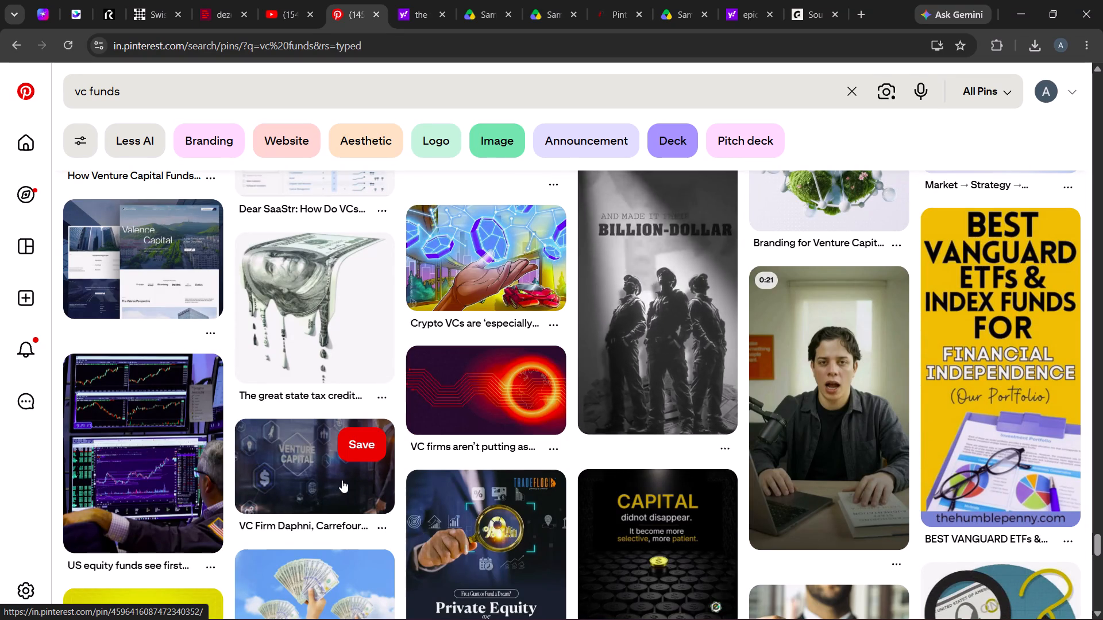
Replace the Pinterest search with "3d icon male" and run it.
click(134, 96)
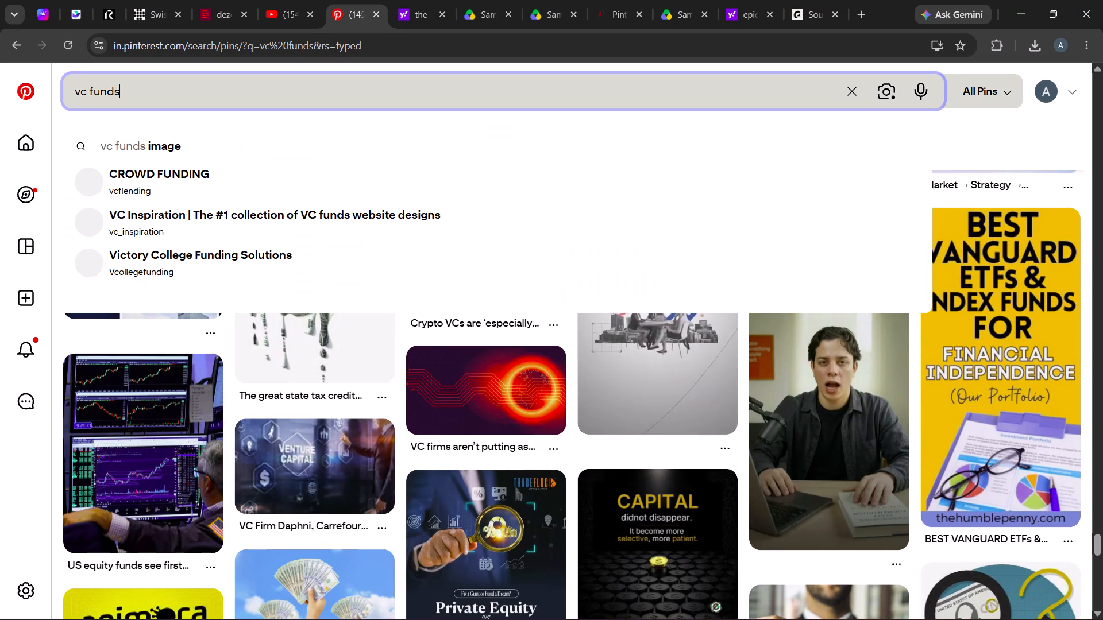
key(BackSpace)
key(BackSpace)
key(BackSpace)
key(BackSpace)
key(BackSpace)
key(BackSpace)
key(BackSpace)
key(BackSpace)
key(BackSpace)
key(BackSpace)
key(BackSpace)
key(BackSpace)
key(BackSpace)
key(BackSpace)
key(BackSpace)
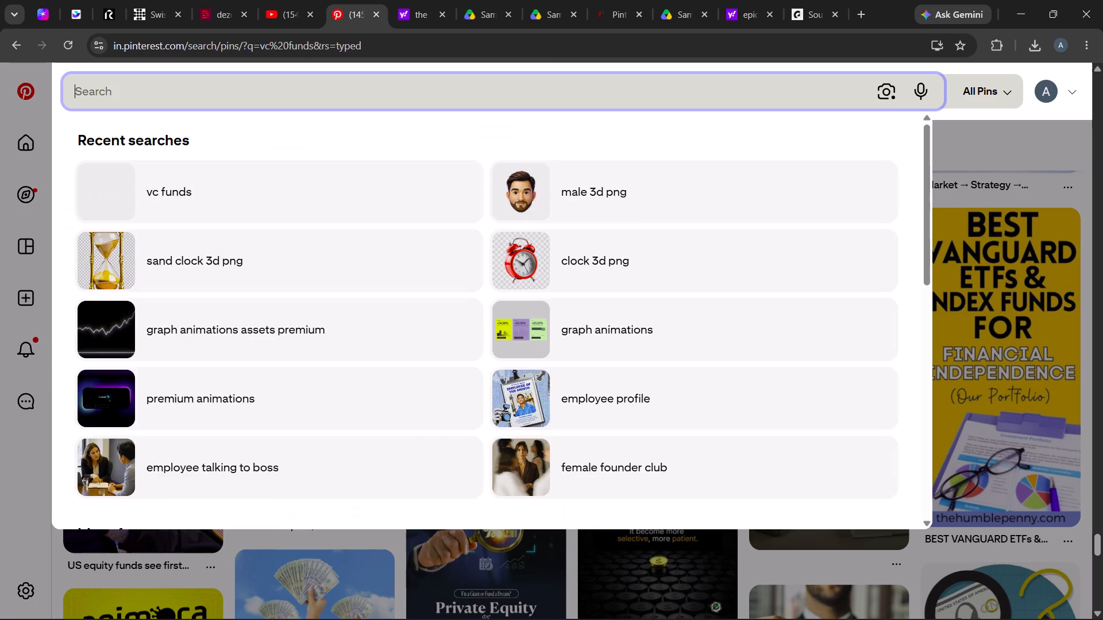
text(3d)
key(space)
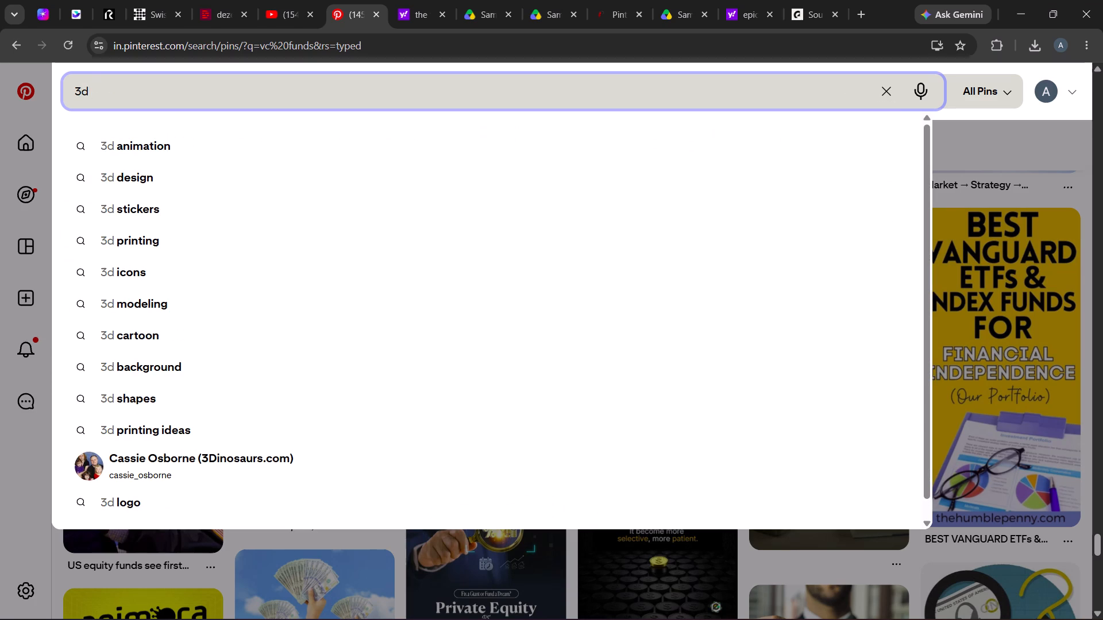
text(icon male)
key(space)
key(Return)
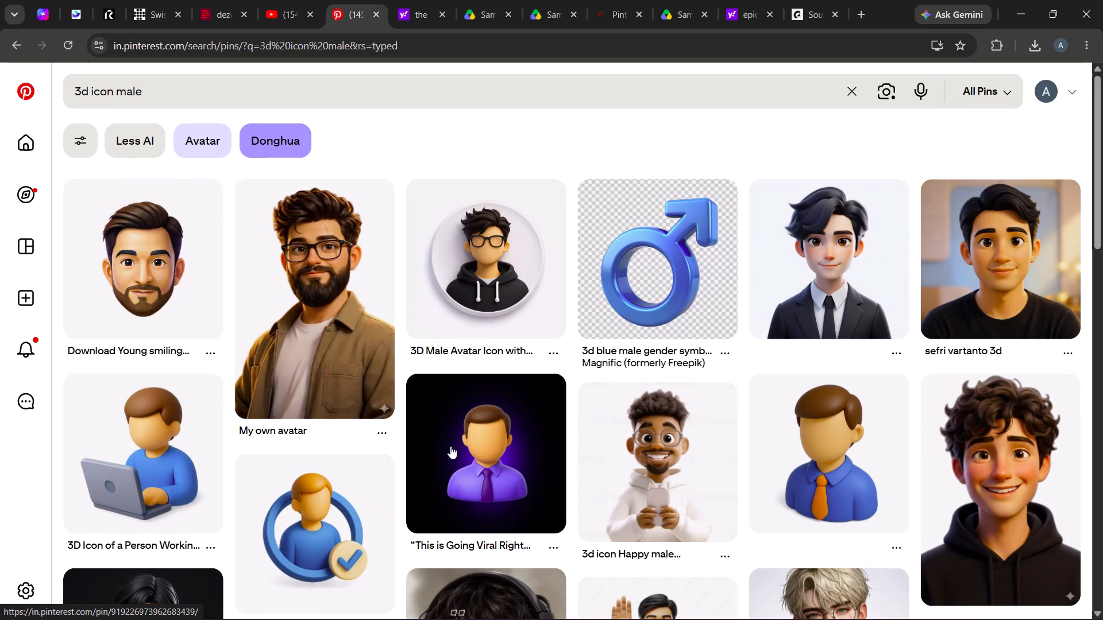
Browse the "3d icon male" results for male icons suited to the Male-Dominated graphic.
scroll(450, 446, down, 1)
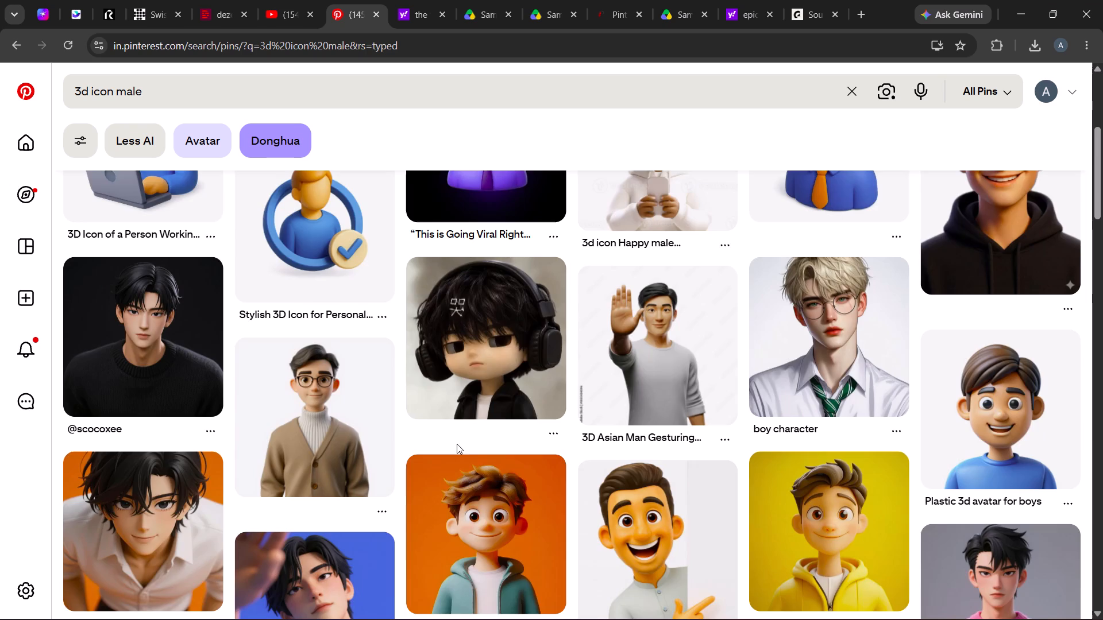
scroll(457, 444, down, 1)
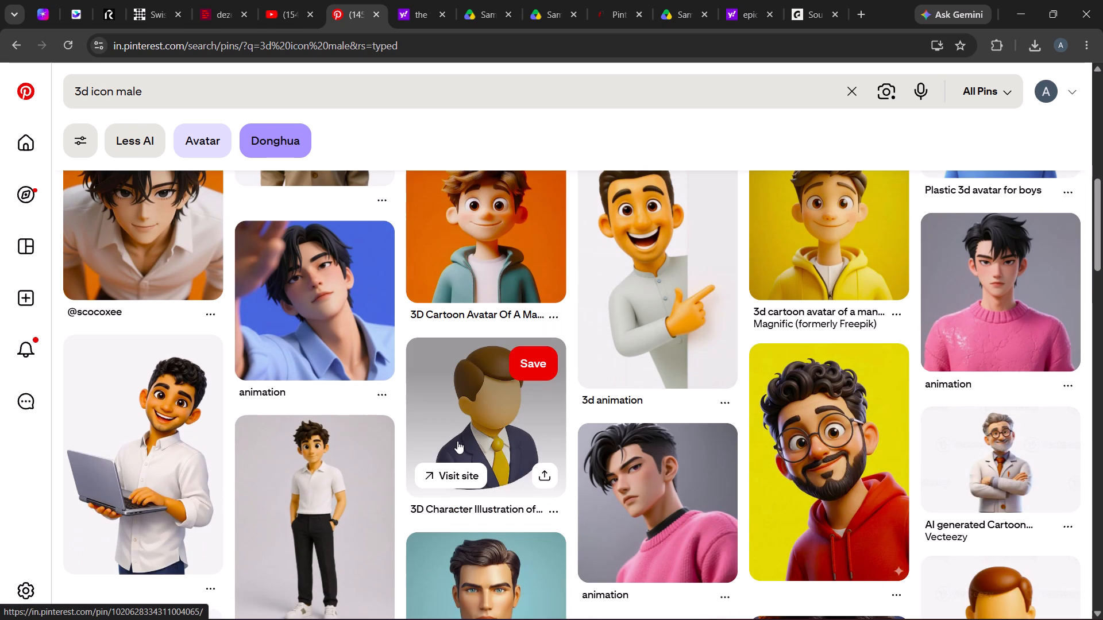
scroll(457, 441, down, 3)
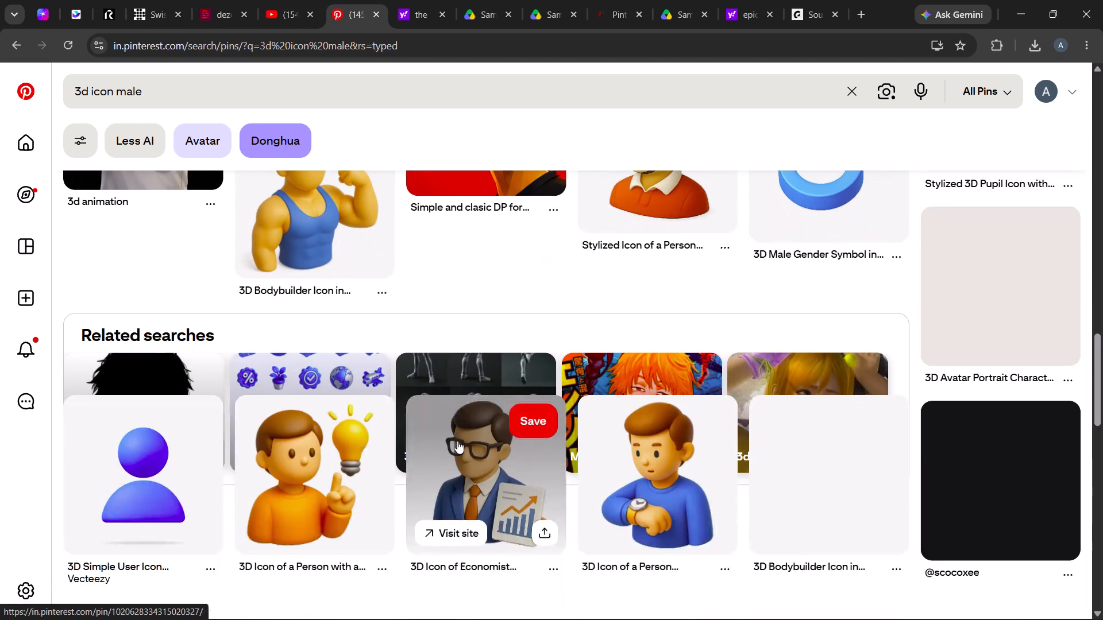
scroll(457, 441, down, 1)
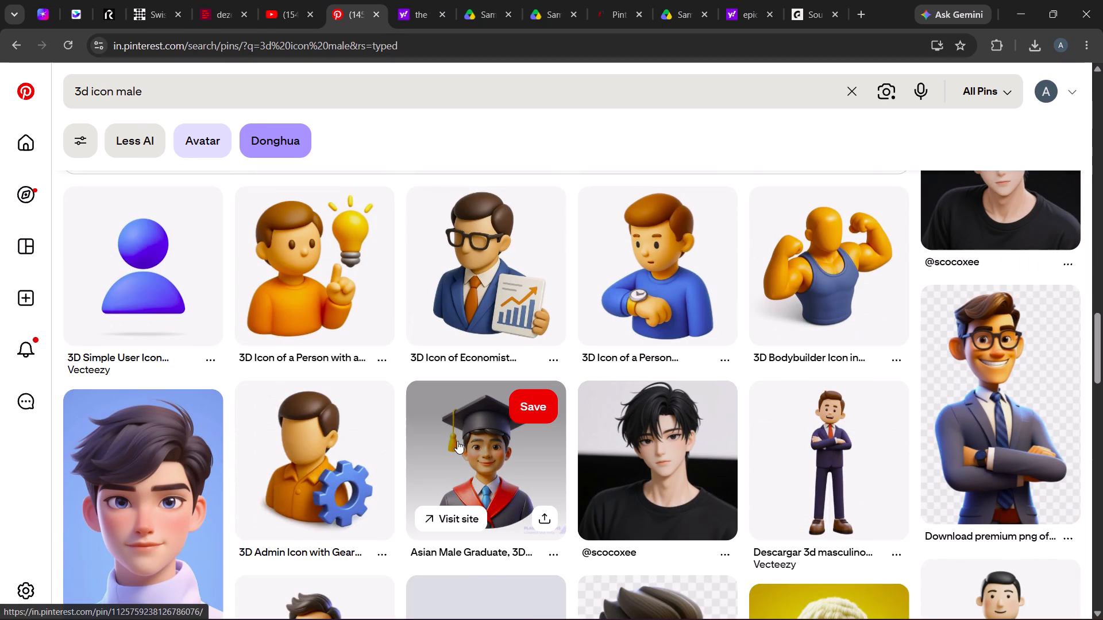
scroll(457, 441, down, 1)
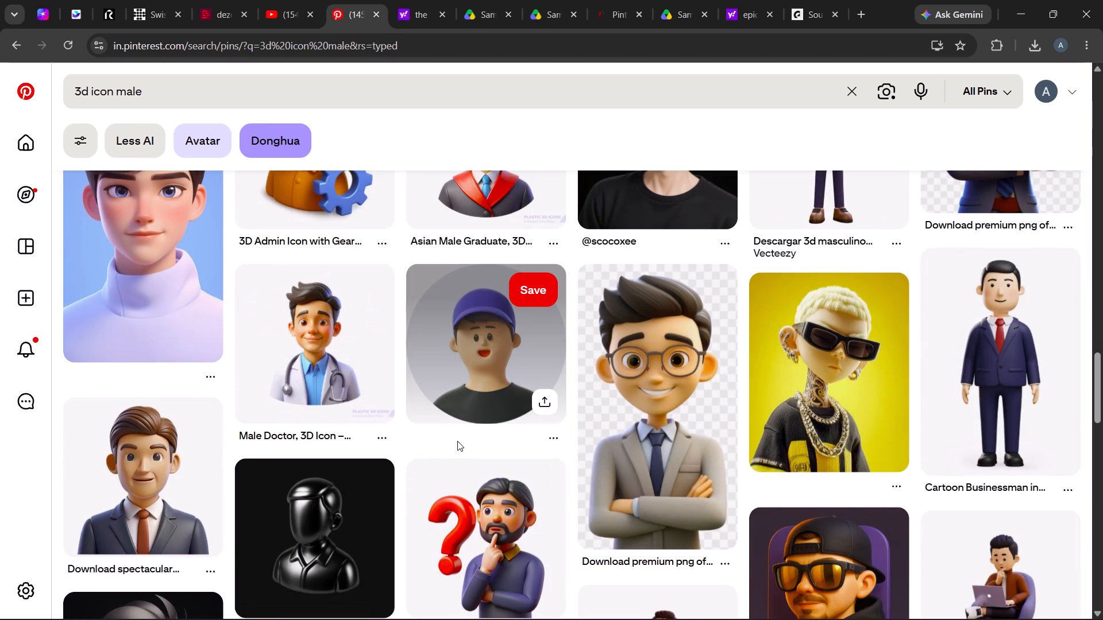
scroll(457, 441, down, 1)
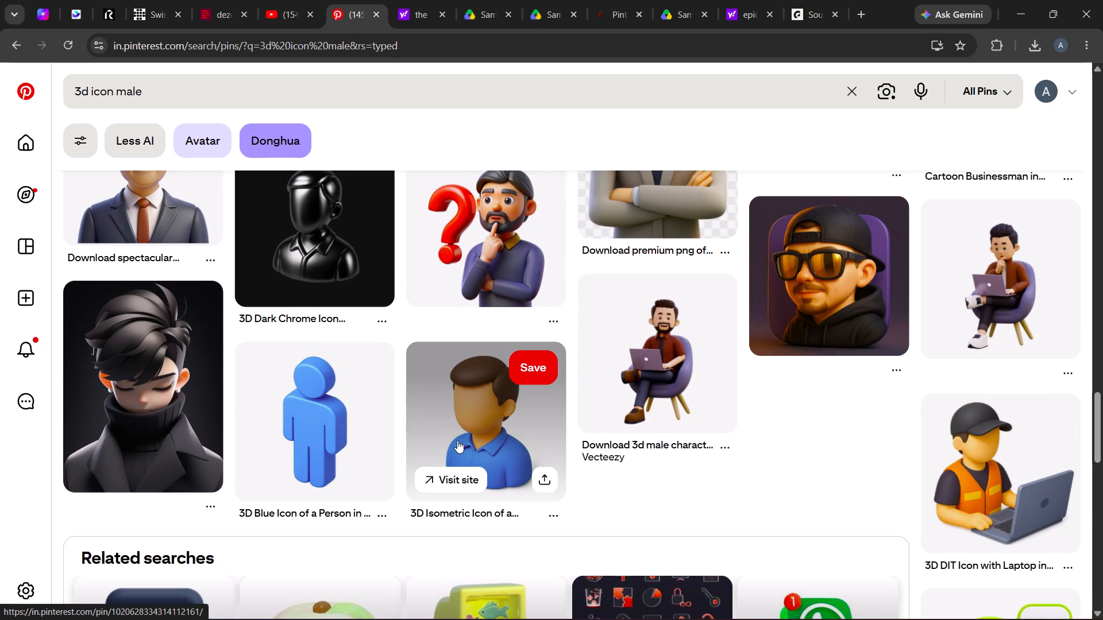
scroll(457, 440, down, 1)
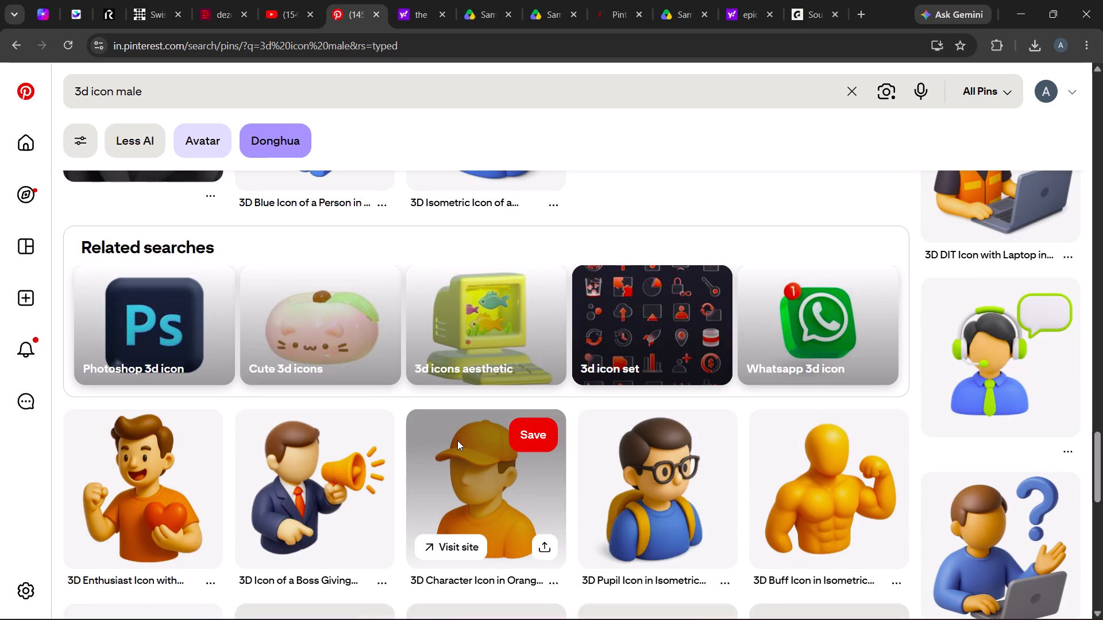
scroll(457, 440, up, 3)
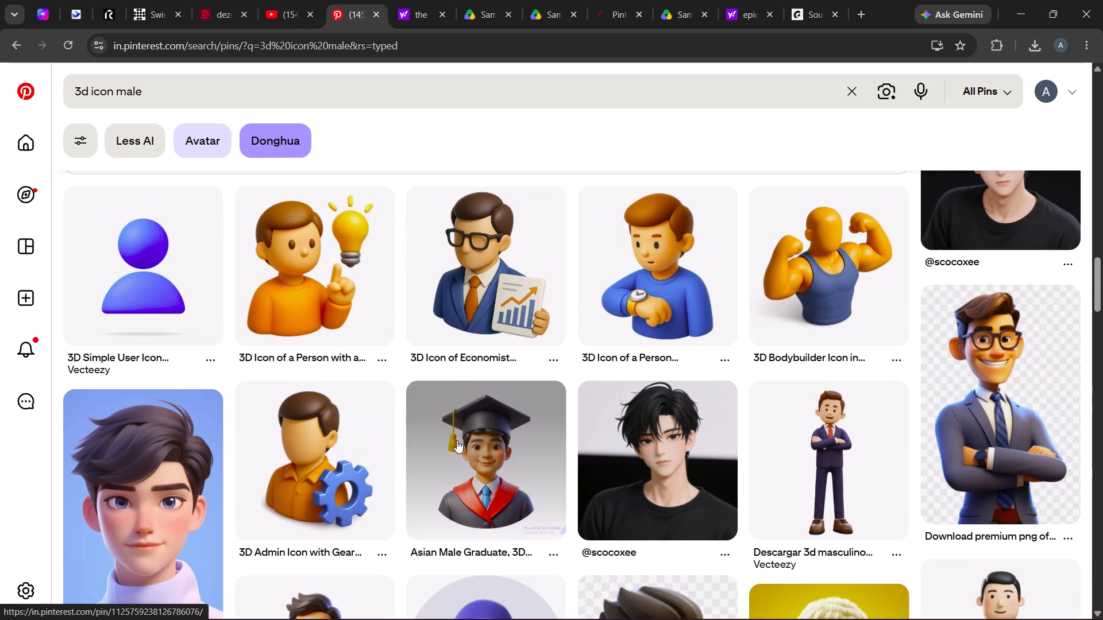
scroll(457, 440, up, 5)
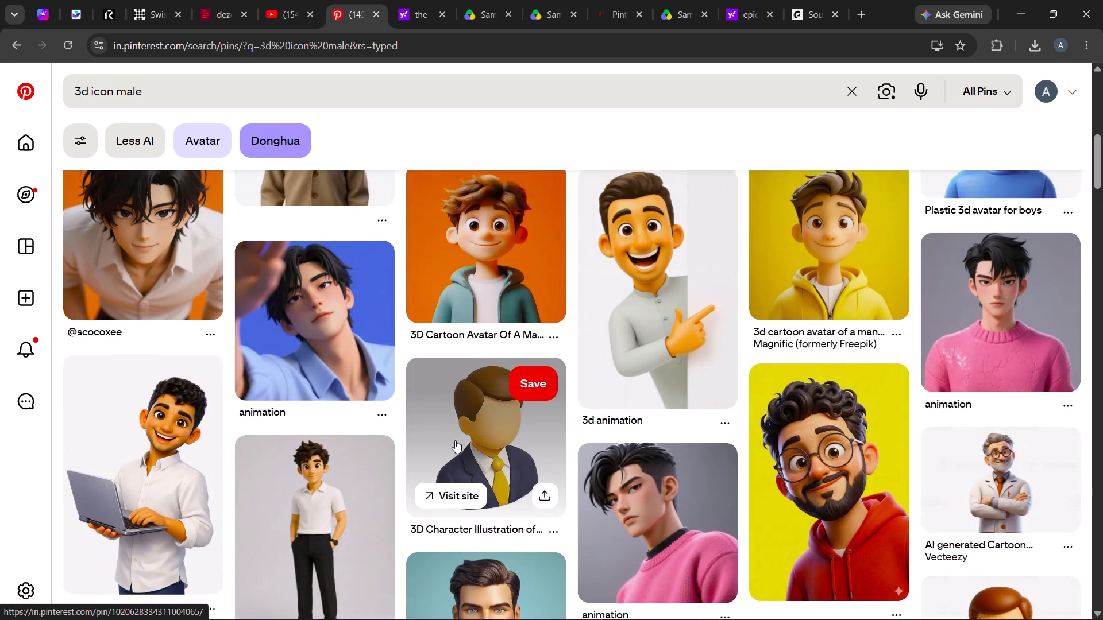
scroll(455, 440, up, 1)
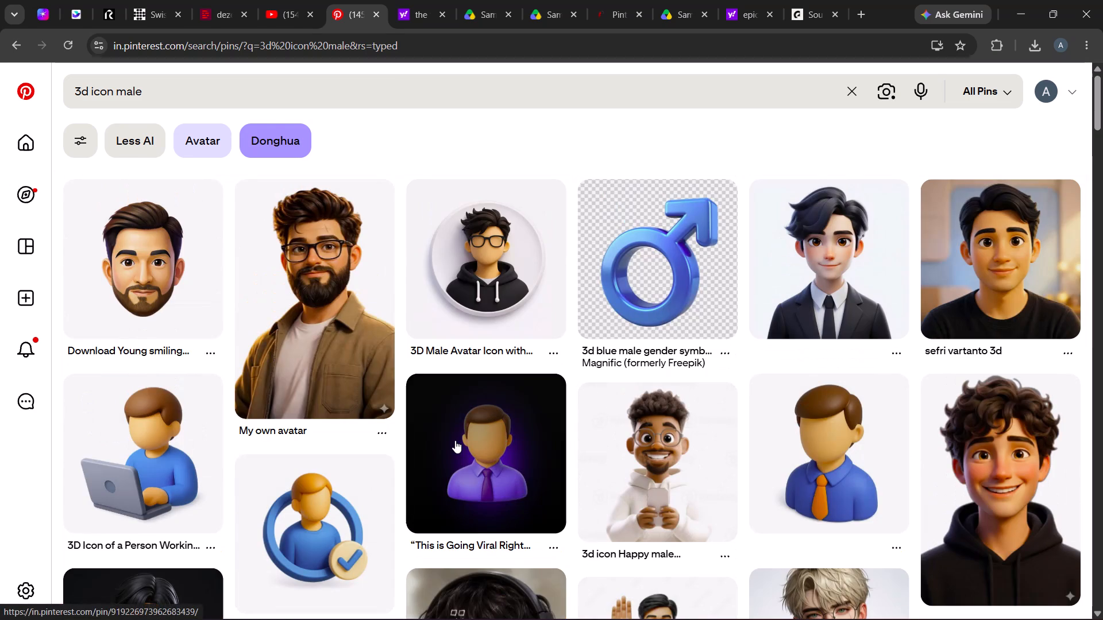
scroll(455, 440, down, 1)
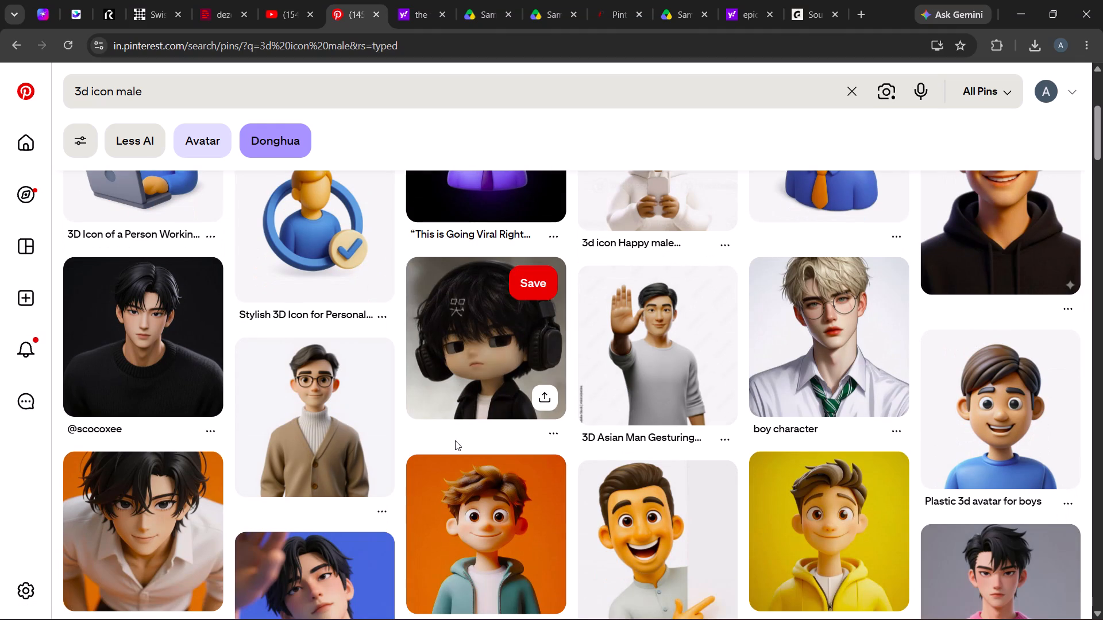
scroll(455, 440, down, 1)
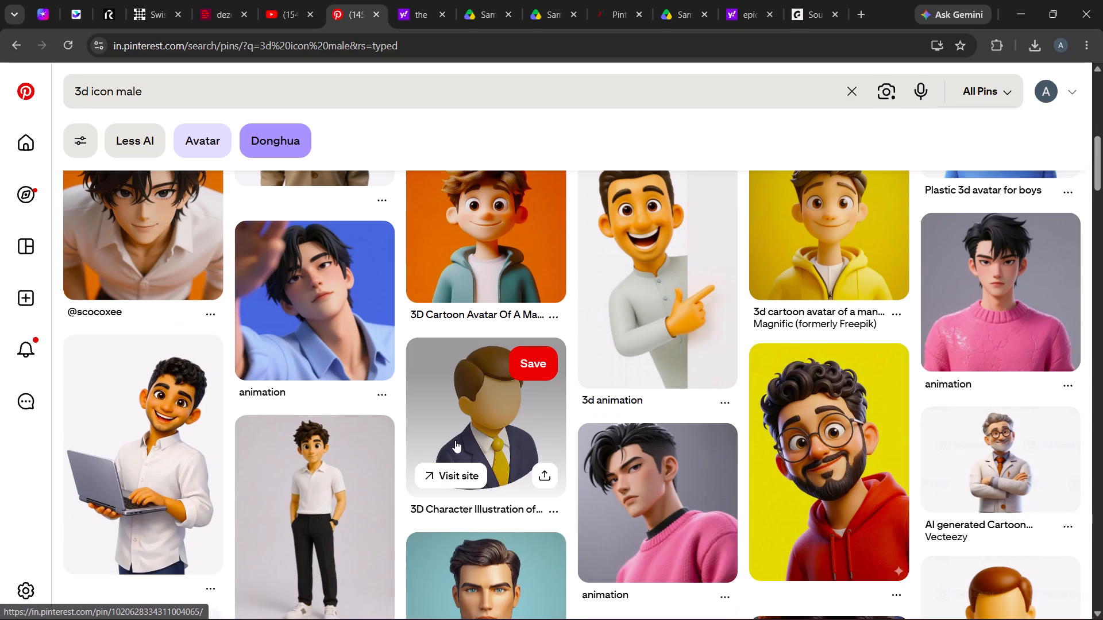
scroll(455, 440, down, 1)
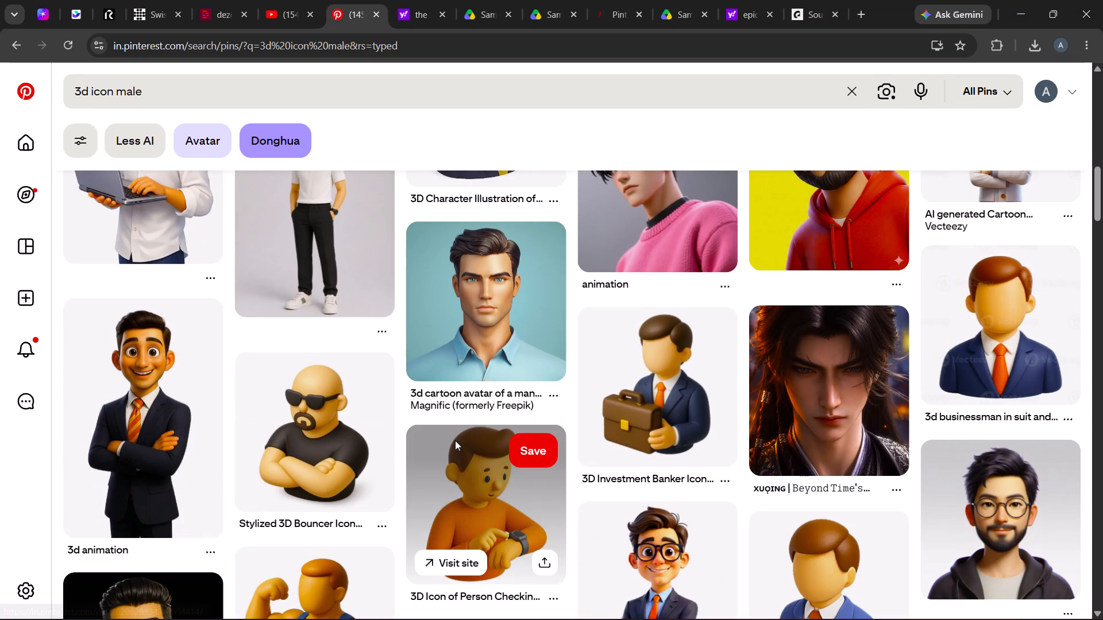
scroll(455, 440, down, 1)
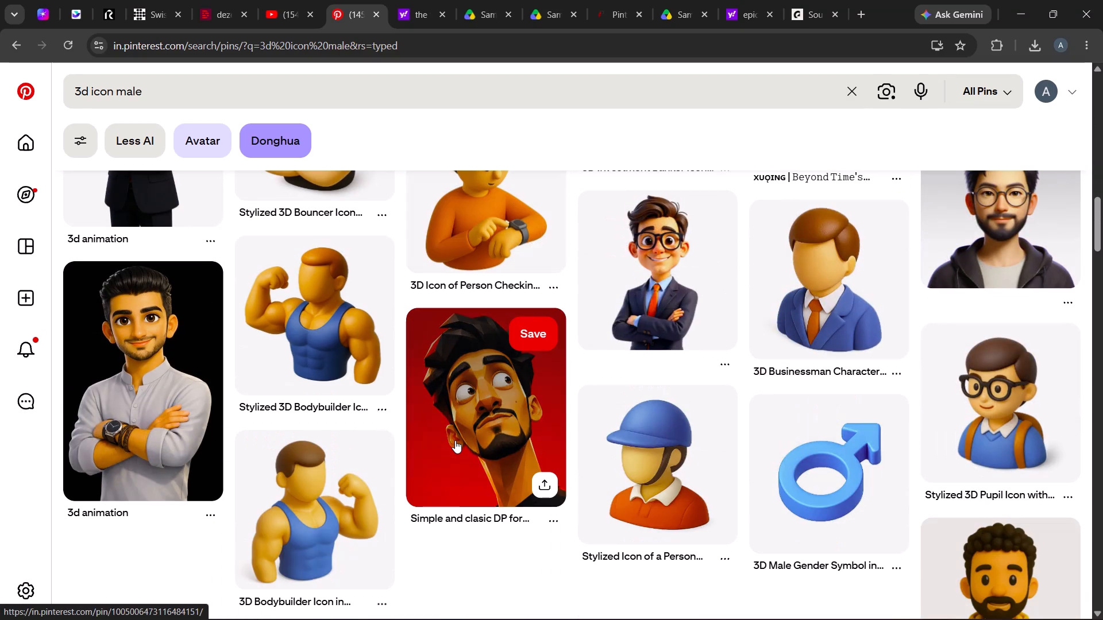
scroll(455, 440, up, 2)
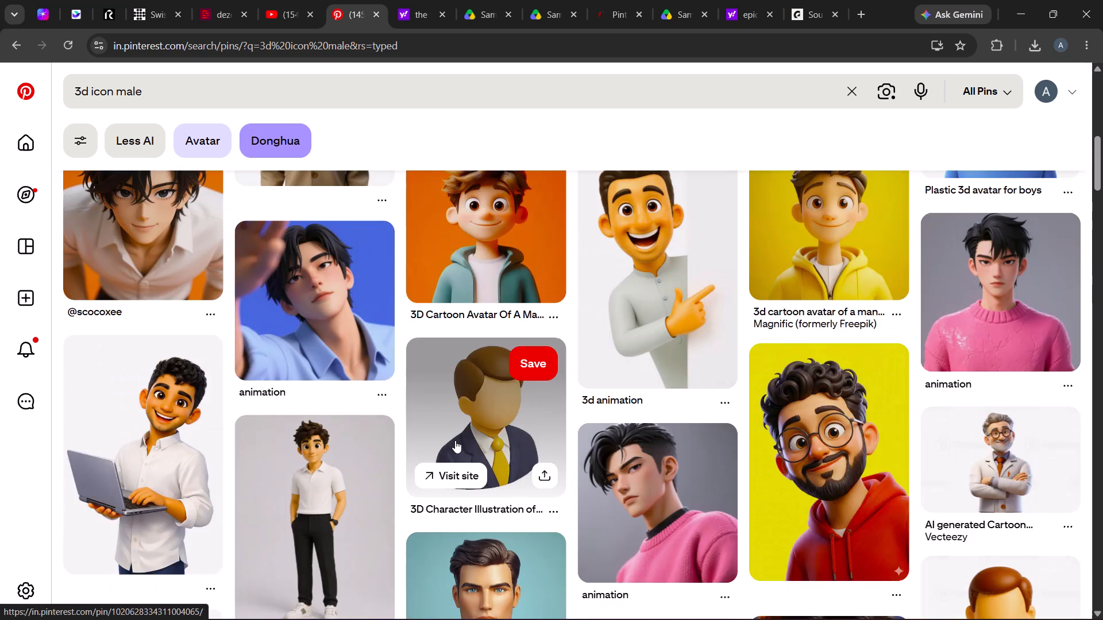
scroll(455, 440, up, 1)
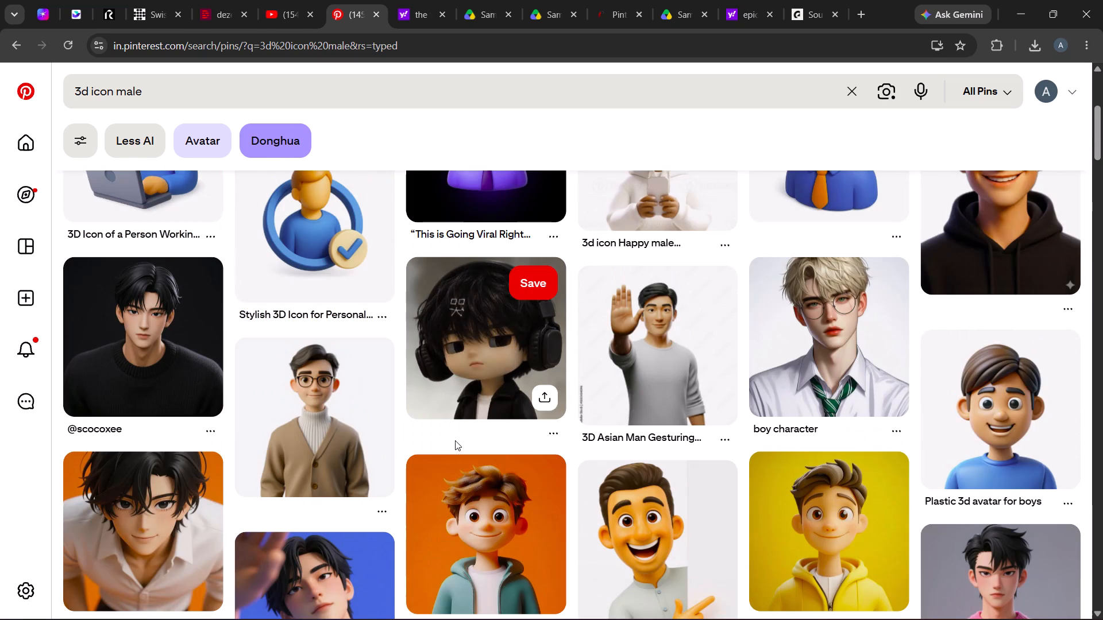
scroll(455, 440, up, 1)
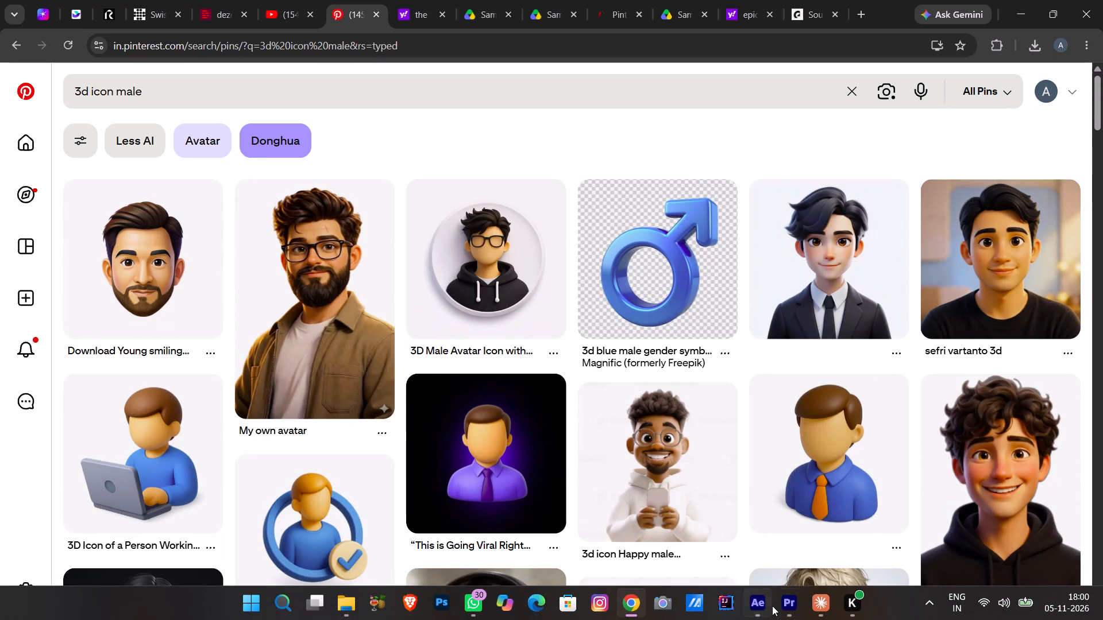
Switch to After Effects and scrub through the Male-Dominated clip, stopping at 0:00:17:00.
click(765, 605)
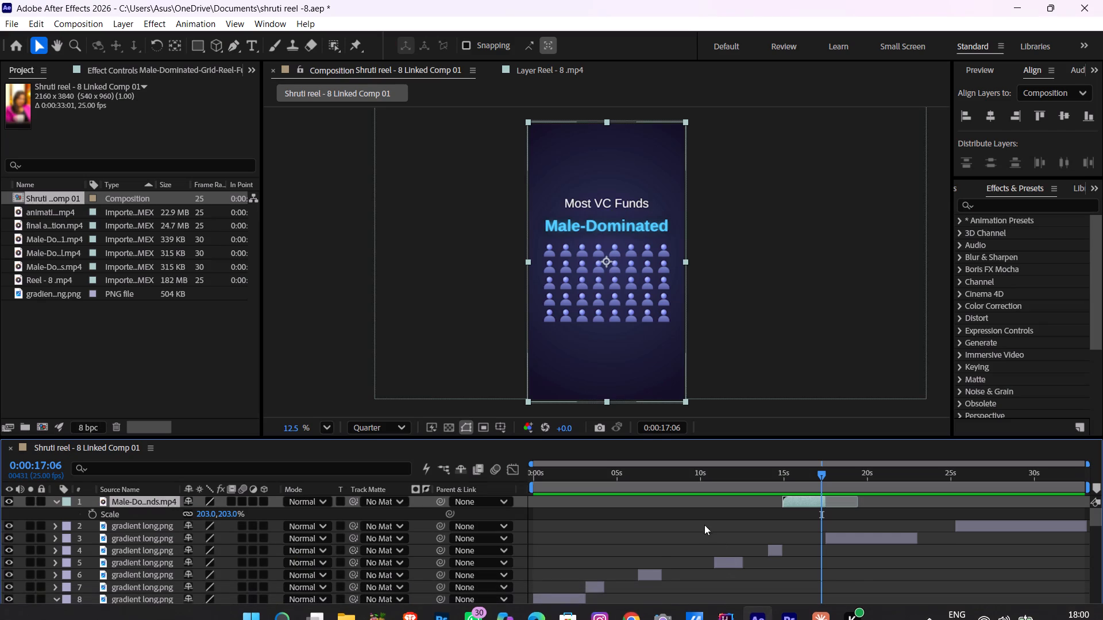
click(792, 481)
drag(793, 481, 778, 481)
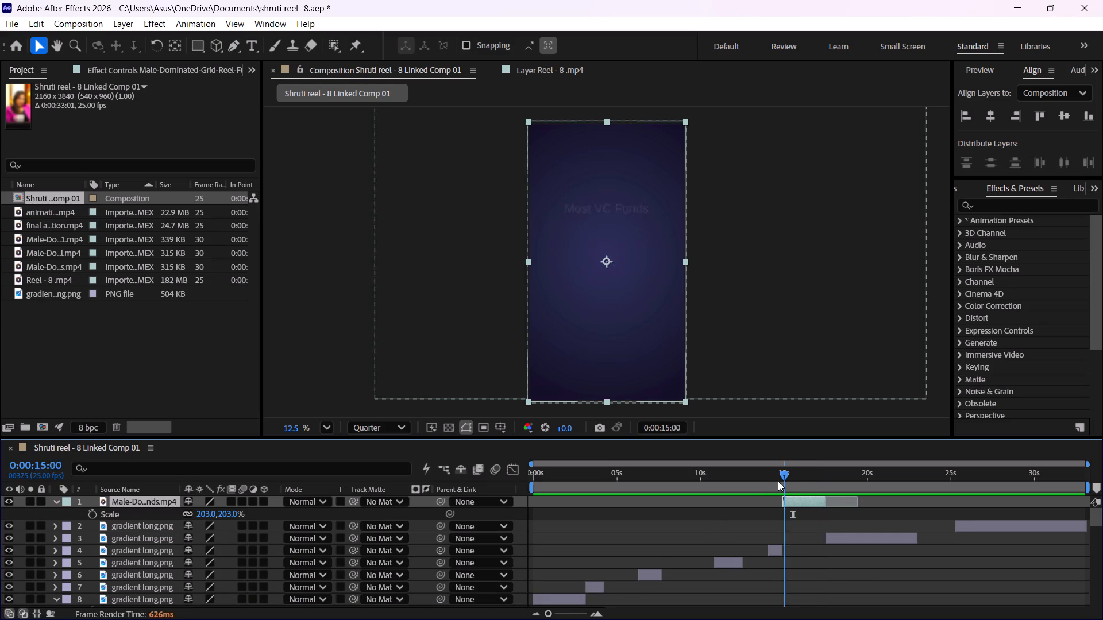
drag(778, 481, 815, 481)
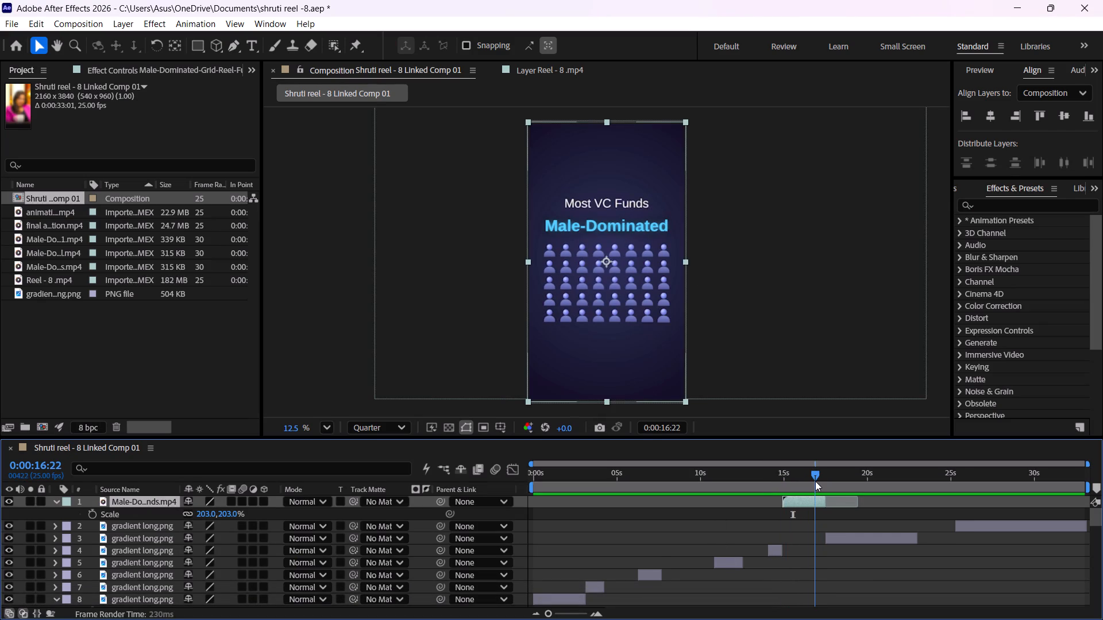
drag(815, 481, 817, 483)
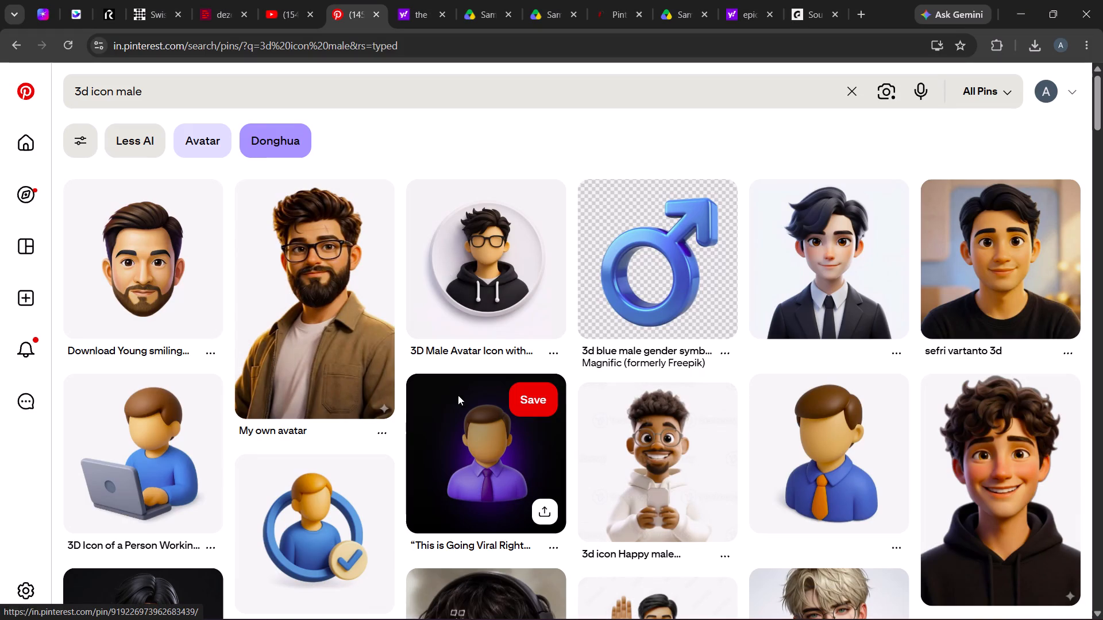
click(477, 434)
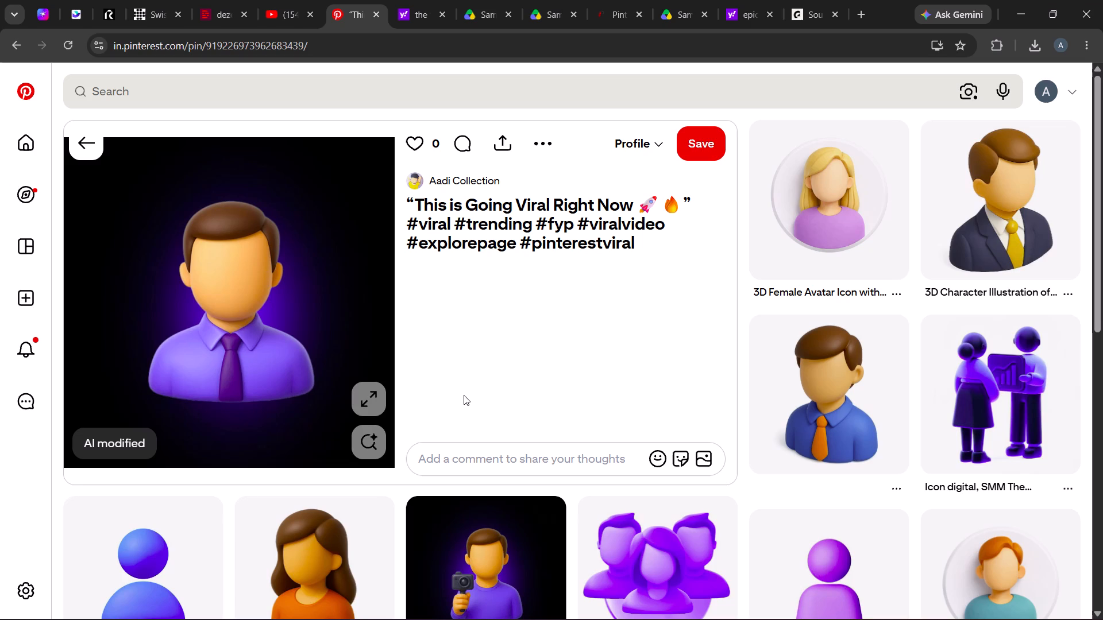
scroll(471, 393, down, 1)
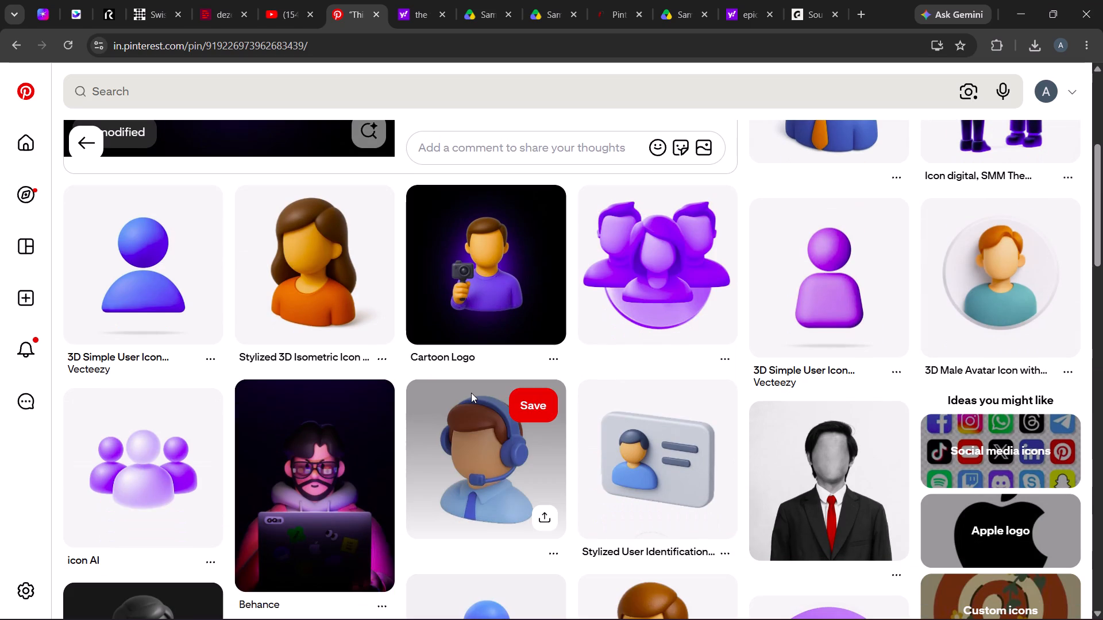
scroll(471, 393, down, 2)
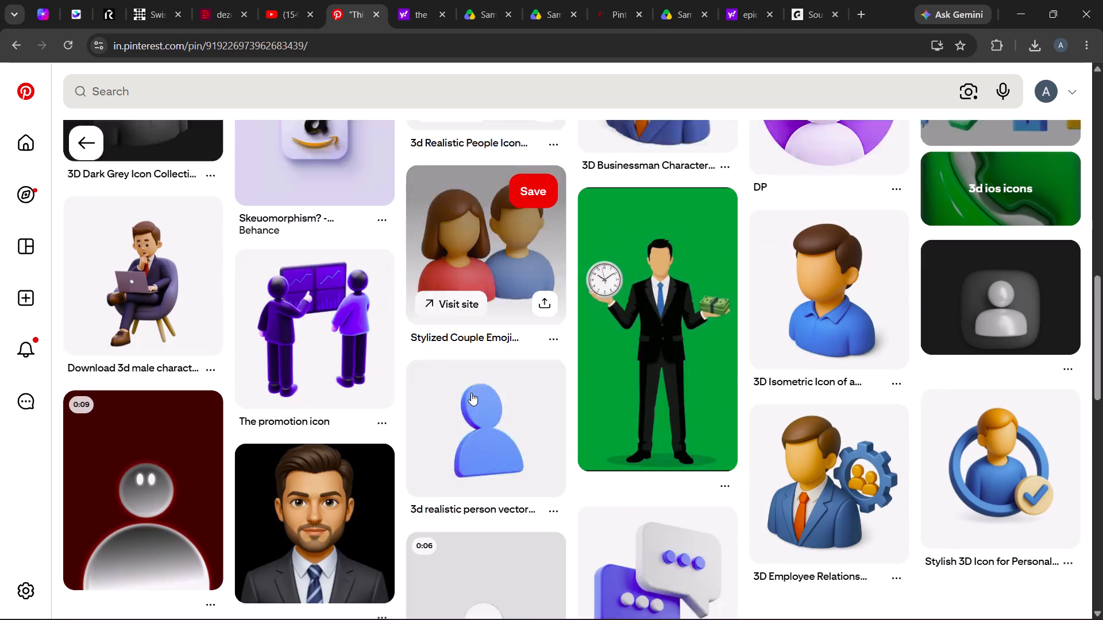
scroll(471, 393, up, 1)
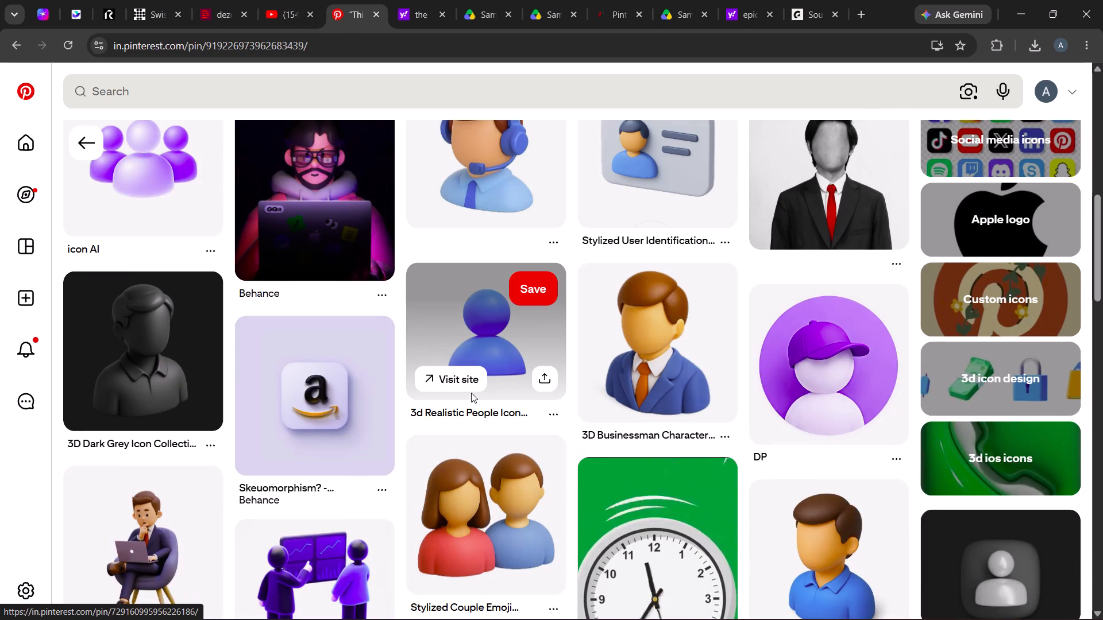
scroll(471, 393, up, 2)
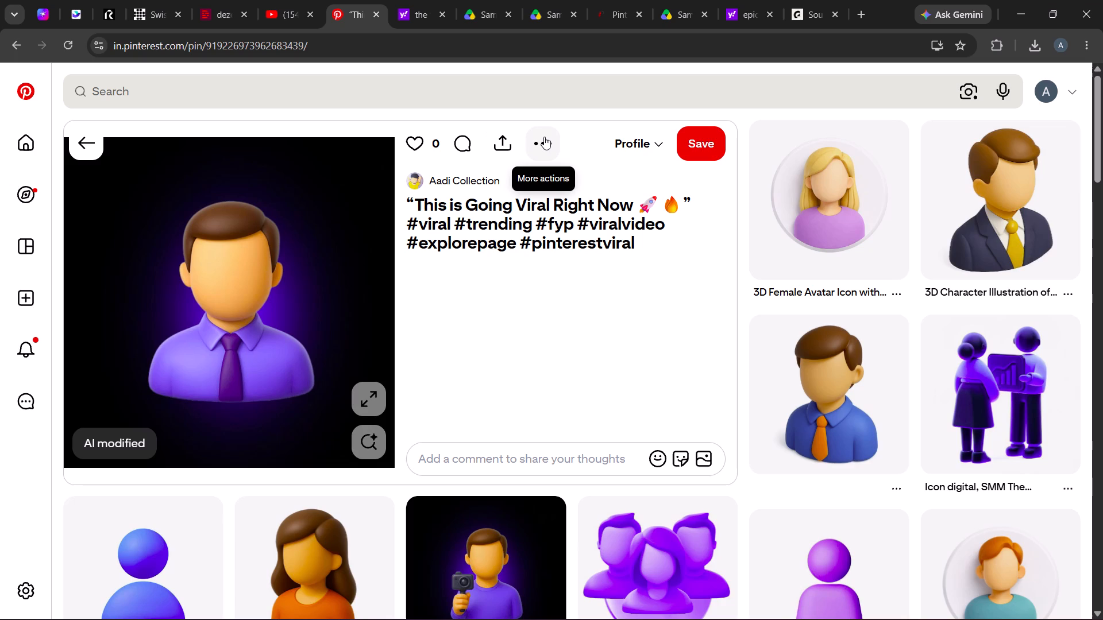
scroll(573, 239, down, 2)
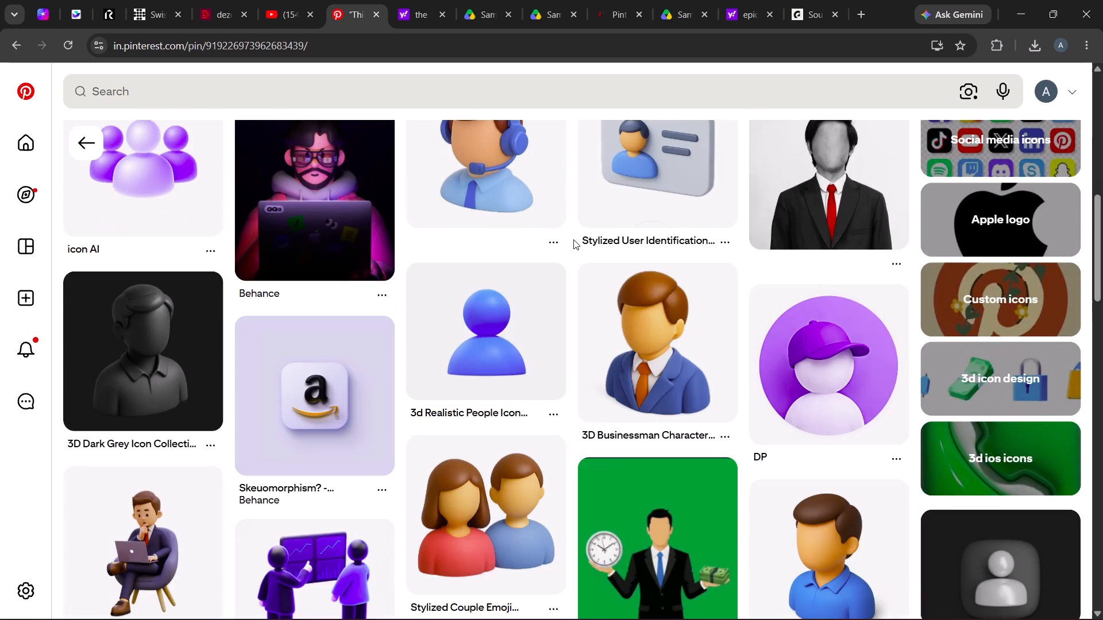
scroll(573, 239, down, 2)
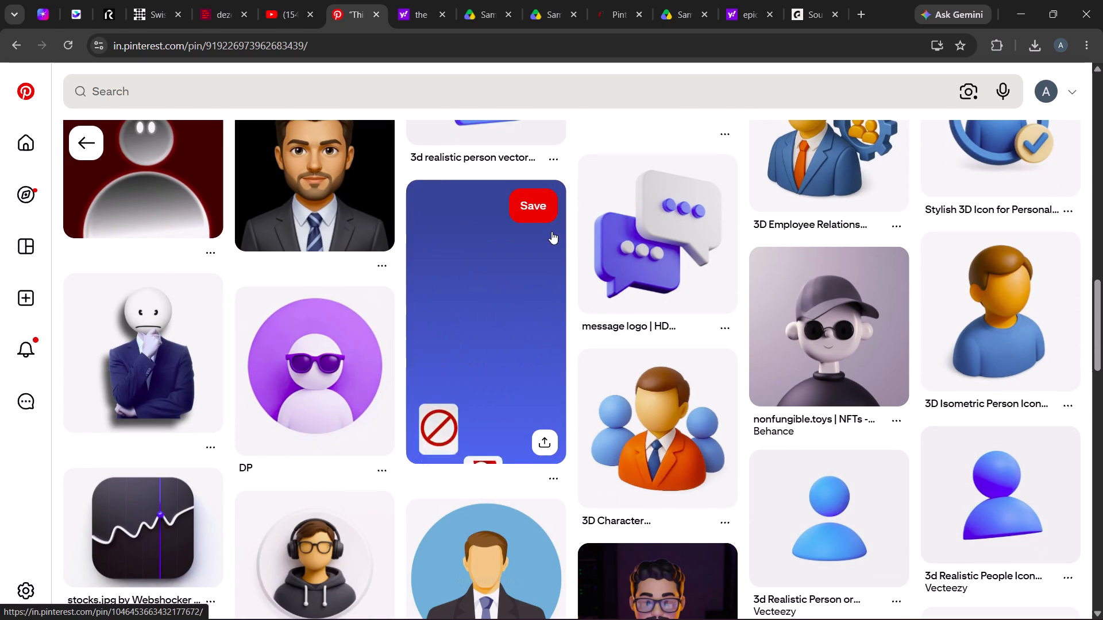
scroll(551, 231, down, 2)
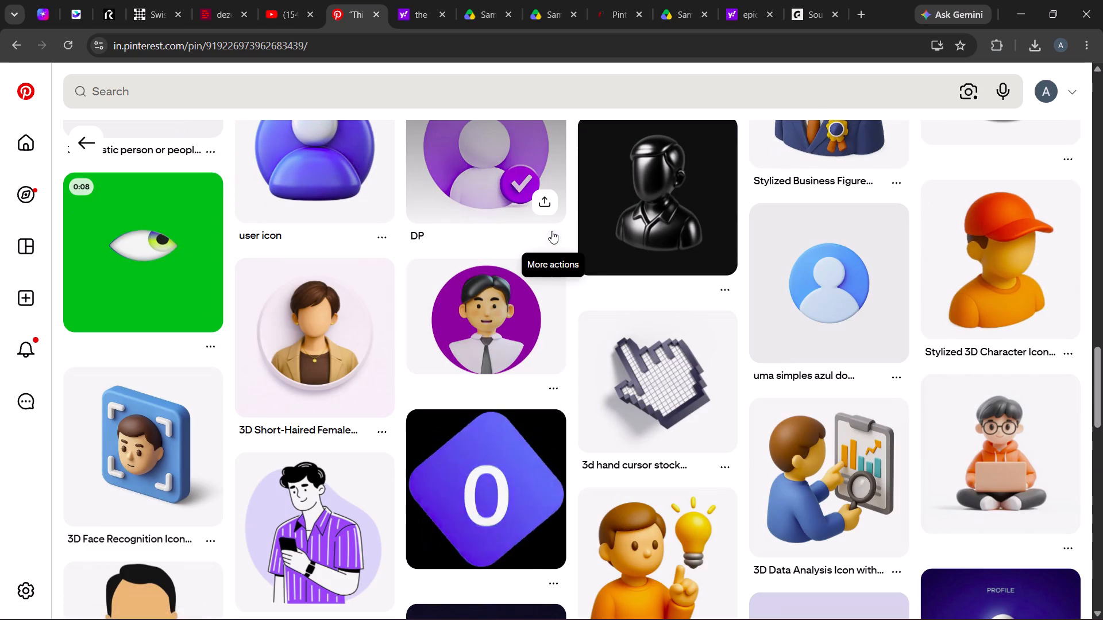
scroll(556, 231, down, 1)
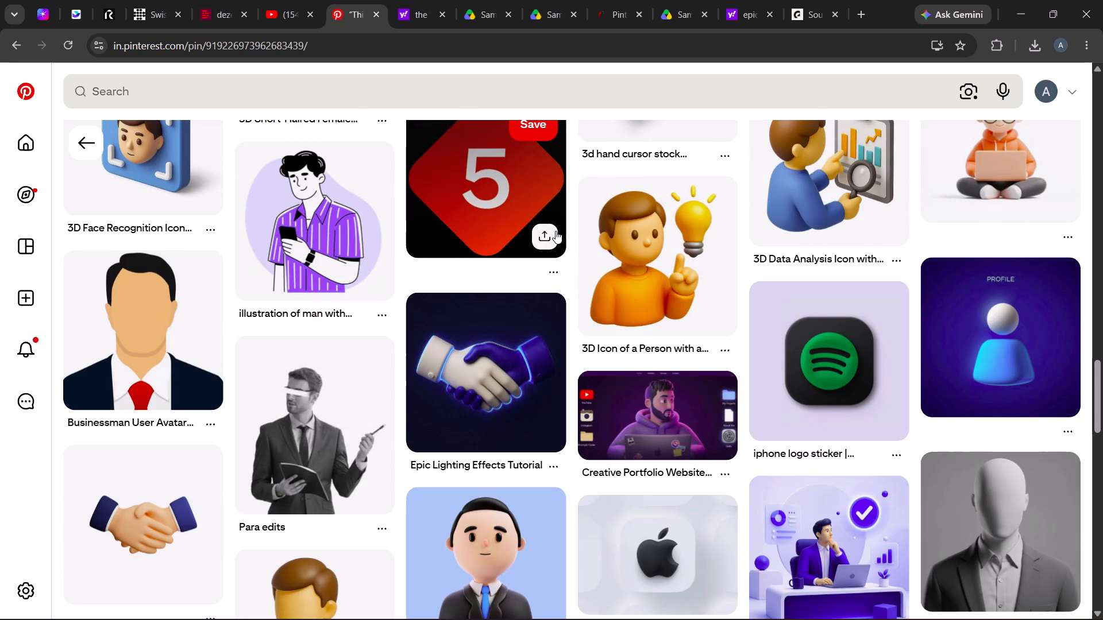
Open the "Para edits" pin of the suited man and browse its related pins for businessman visuals.
click(345, 425)
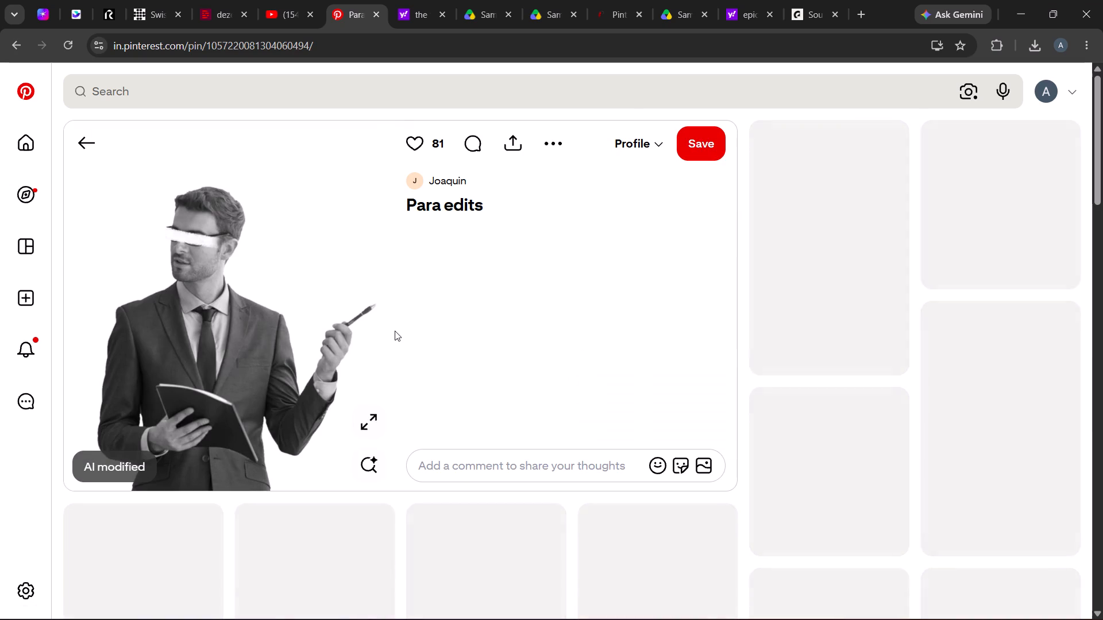
scroll(395, 331, down, 1)
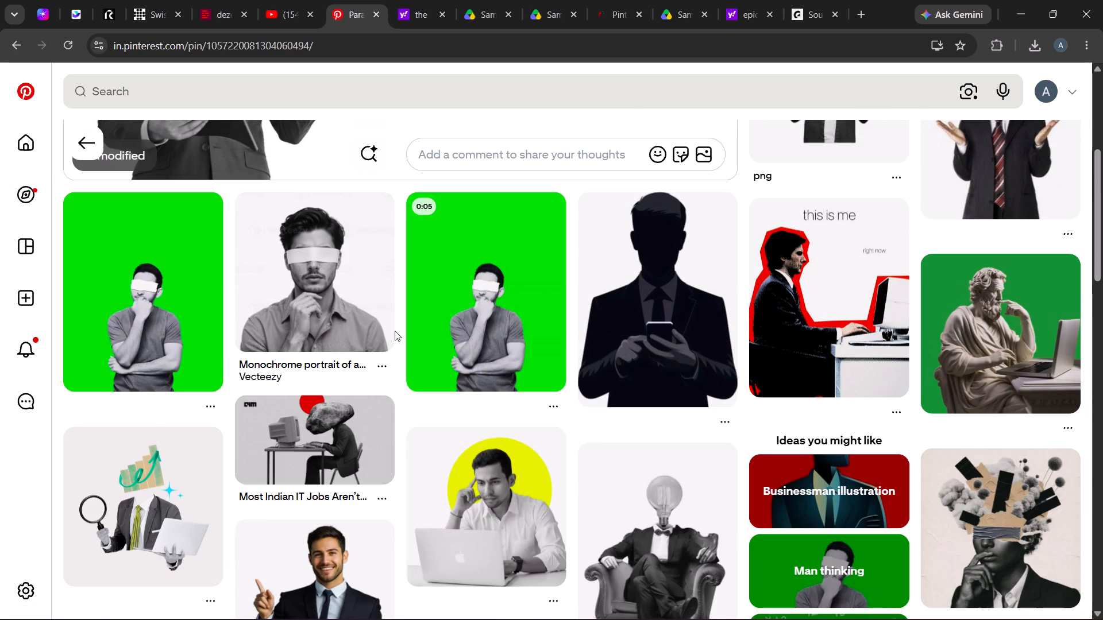
scroll(395, 331, down, 1)
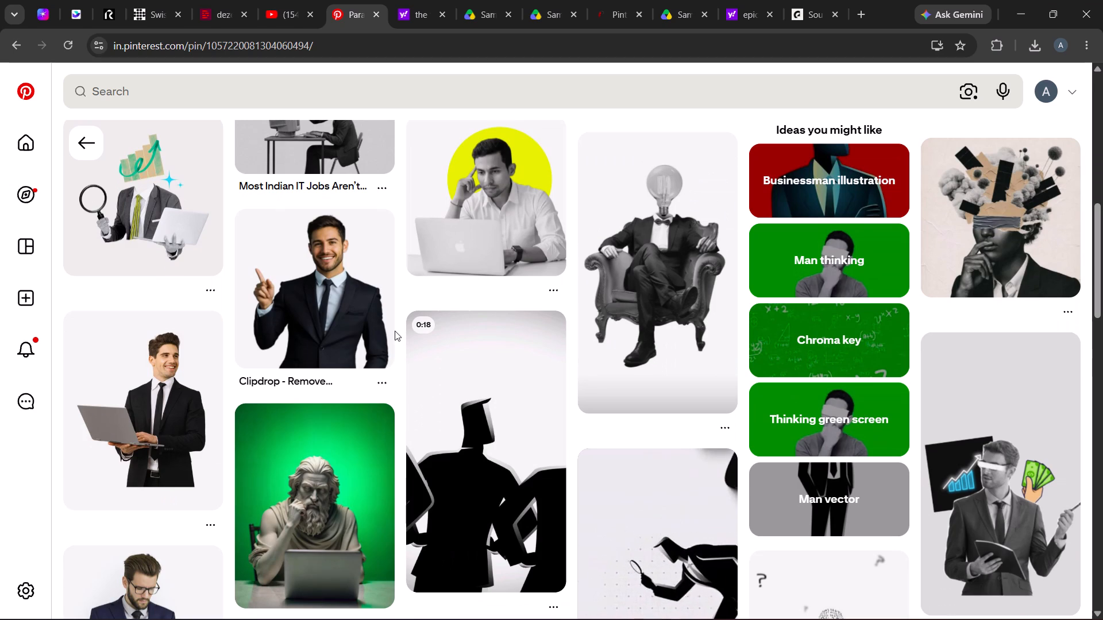
scroll(395, 331, down, 1)
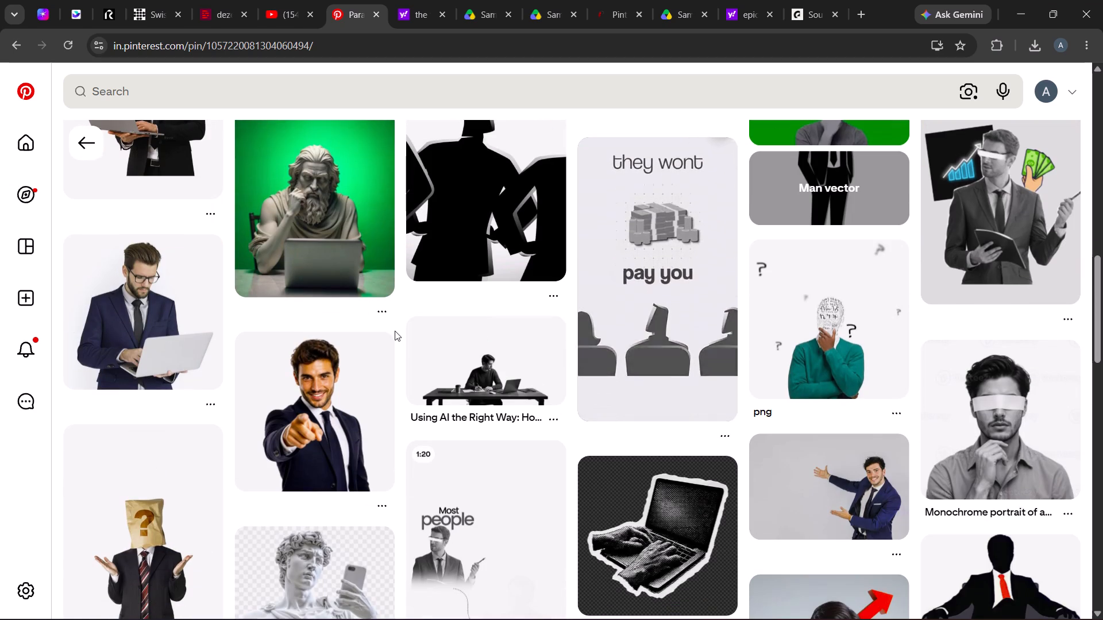
scroll(395, 331, down, 2)
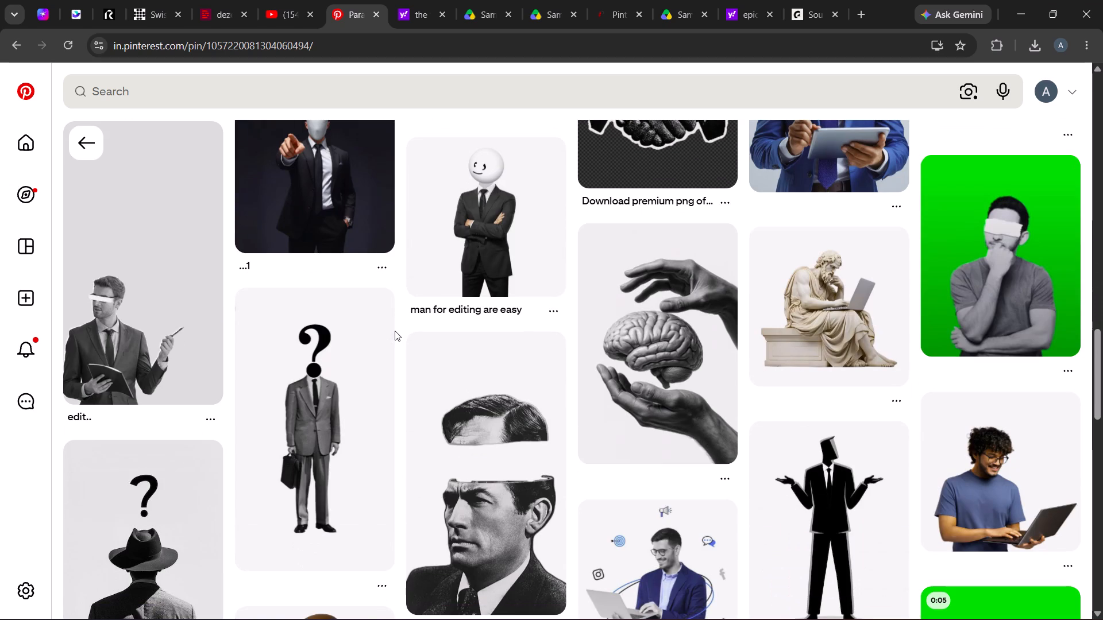
Look further through the related pins of the "Para edits" pin for a businessman visual that suits the reel.
scroll(395, 331, down, 1)
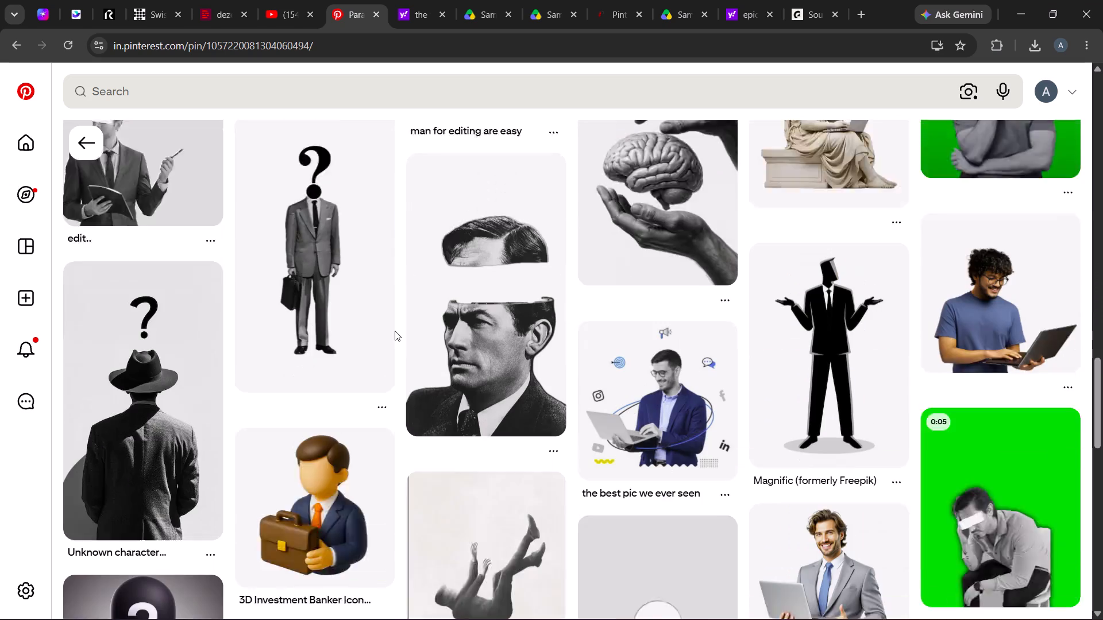
scroll(395, 331, down, 1)
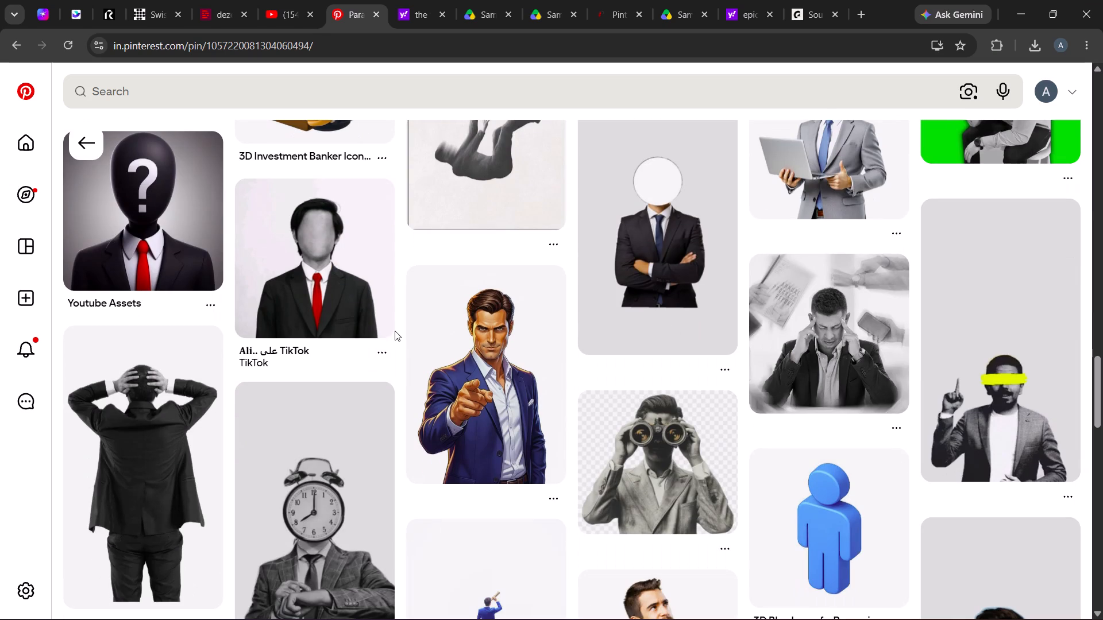
scroll(395, 331, down, 2)
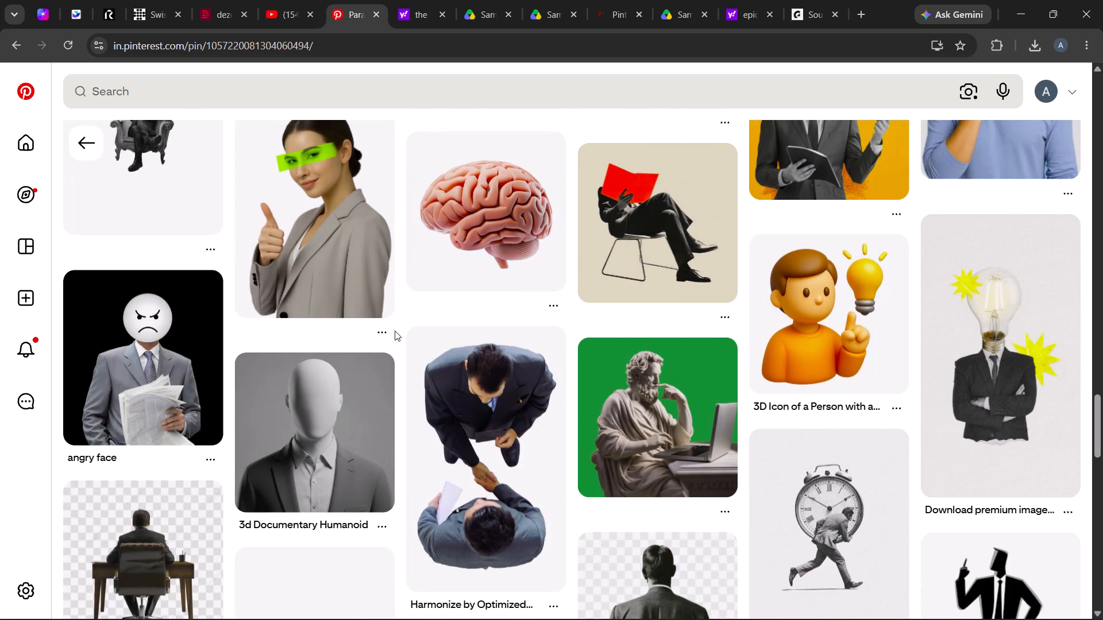
scroll(395, 331, down, 2)
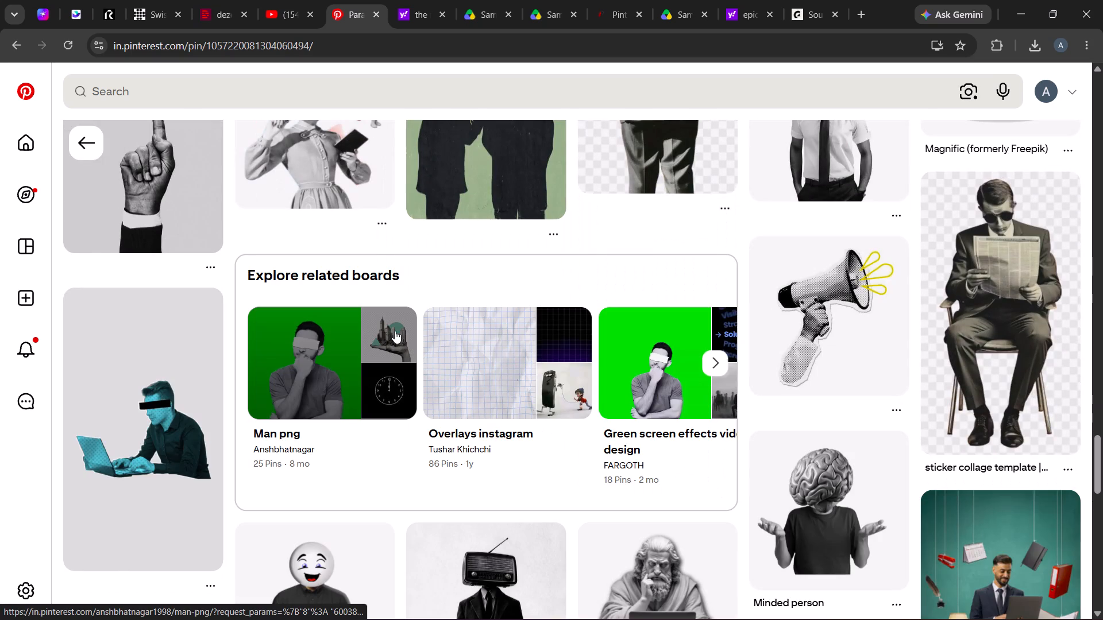
scroll(395, 331, up, 1)
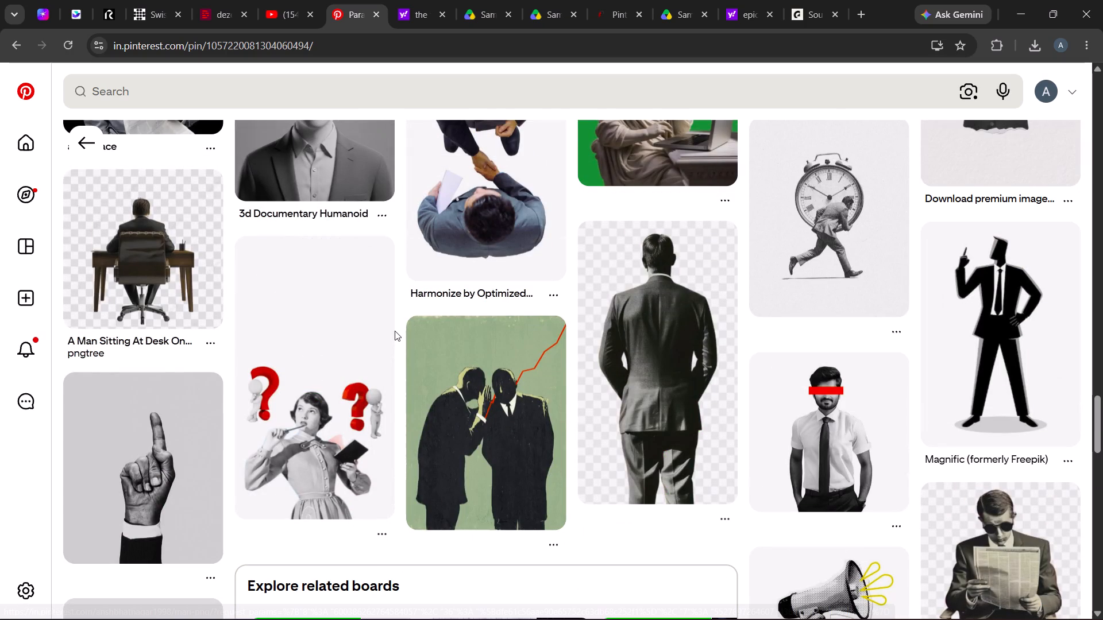
scroll(395, 331, up, 1)
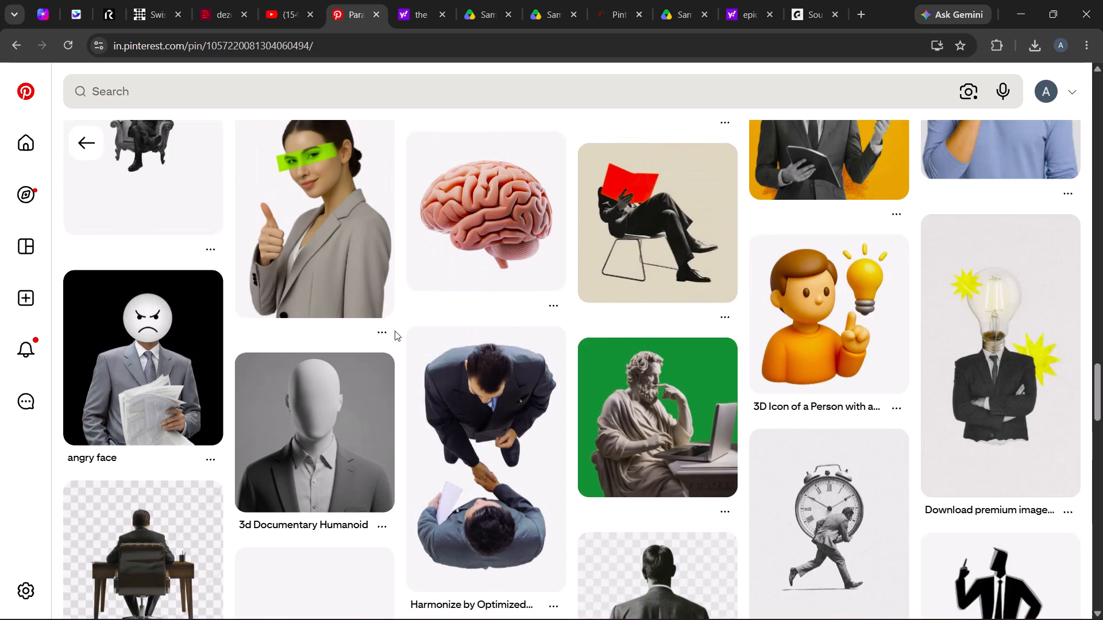
scroll(395, 331, up, 3)
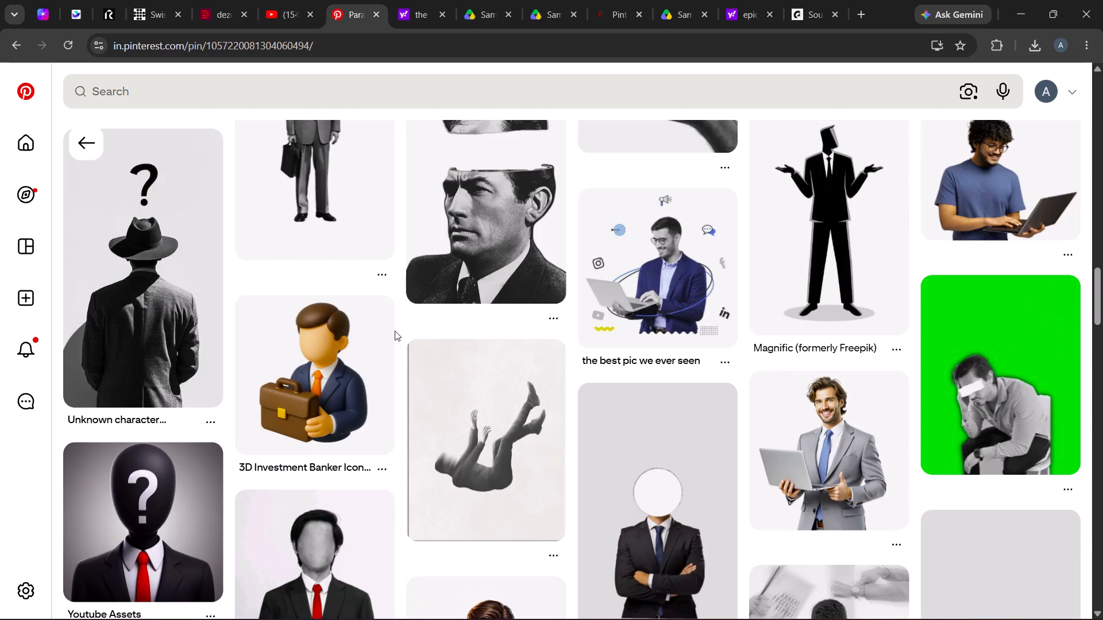
scroll(395, 331, up, 3)
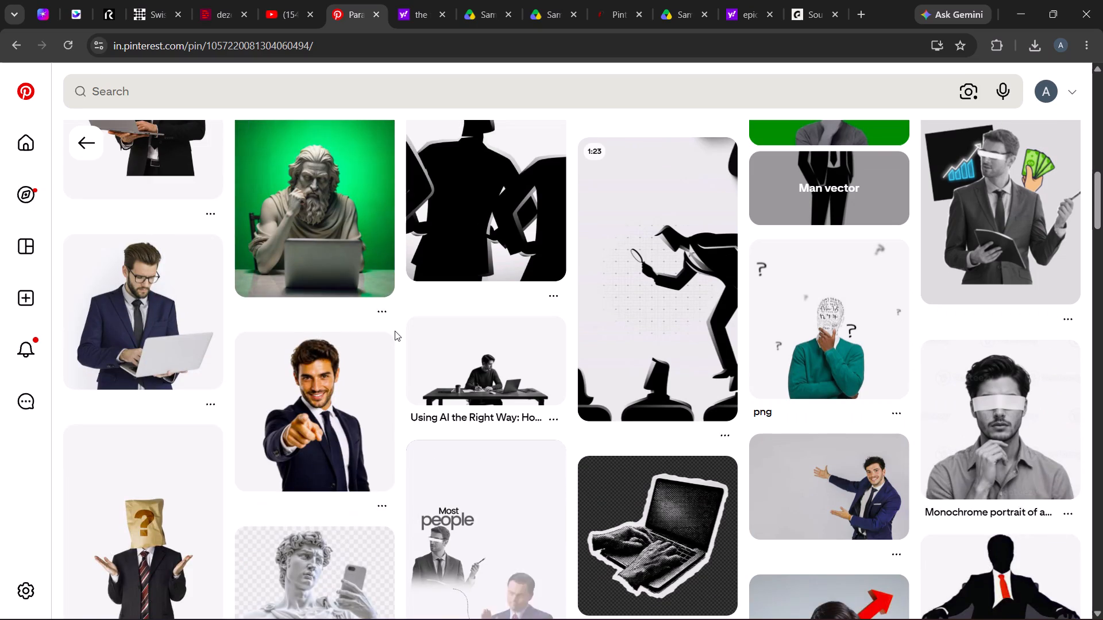
scroll(395, 331, down, 1)
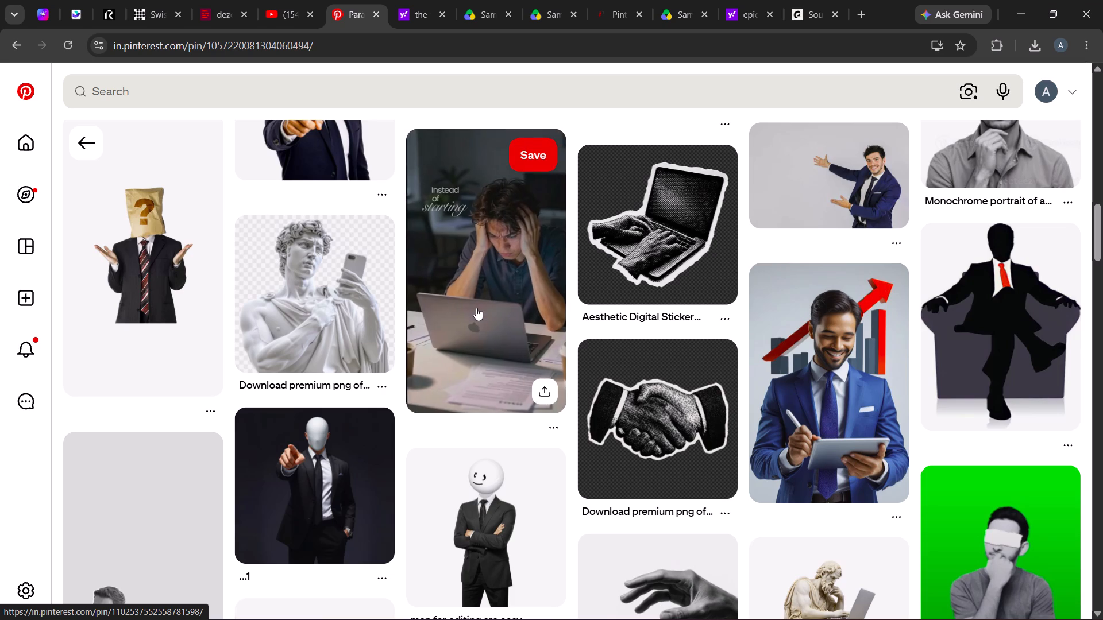
Open the "Great founders don't just build companies" video pin and examine its animation around 0:18 to 0:20, pausing at 0:19.
click(476, 308)
drag(268, 544, 240, 544)
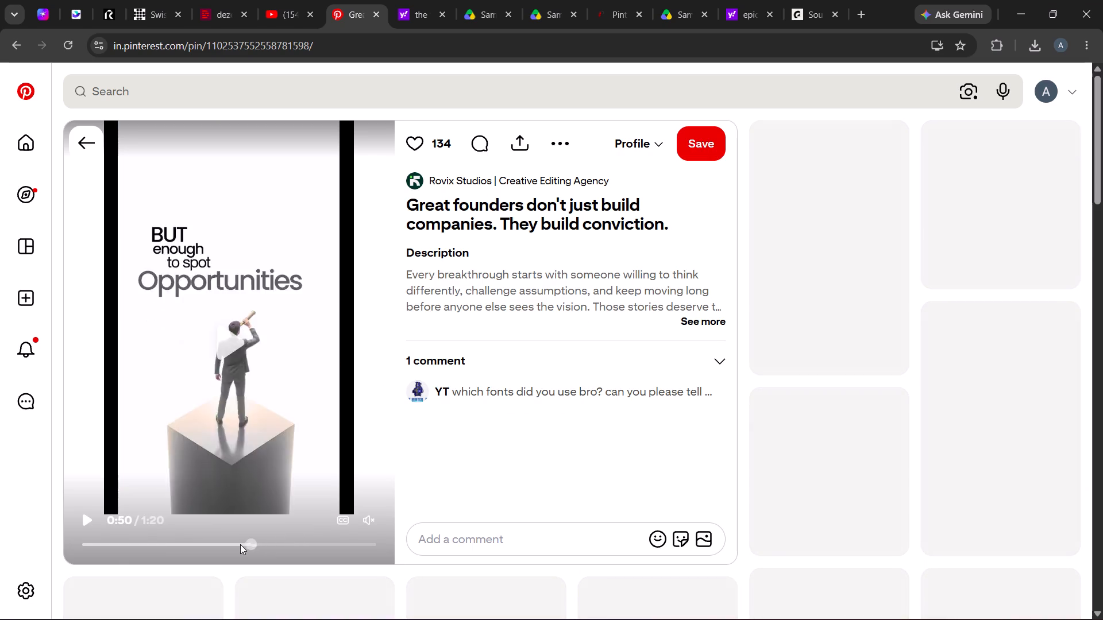
drag(240, 544, 153, 544)
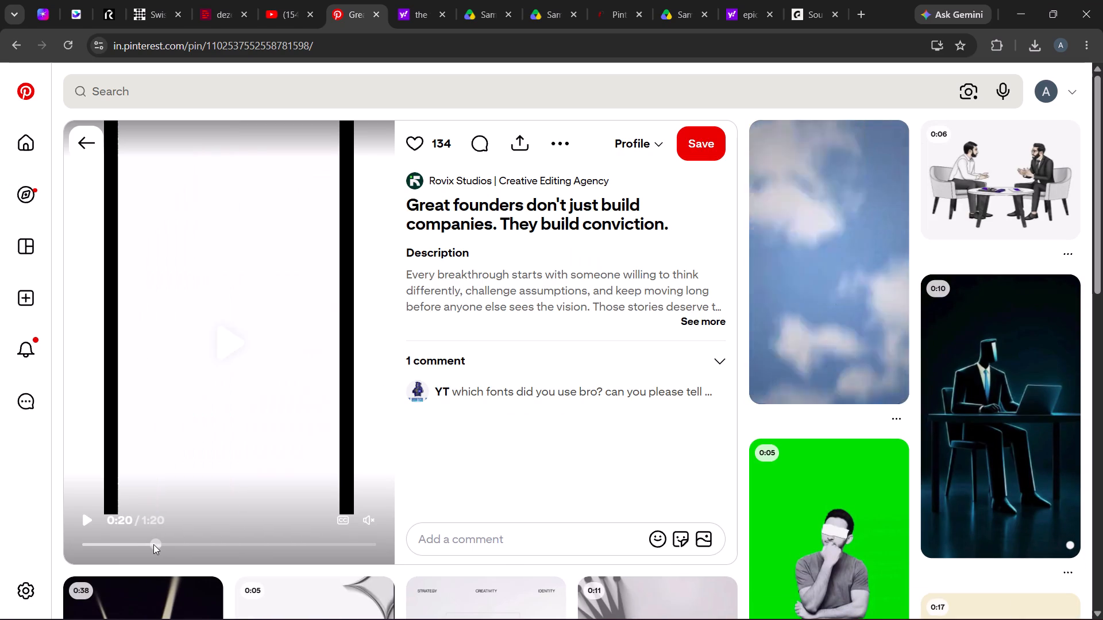
drag(153, 544, 158, 543)
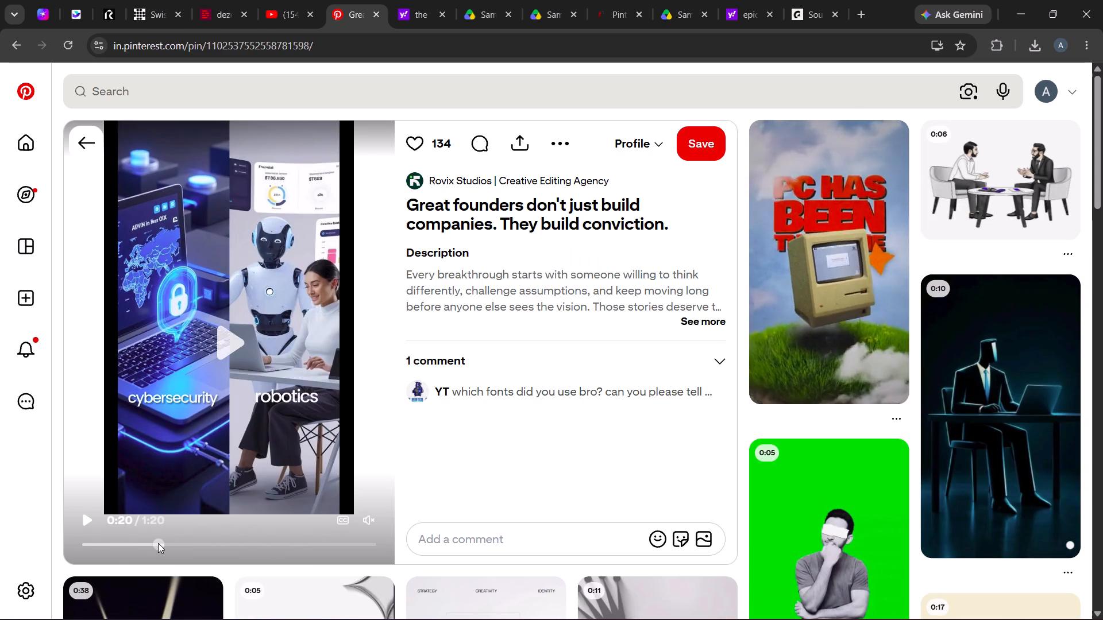
drag(158, 543, 152, 542)
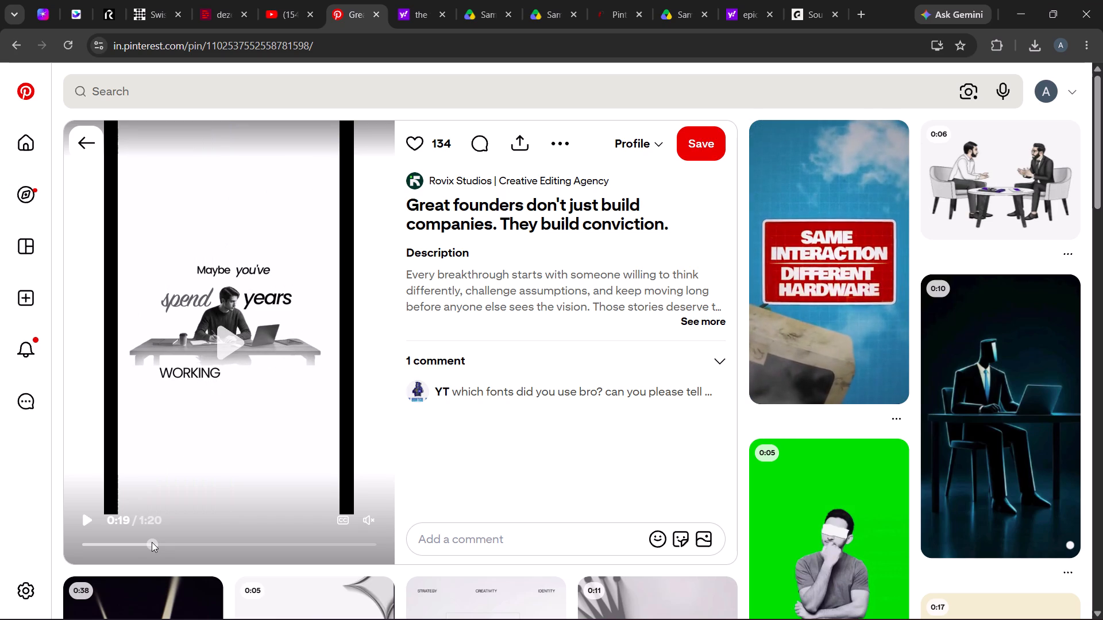
drag(152, 542, 156, 538)
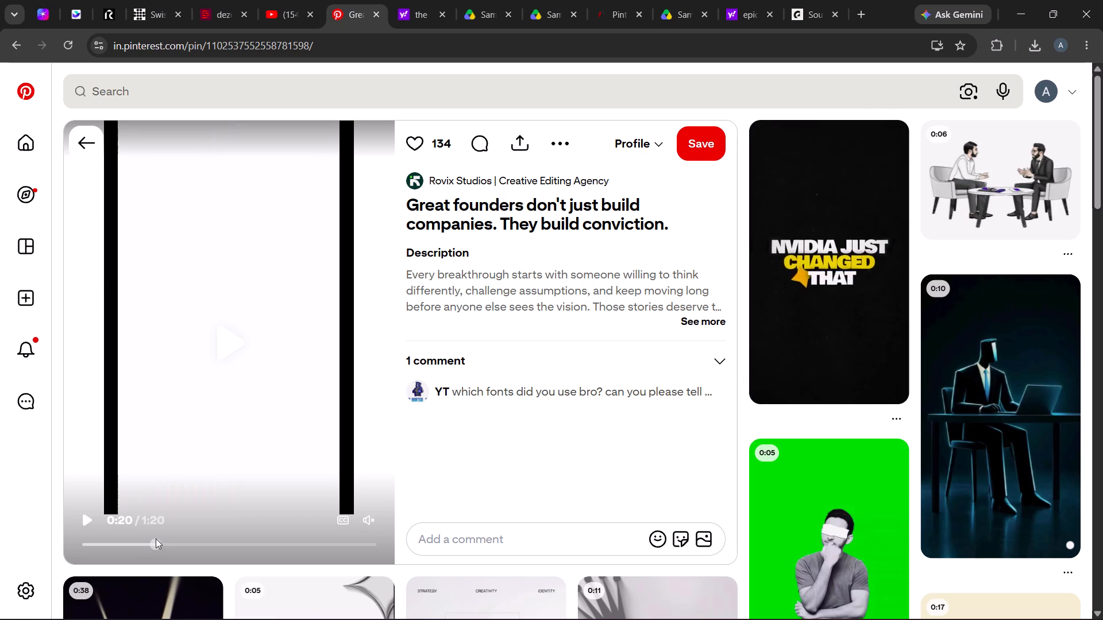
drag(156, 538, 157, 533)
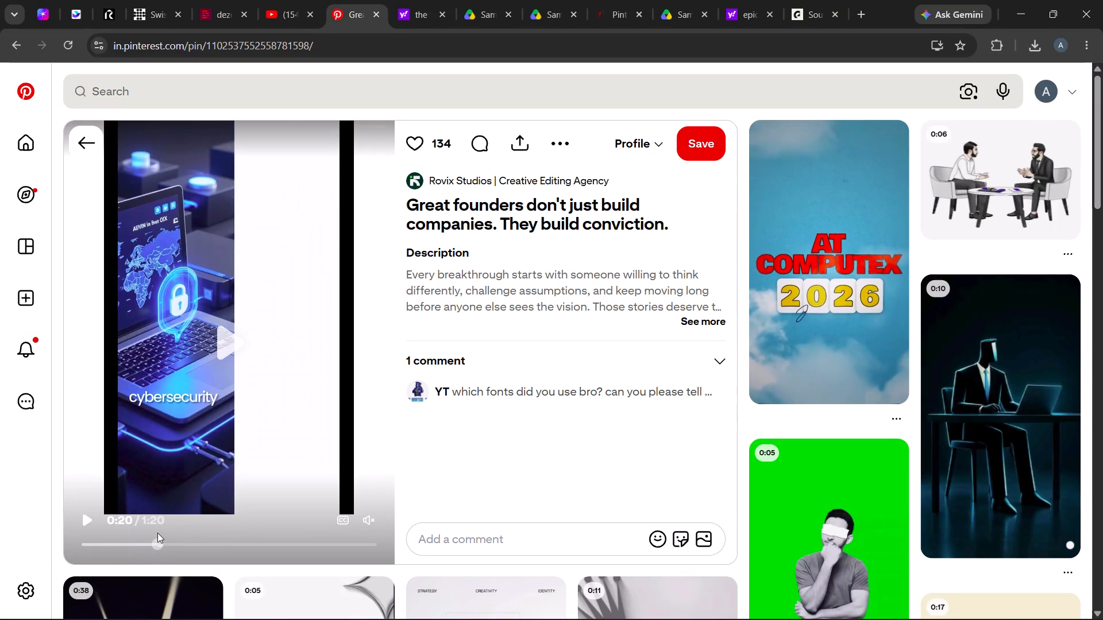
drag(157, 533, 150, 533)
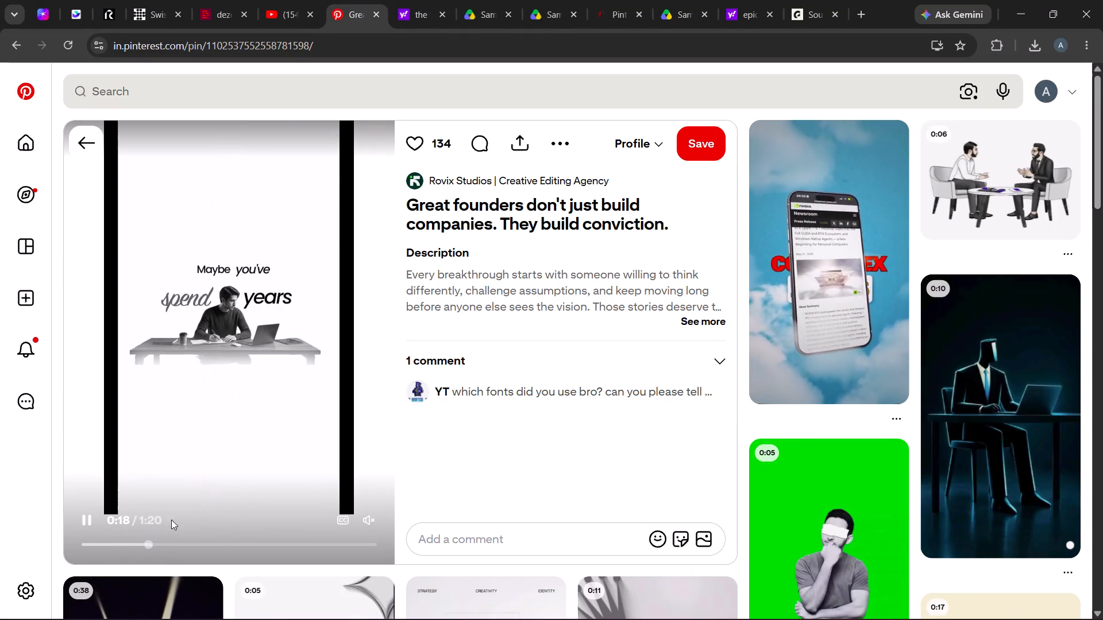
click(182, 503)
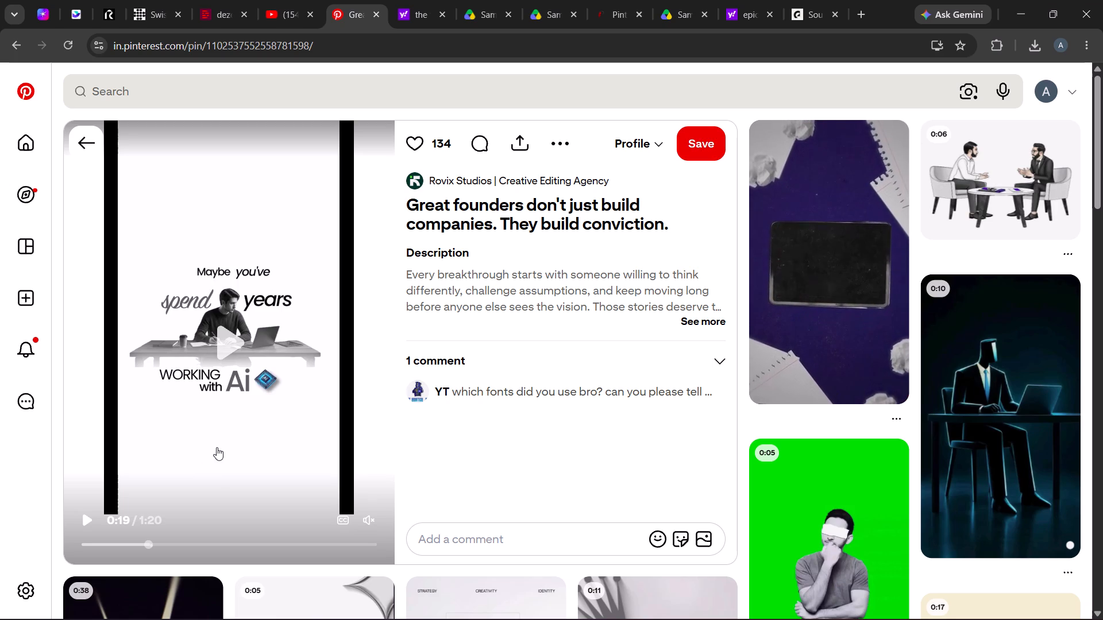
Open the "jjj" collage pin of the seated suited man, browse its related pins, and return to the "Great founders" pin.
scroll(217, 447, down, 1)
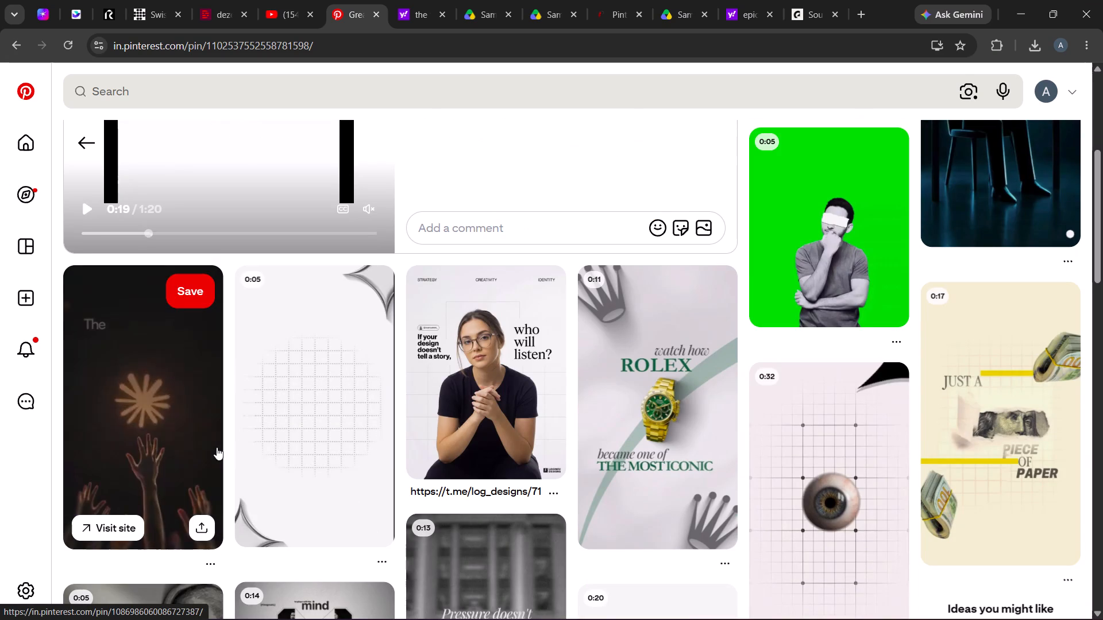
scroll(217, 447, down, 2)
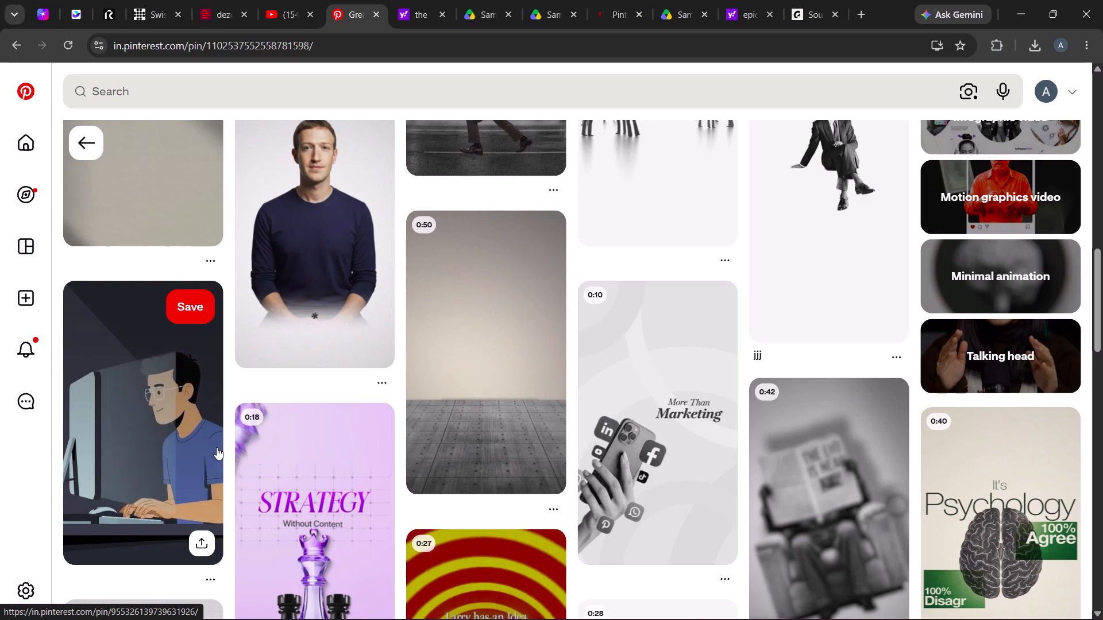
scroll(830, 483, up, 2)
scroll(830, 483, down, 2)
scroll(830, 483, up, 1)
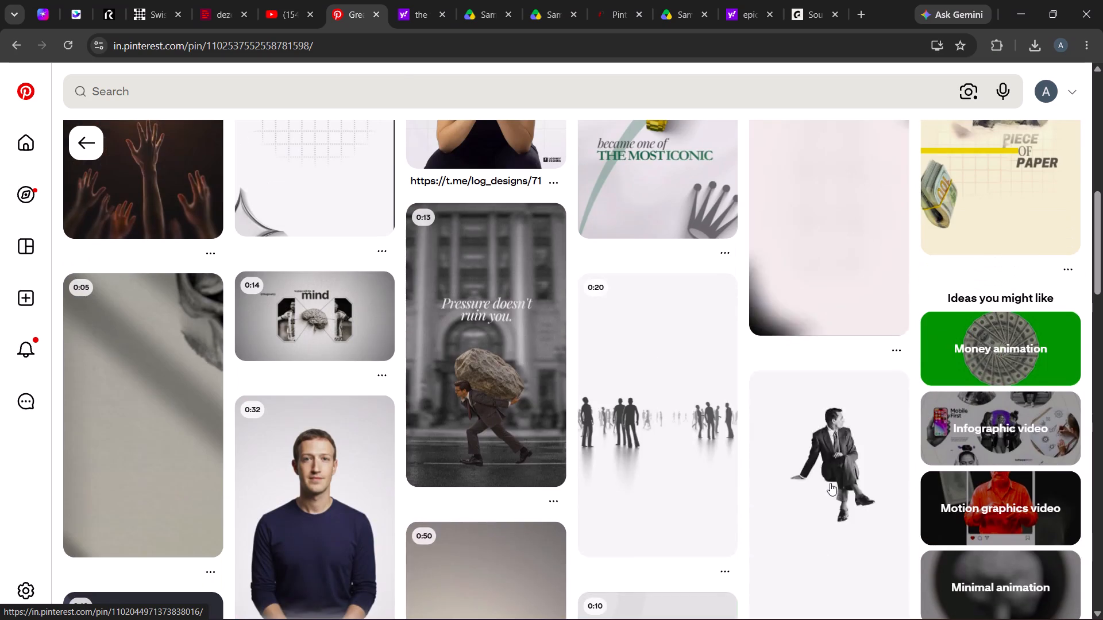
click(828, 492)
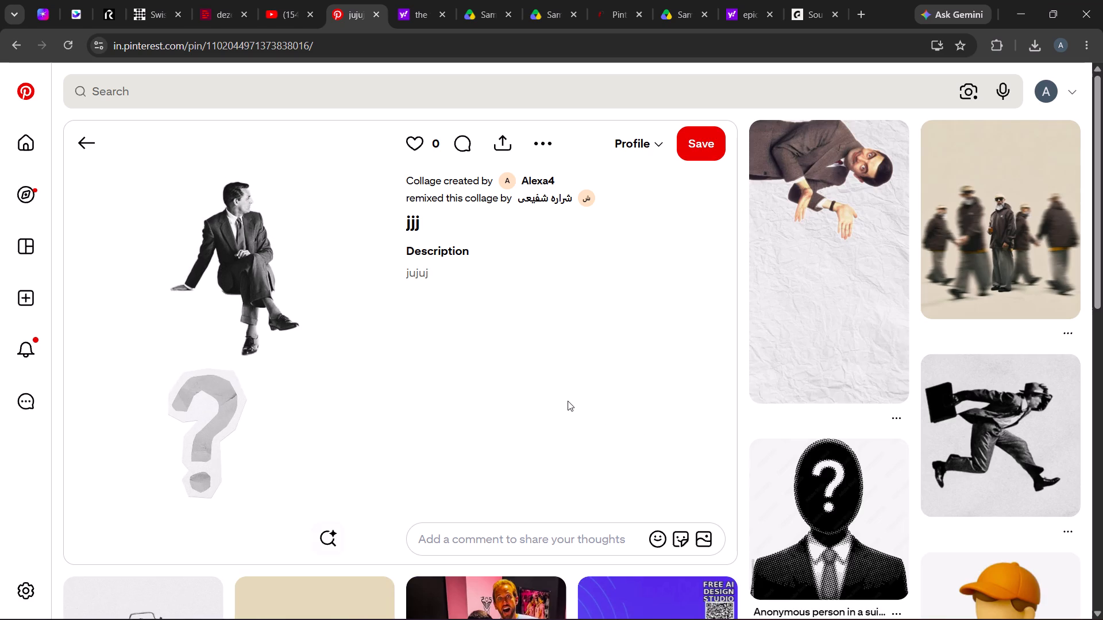
scroll(592, 397, down, 1)
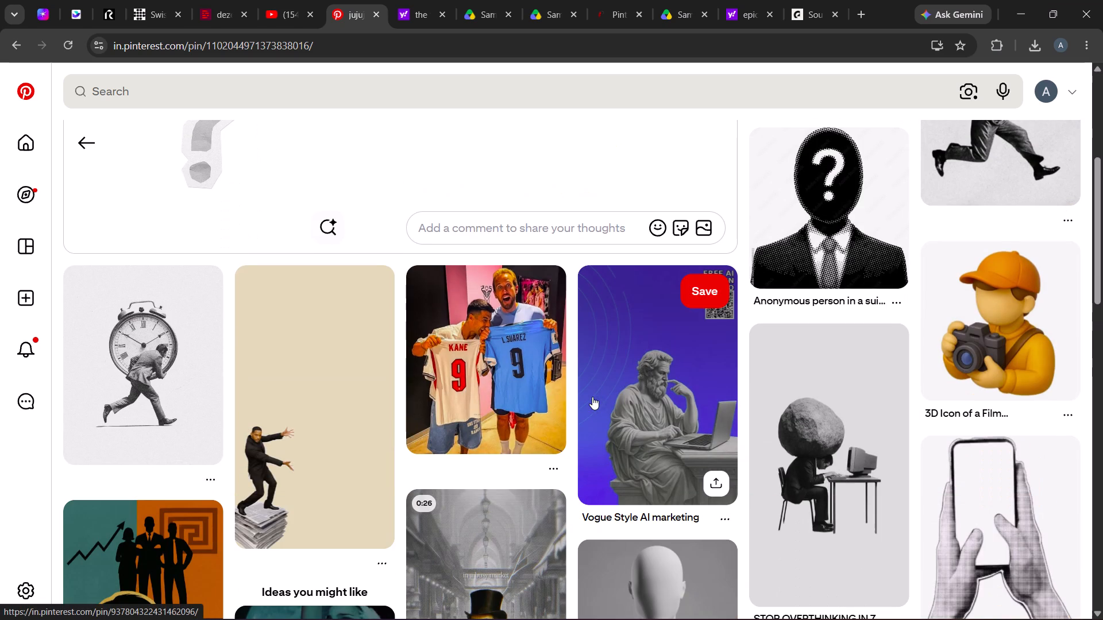
scroll(592, 397, down, 1)
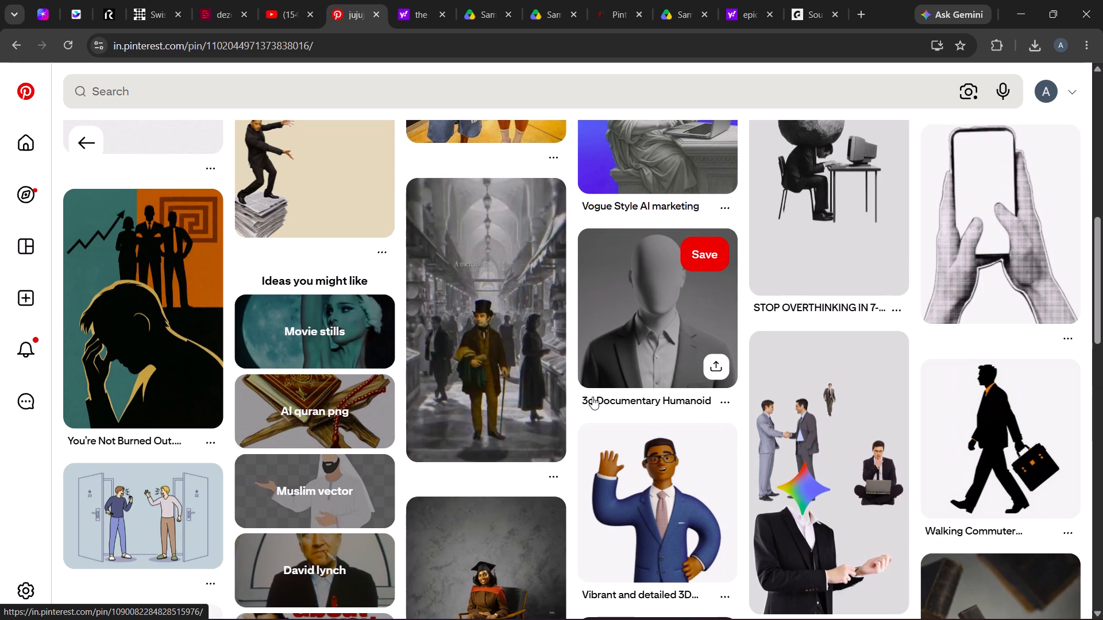
scroll(456, 372, down, 1)
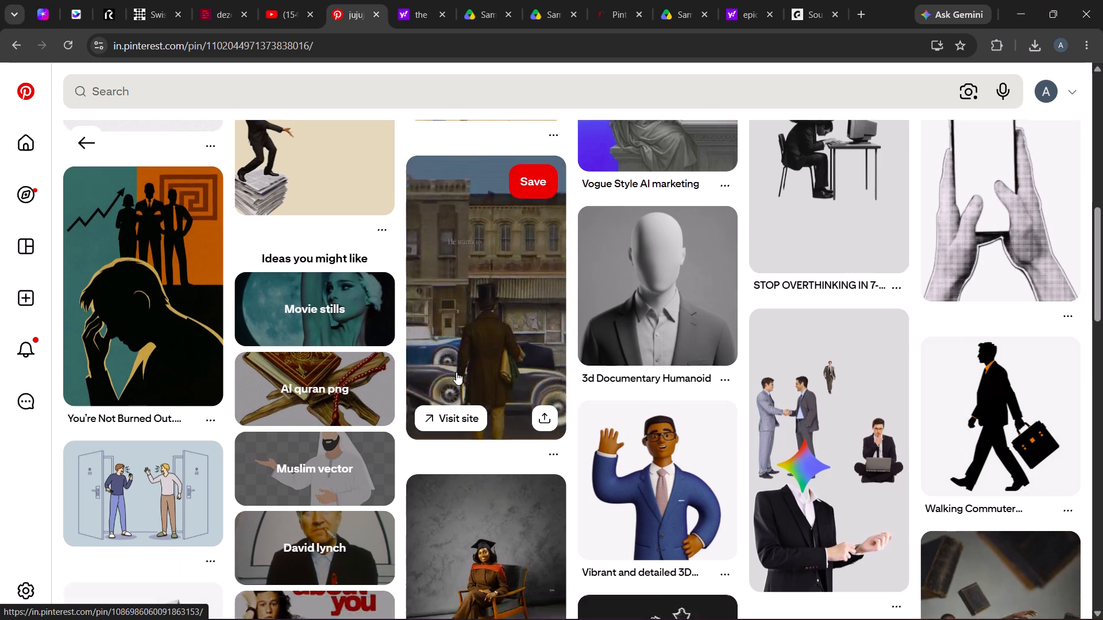
scroll(489, 356, down, 1)
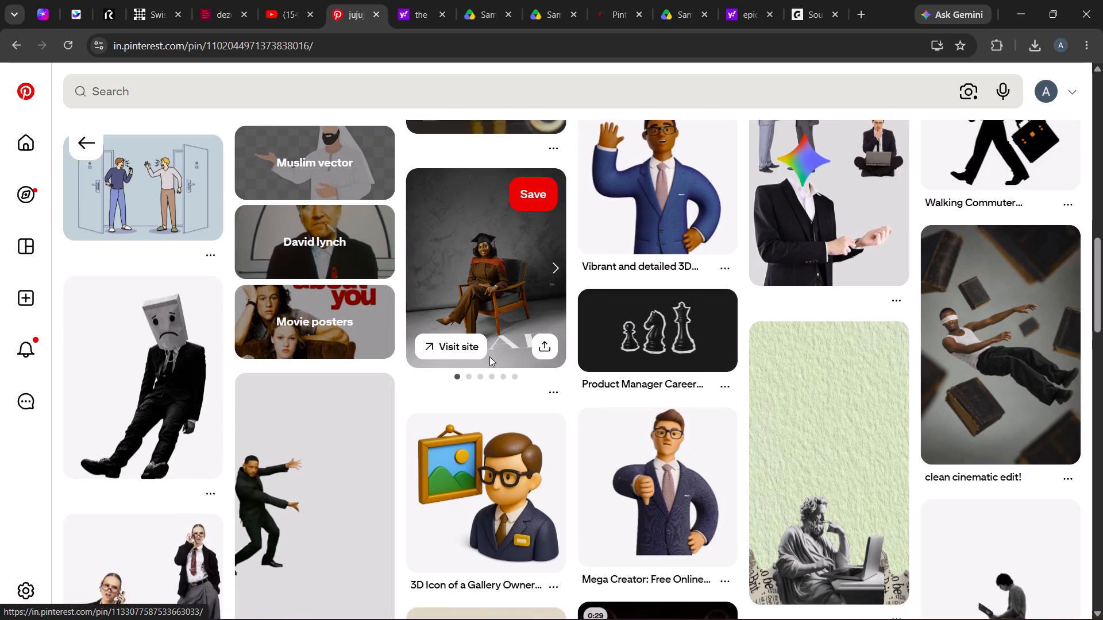
scroll(489, 356, up, 2)
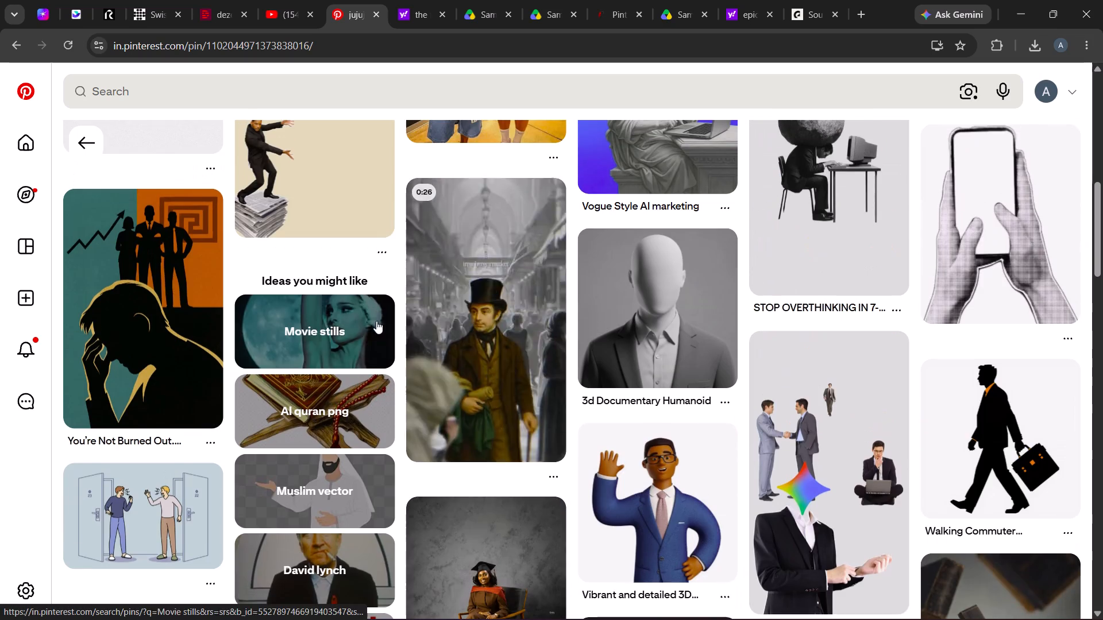
click(92, 151)
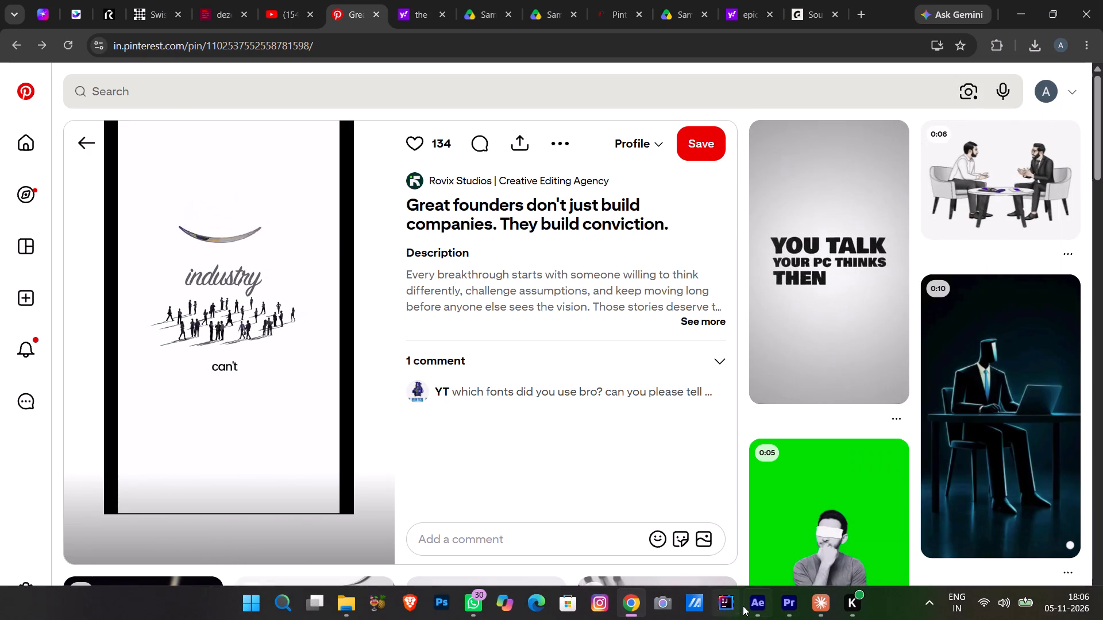
click(753, 604)
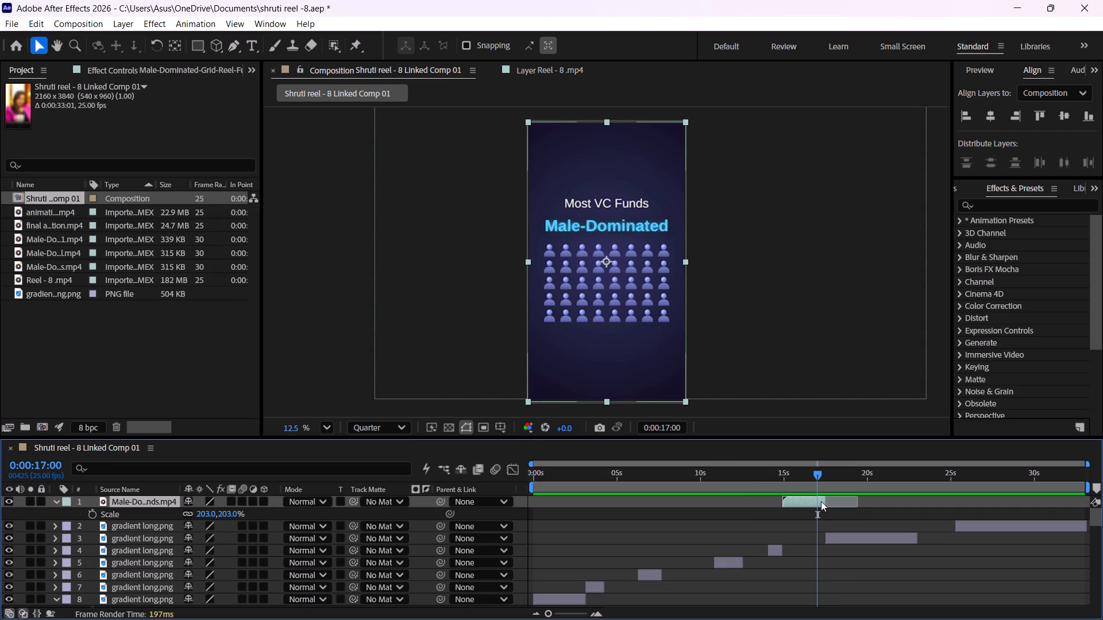
key(space)
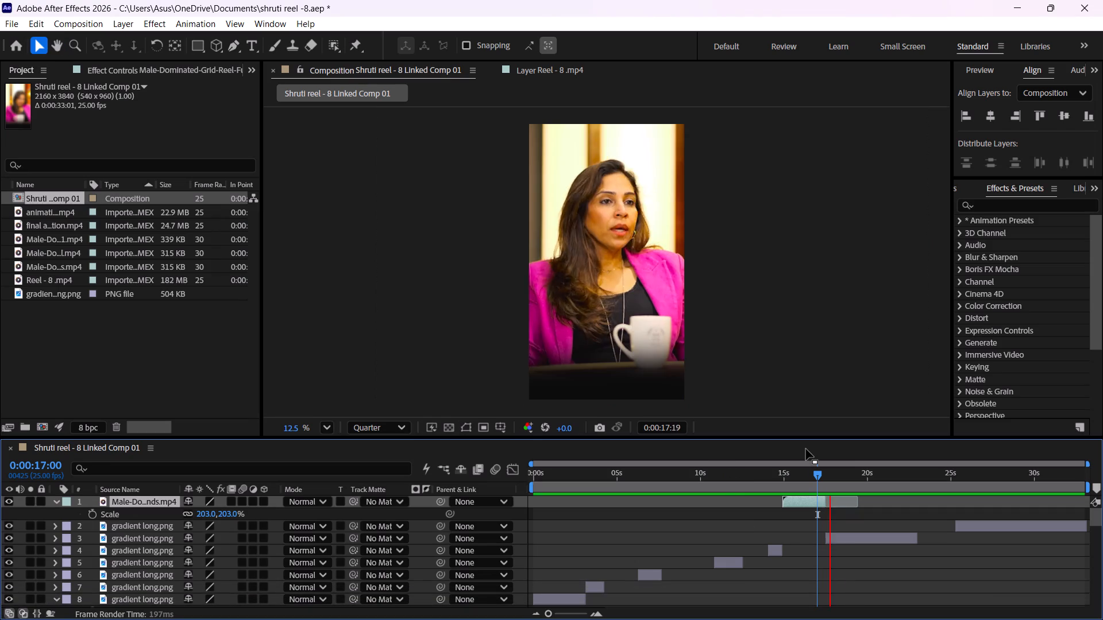
key(space)
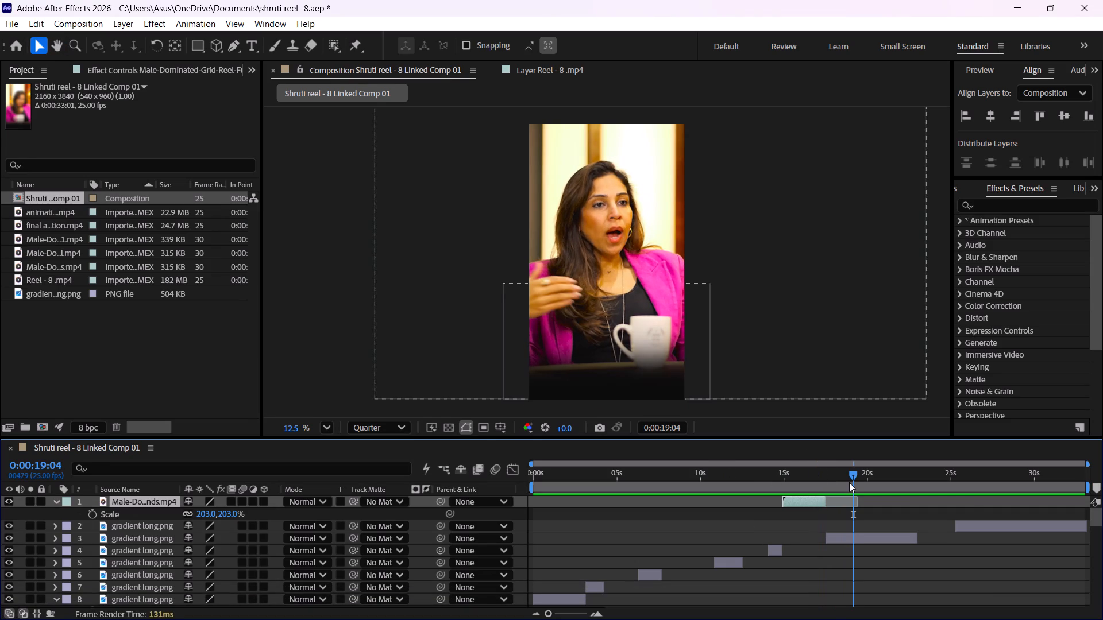
key(space)
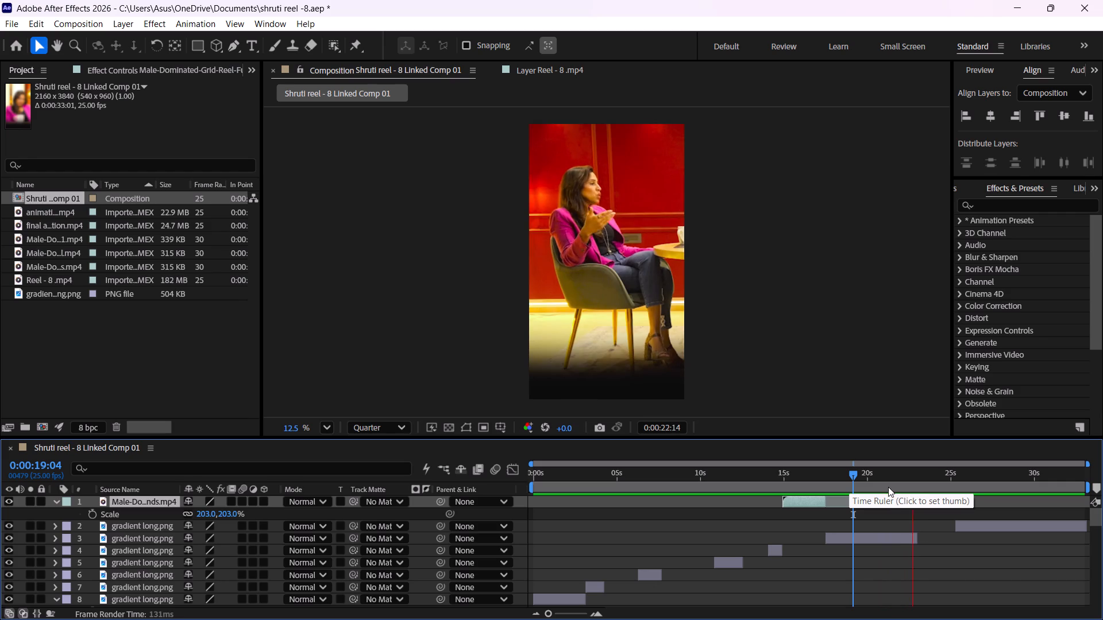
key(space)
click(638, 480)
key(space)
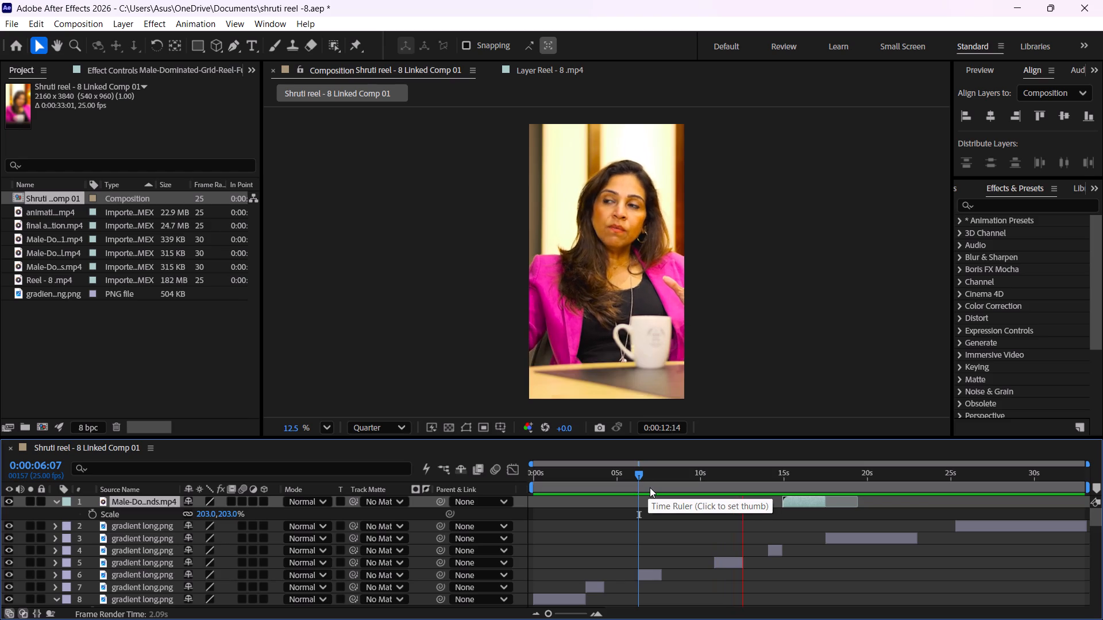
key(space)
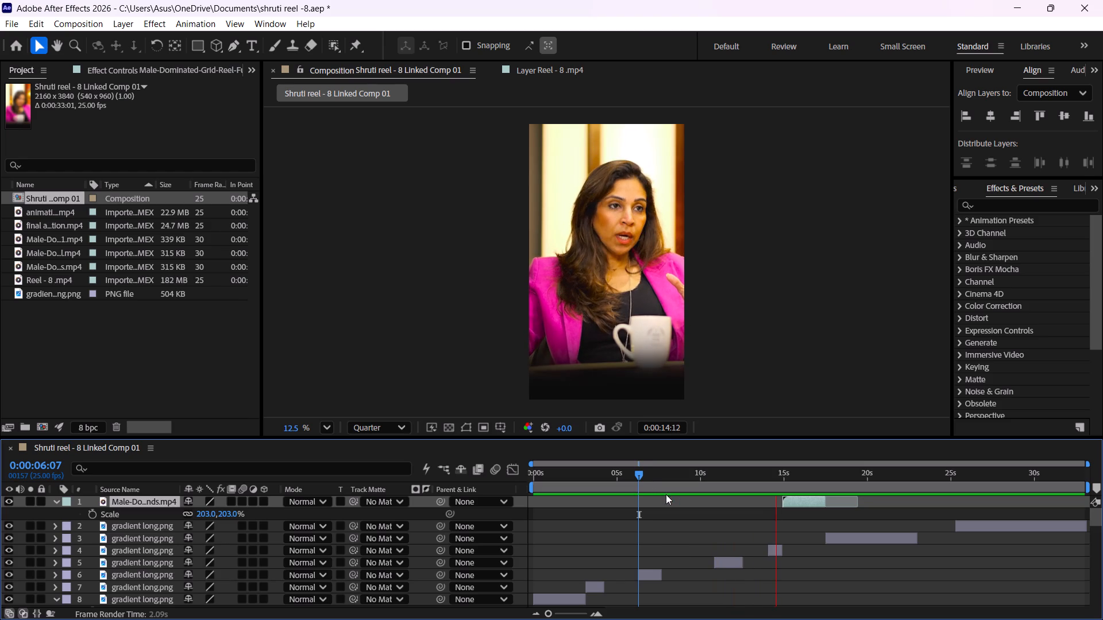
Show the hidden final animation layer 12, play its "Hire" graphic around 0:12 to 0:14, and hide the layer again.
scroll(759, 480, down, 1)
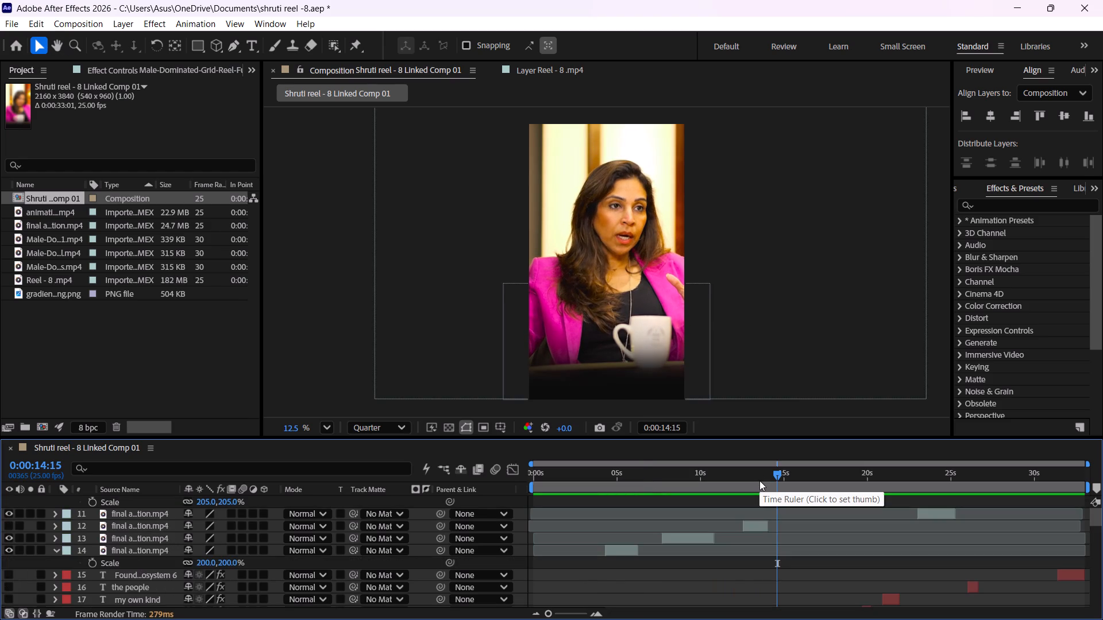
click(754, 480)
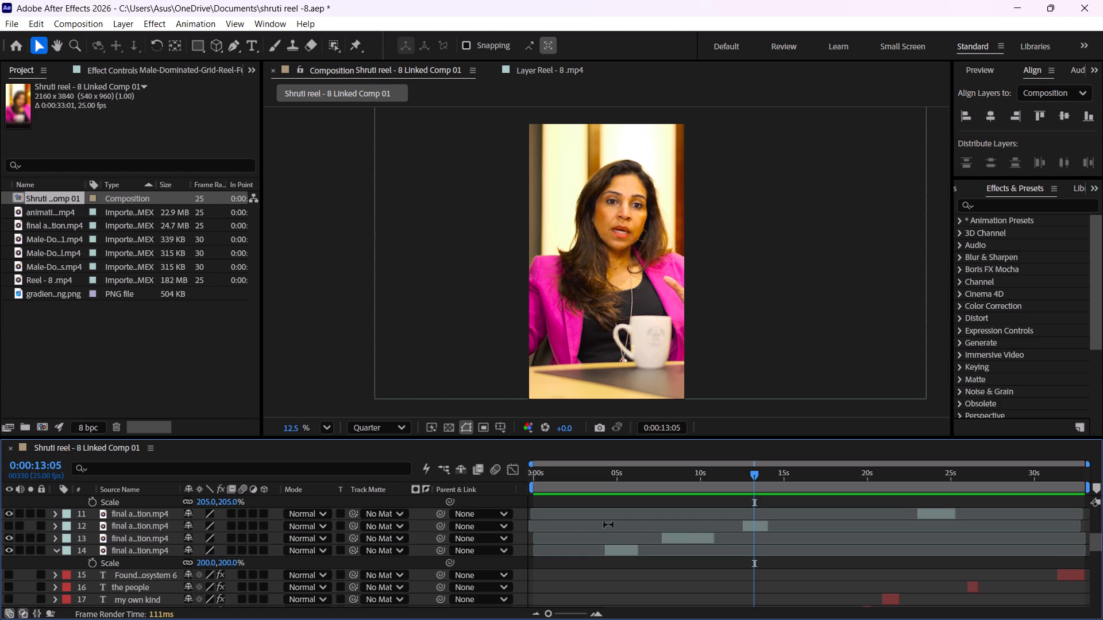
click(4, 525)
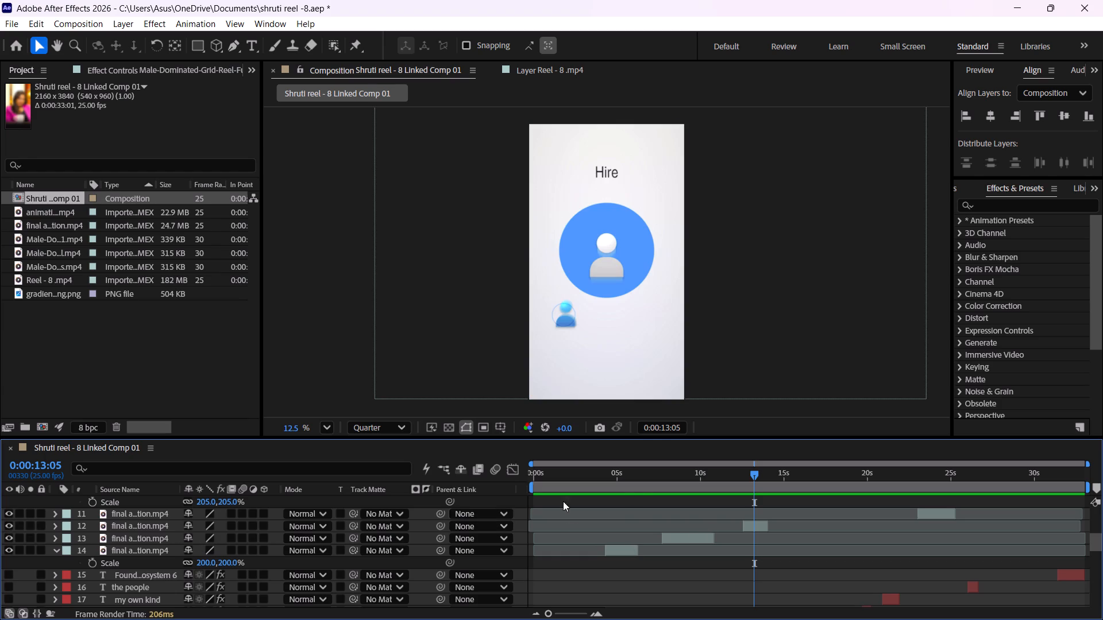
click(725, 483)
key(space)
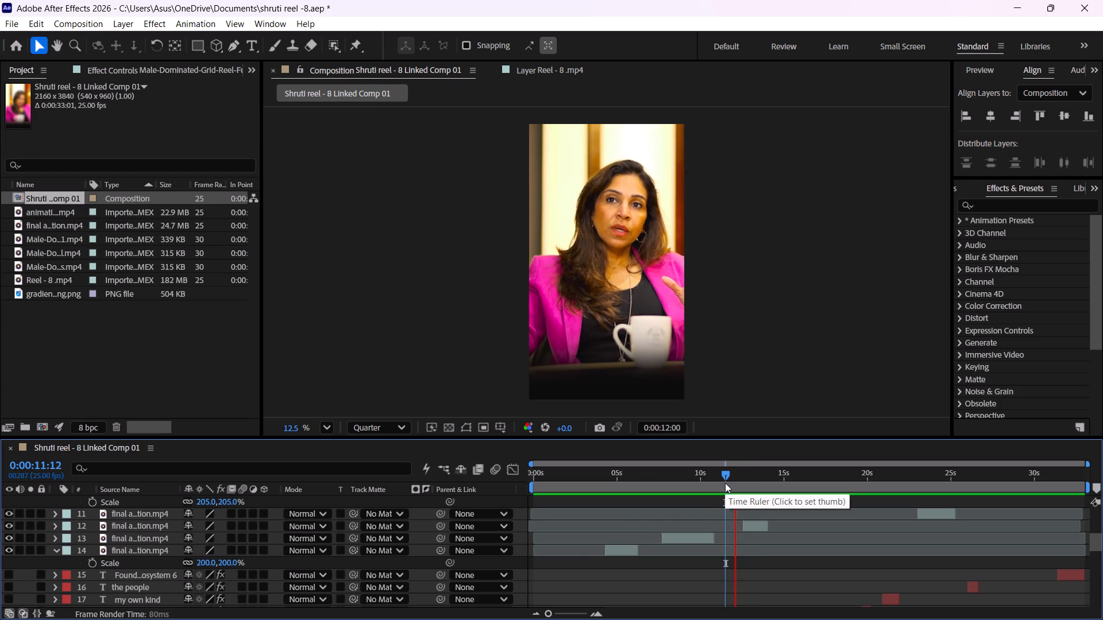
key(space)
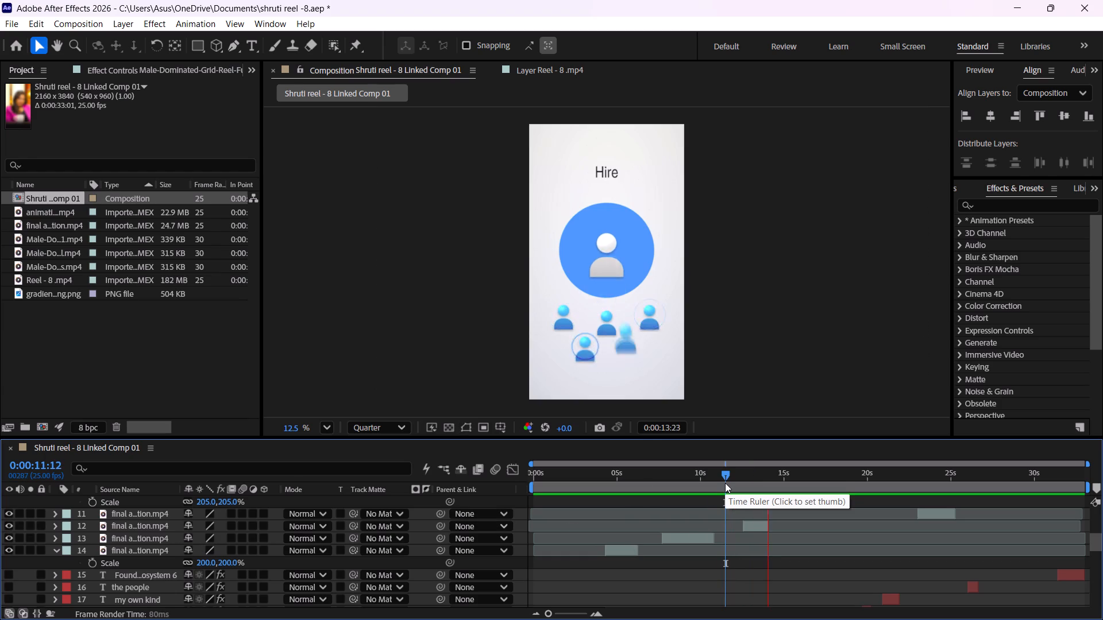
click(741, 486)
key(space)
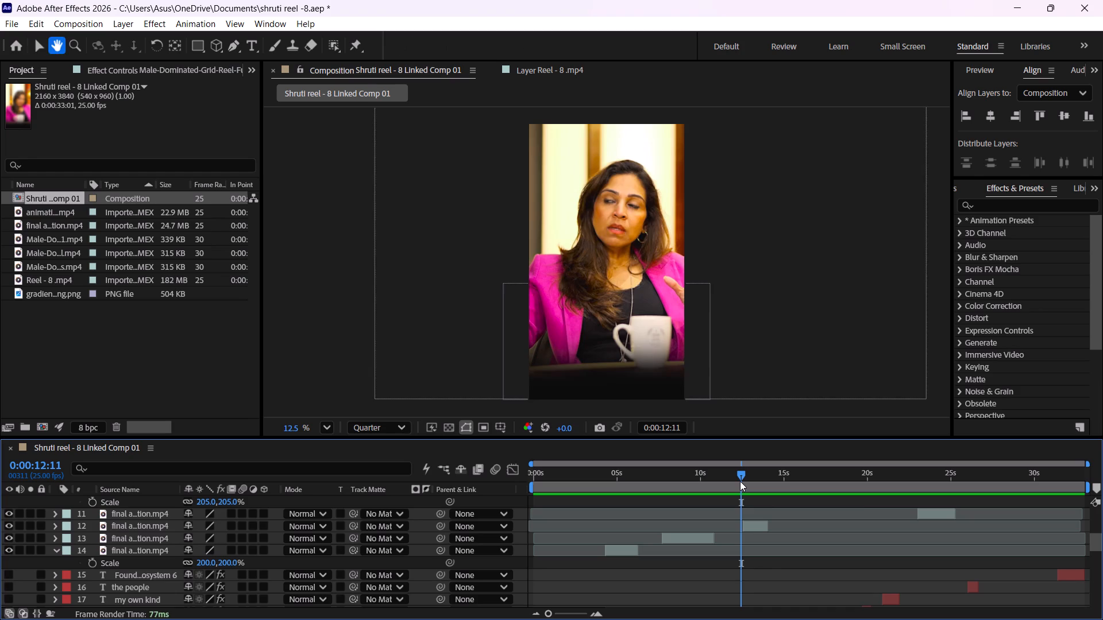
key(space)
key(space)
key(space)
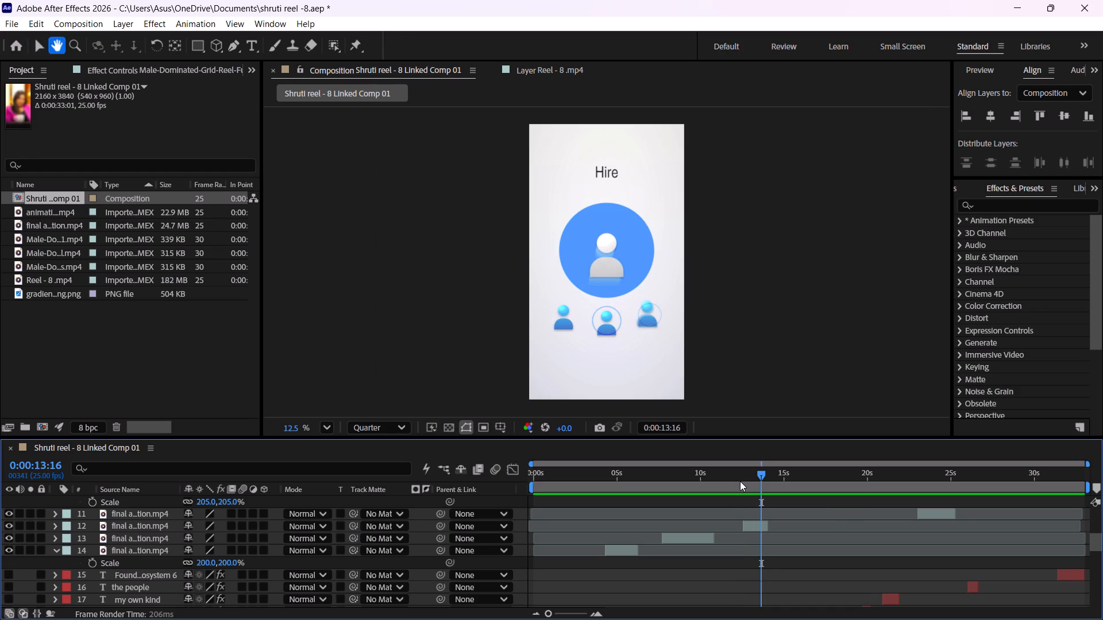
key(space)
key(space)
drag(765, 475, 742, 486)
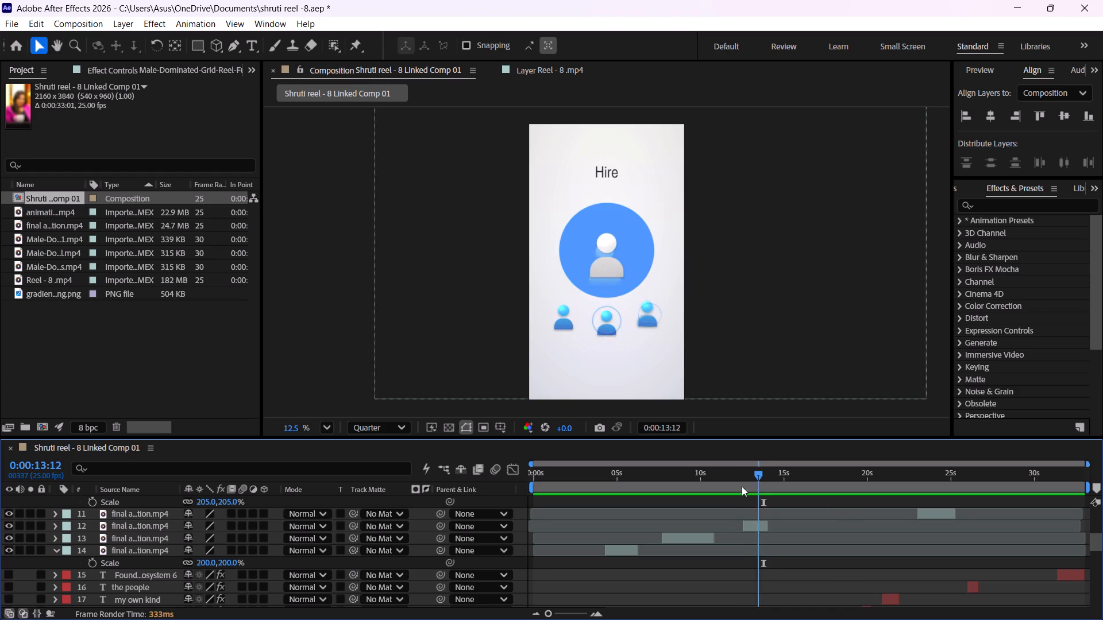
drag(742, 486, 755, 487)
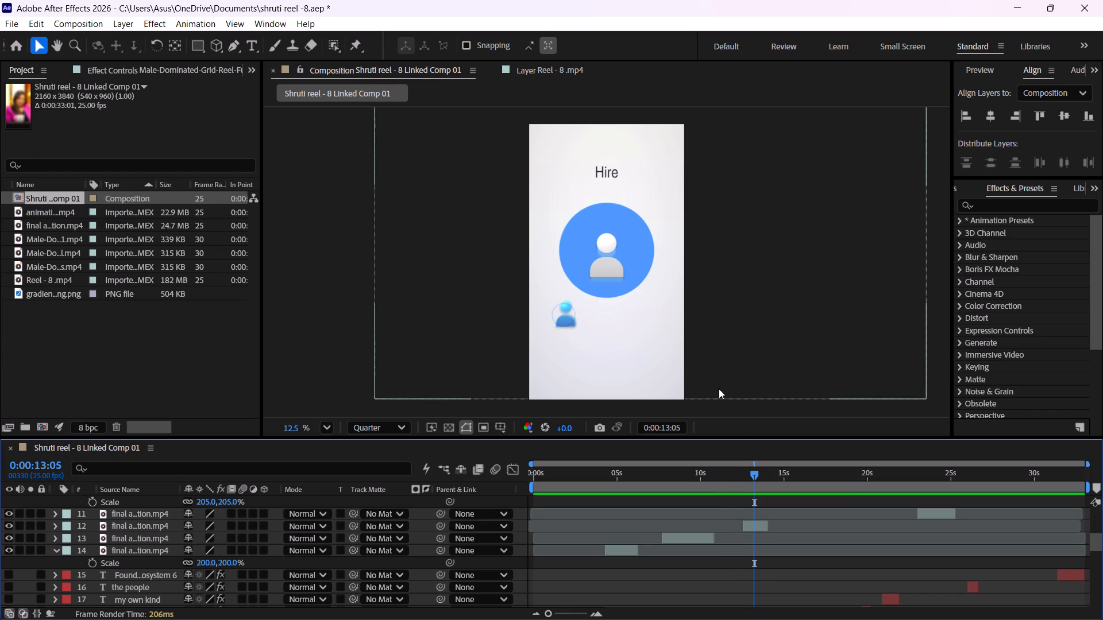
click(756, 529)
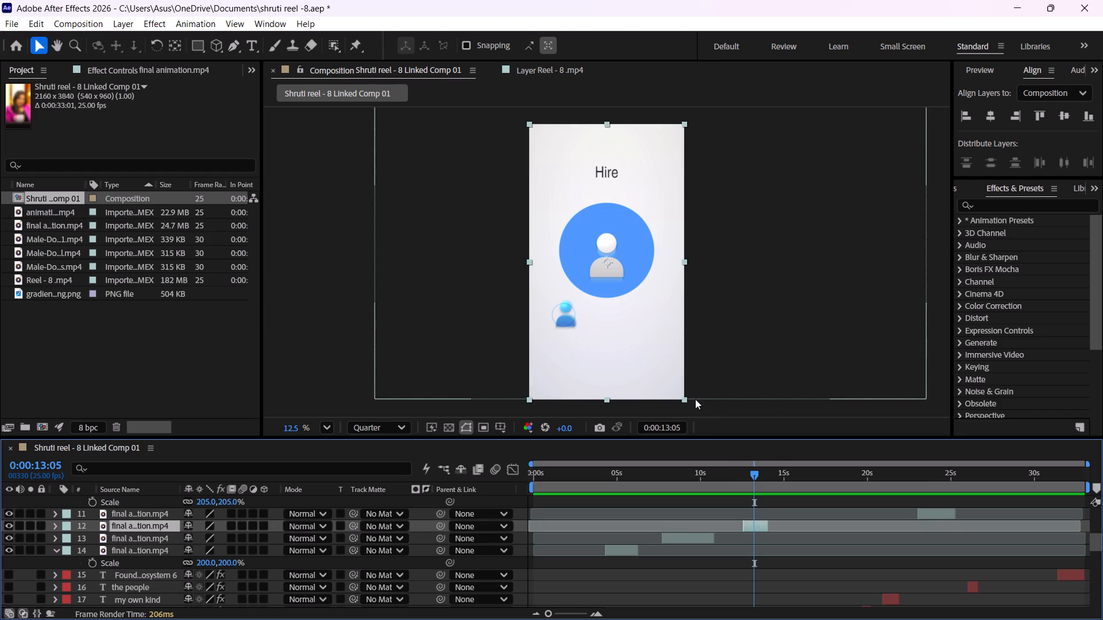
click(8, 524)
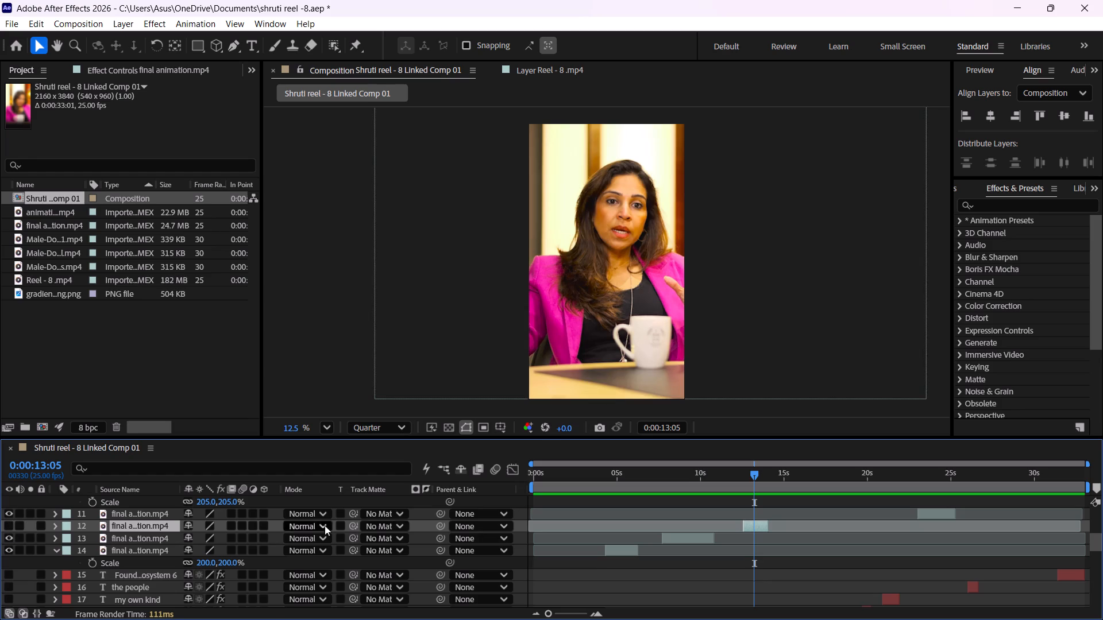
Switch to Premiere and review the Reel - 8 sequence from 15:08 to 25:03, checking the captions and the "Over the Last Decade" chart.
scroll(702, 572, down, 3)
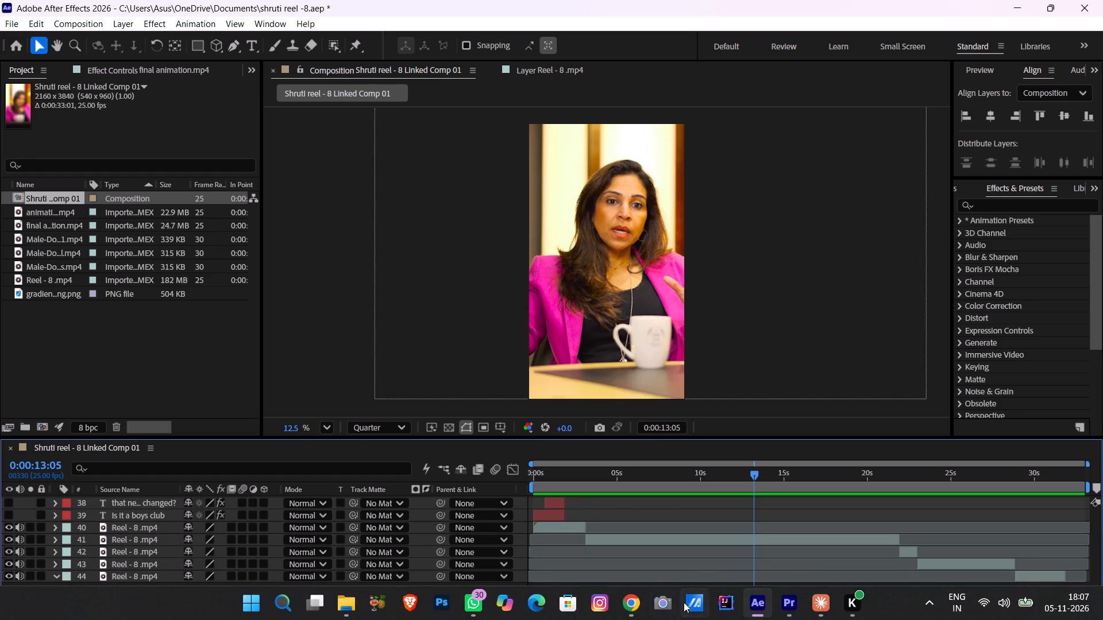
click(786, 606)
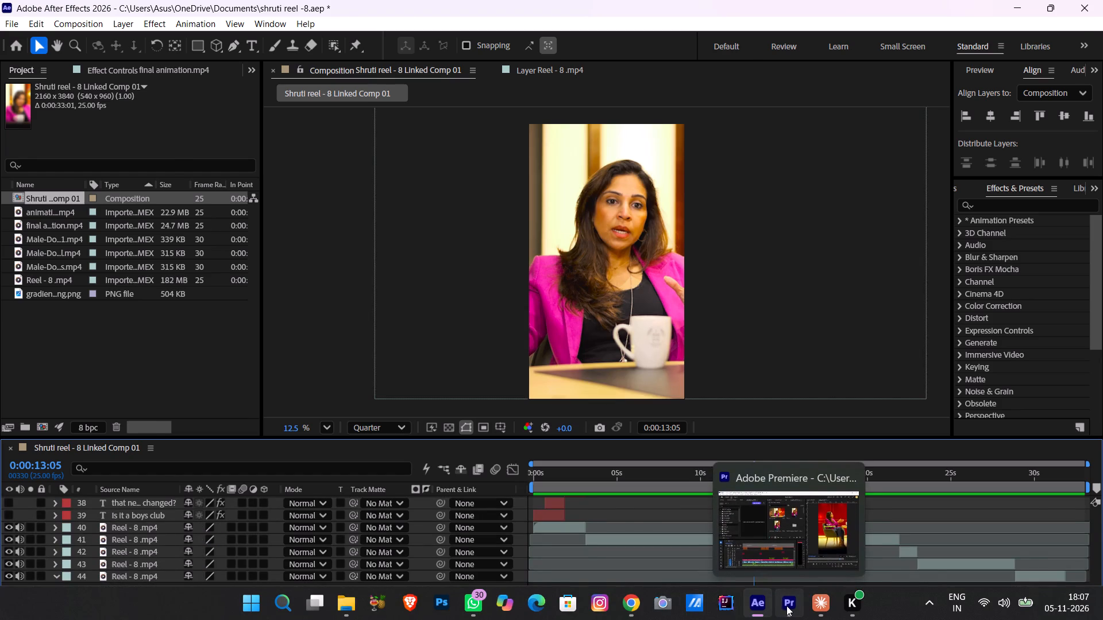
scroll(450, 464, up, 2)
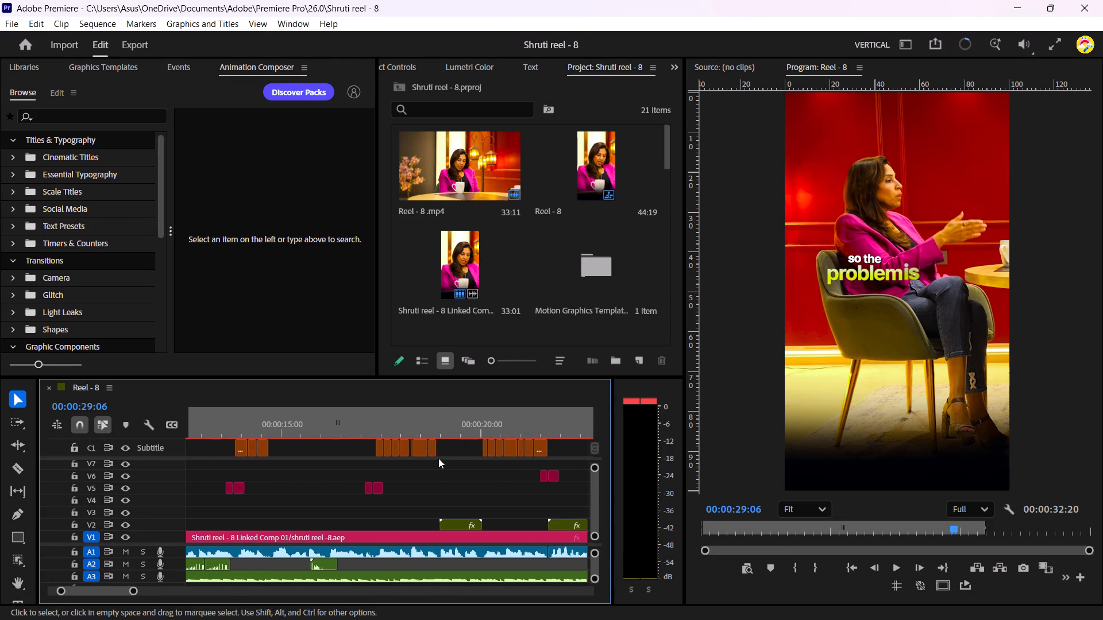
click(296, 422)
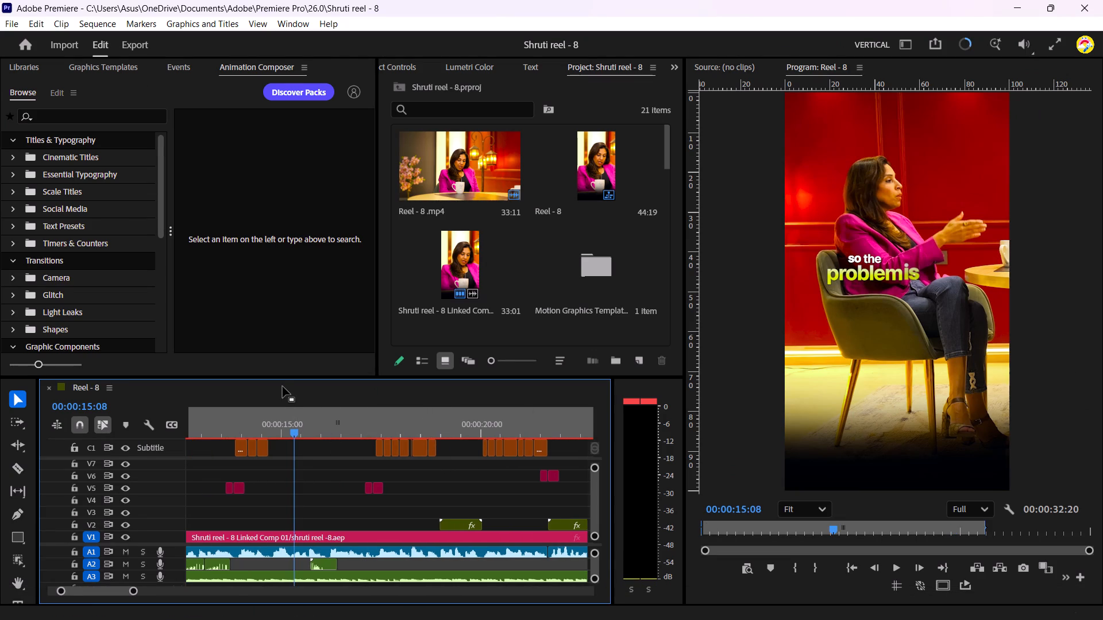
key(space)
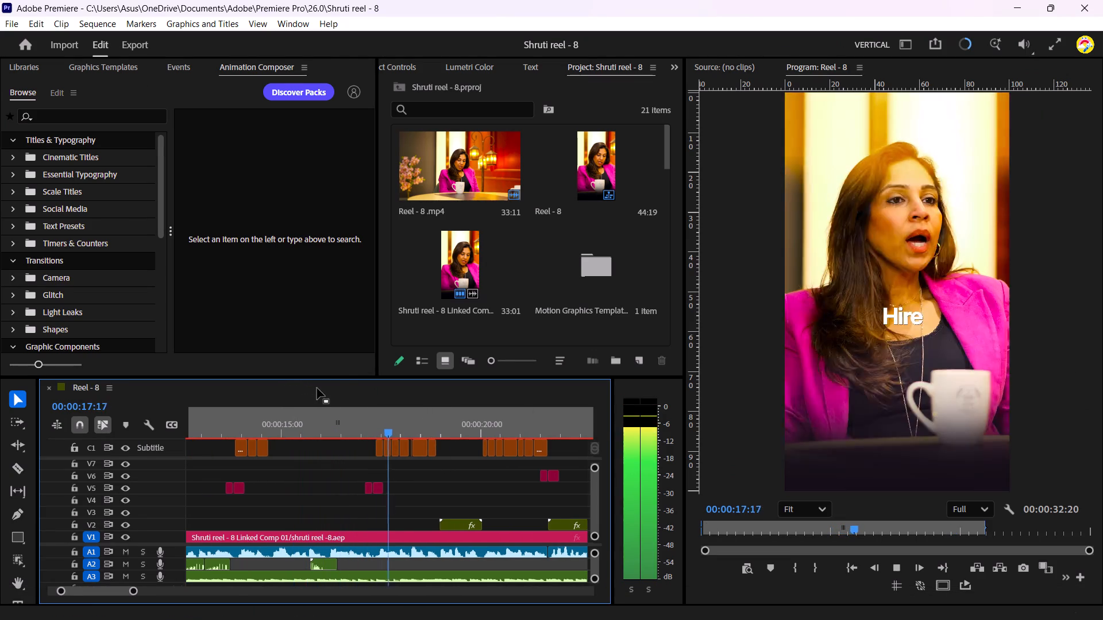
key(space)
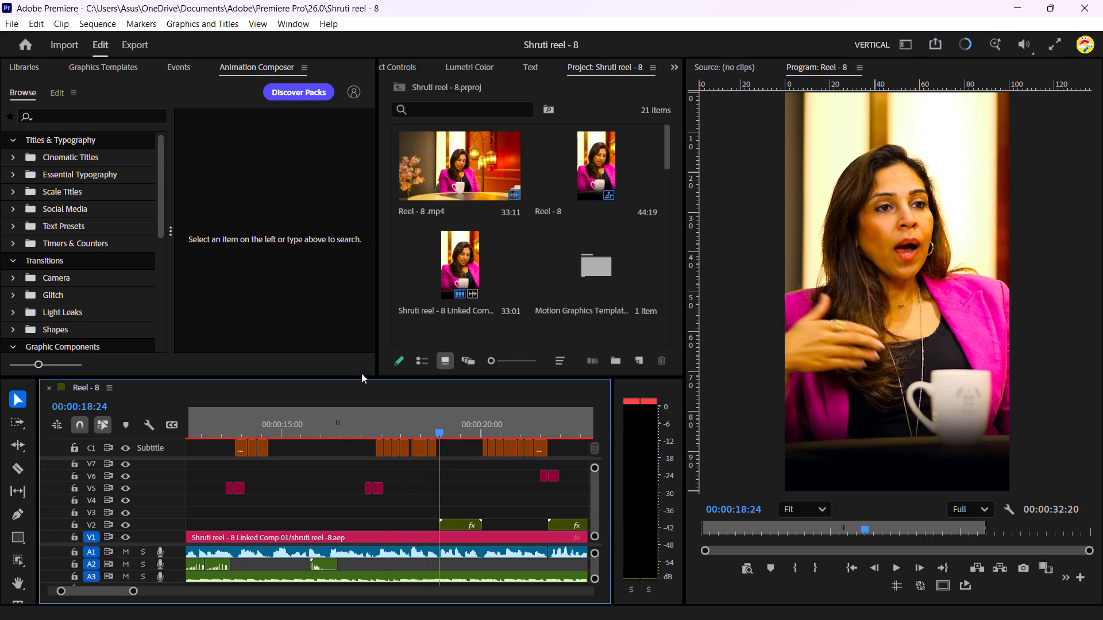
key(space)
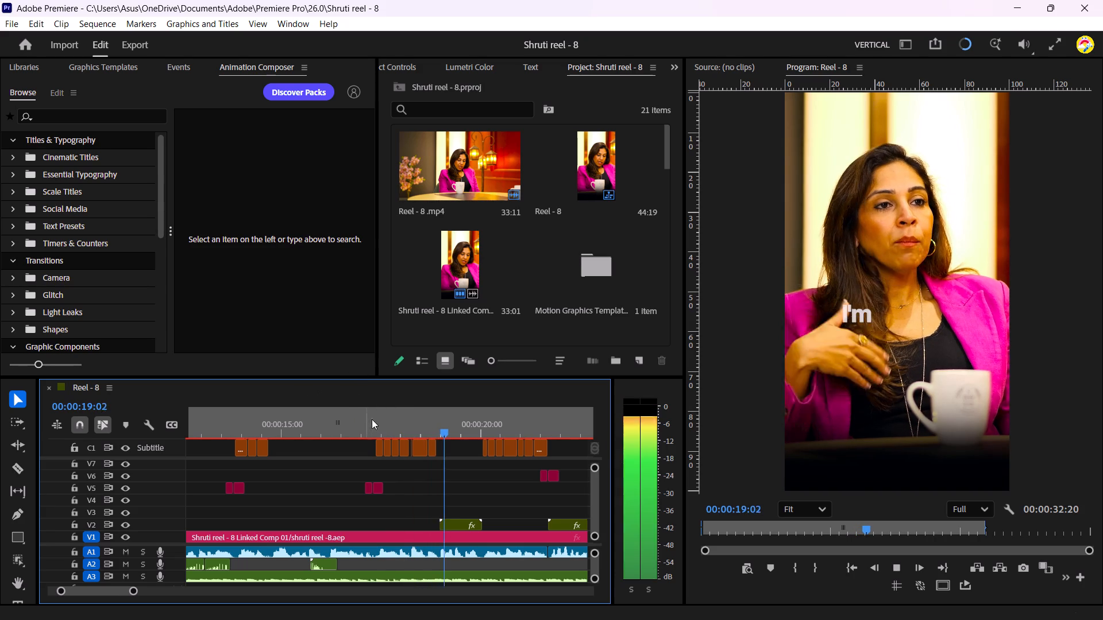
scroll(400, 409, down, 3)
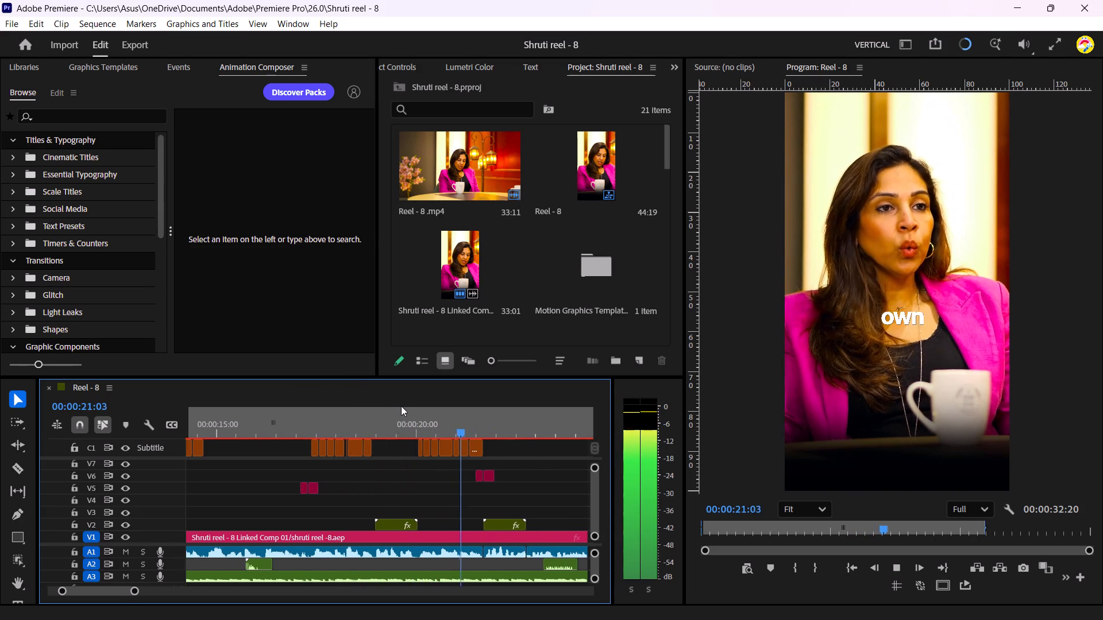
scroll(401, 402, down, 3)
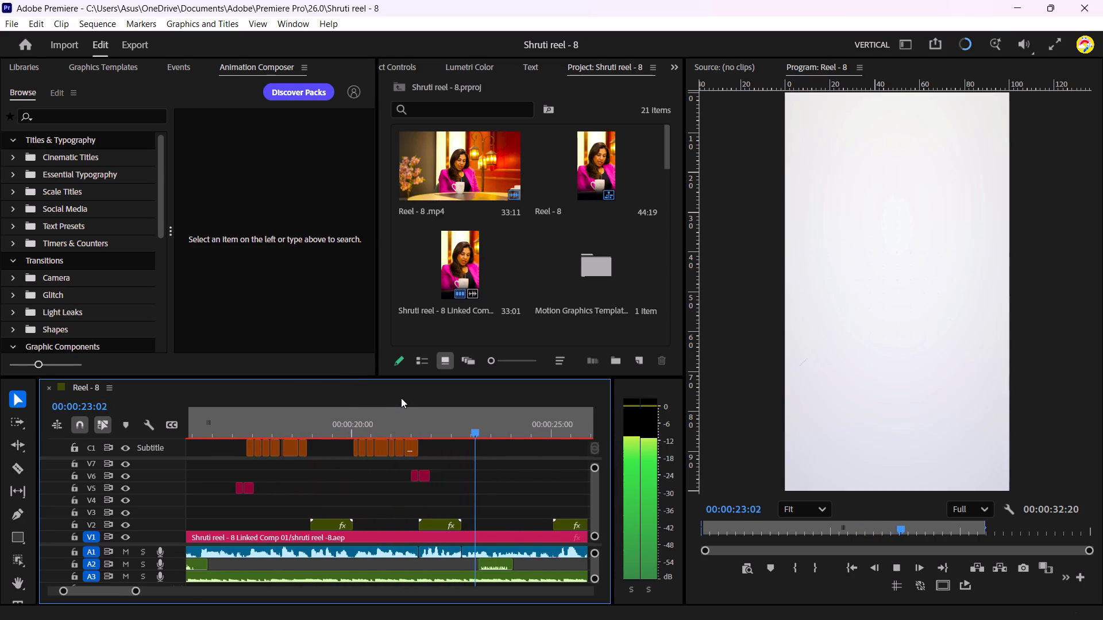
key(space)
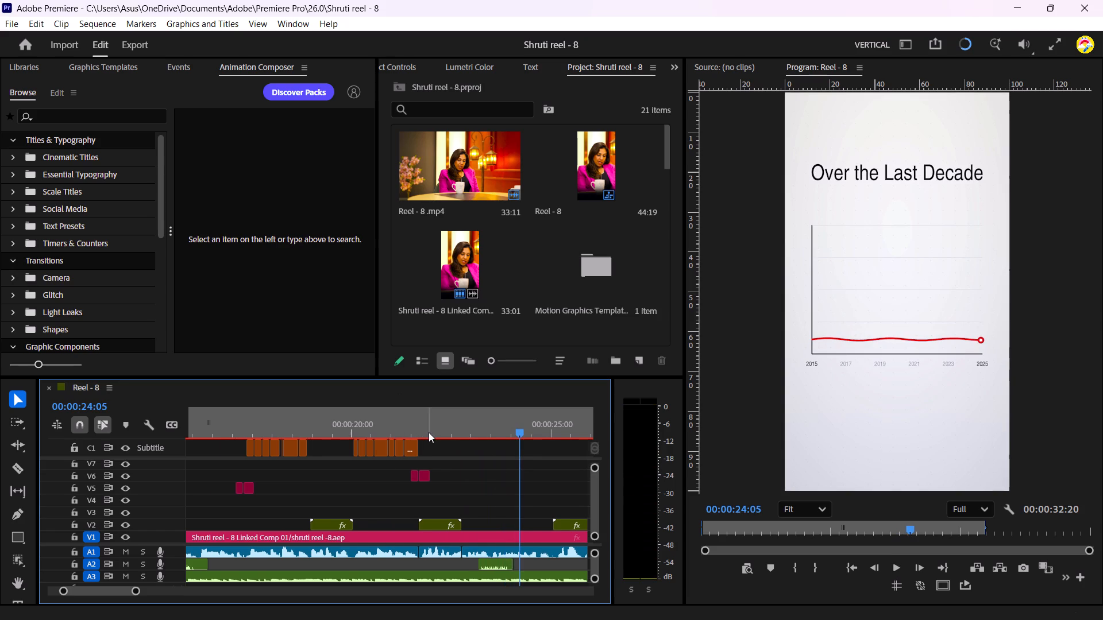
scroll(429, 432, down, 1)
key(space)
key(space)
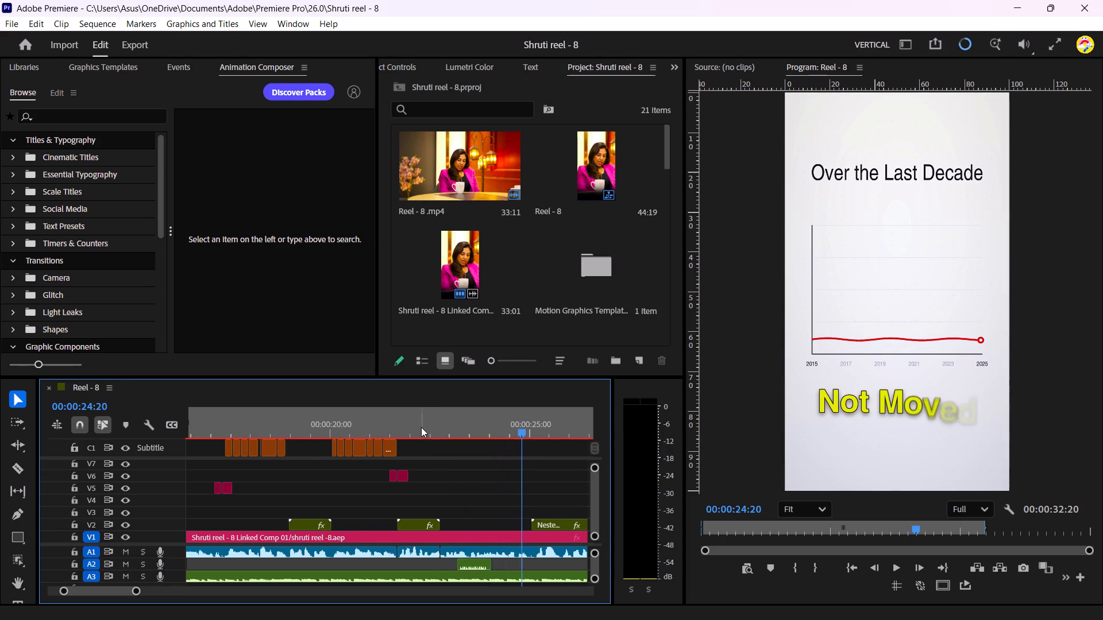
key(space)
key(space)
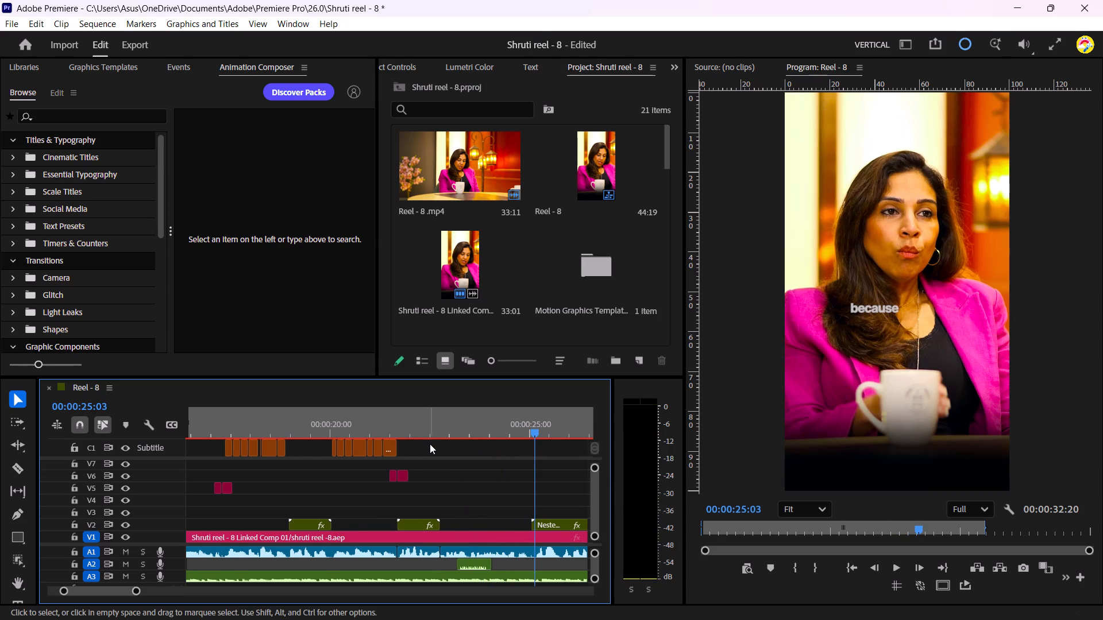
Replay the Reel - 8 sequence from 23:06 to 28:10 and examine the "Over the Last Decade" chart again, pausing at 24:13.
click(460, 424)
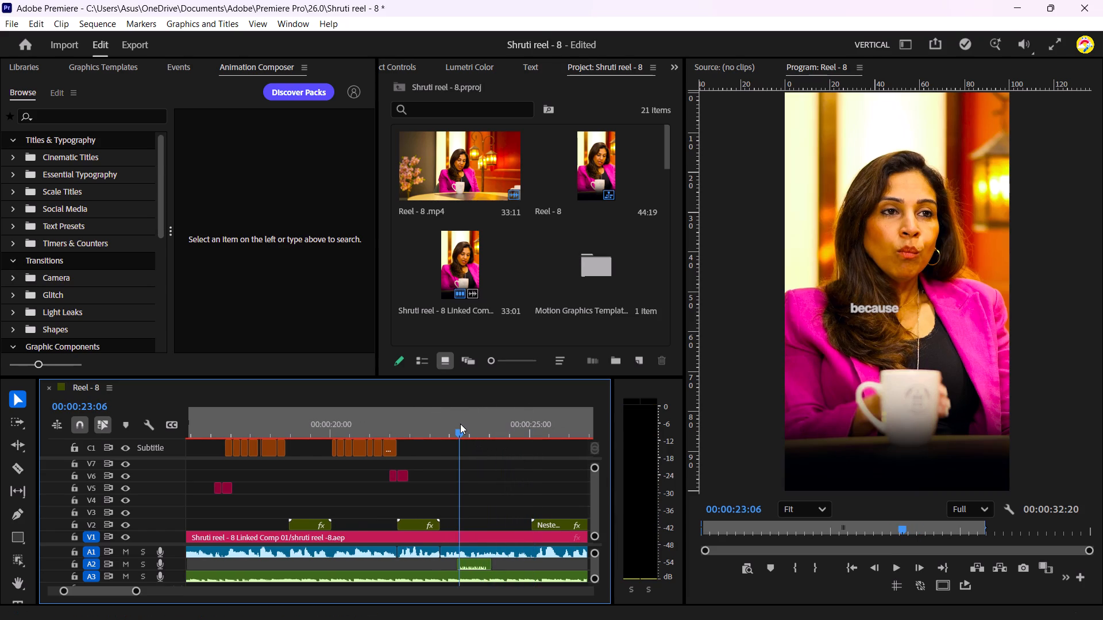
key(space)
scroll(455, 417, down, 1)
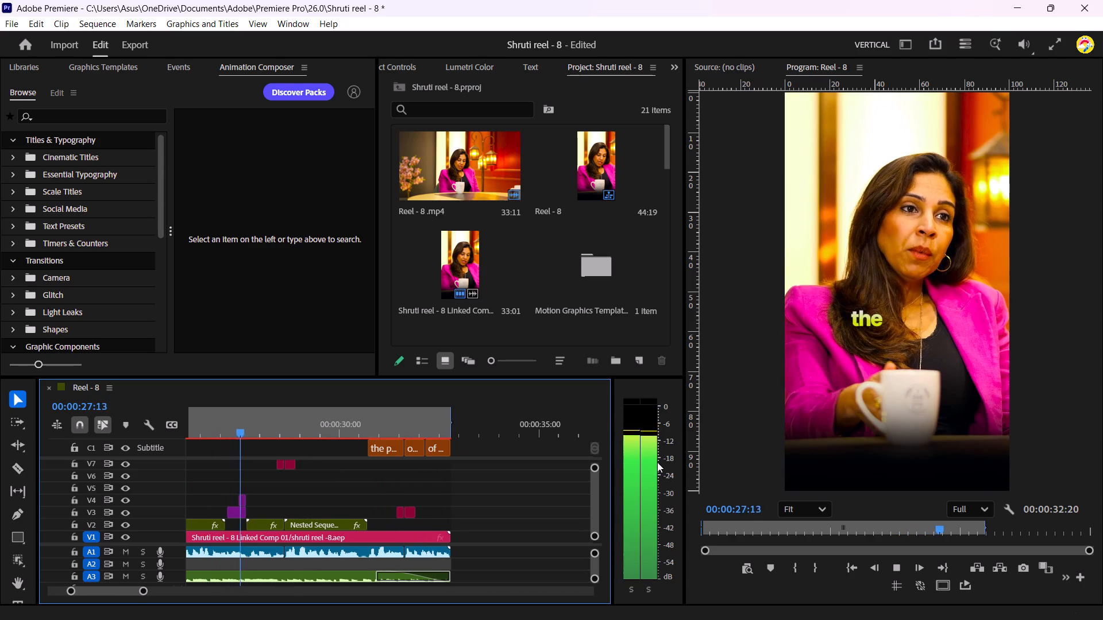
key(space)
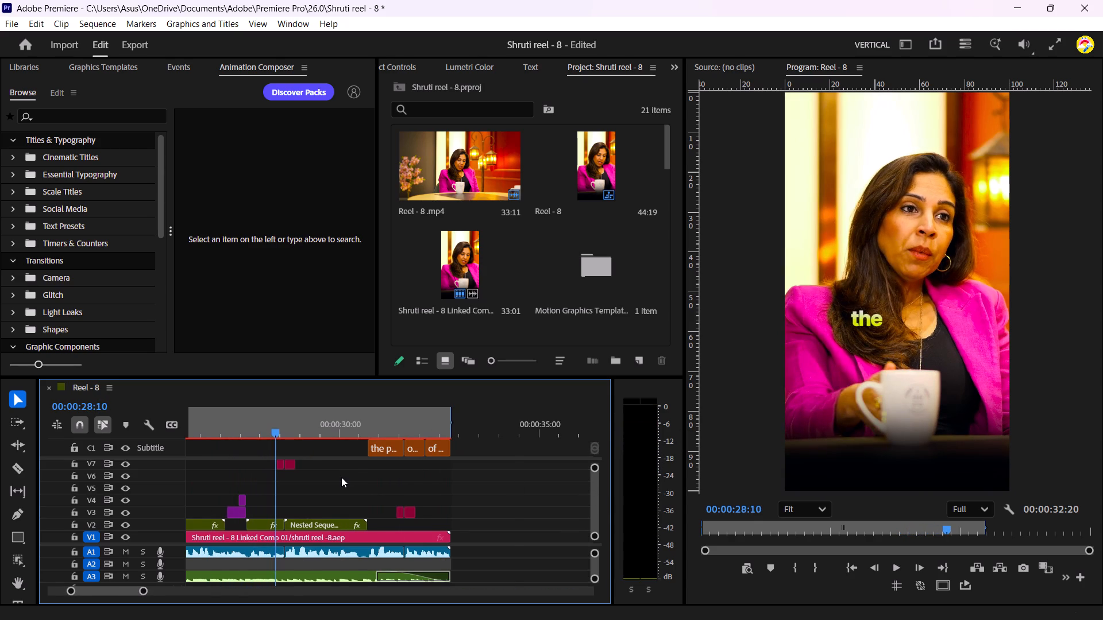
scroll(340, 477, up, 10)
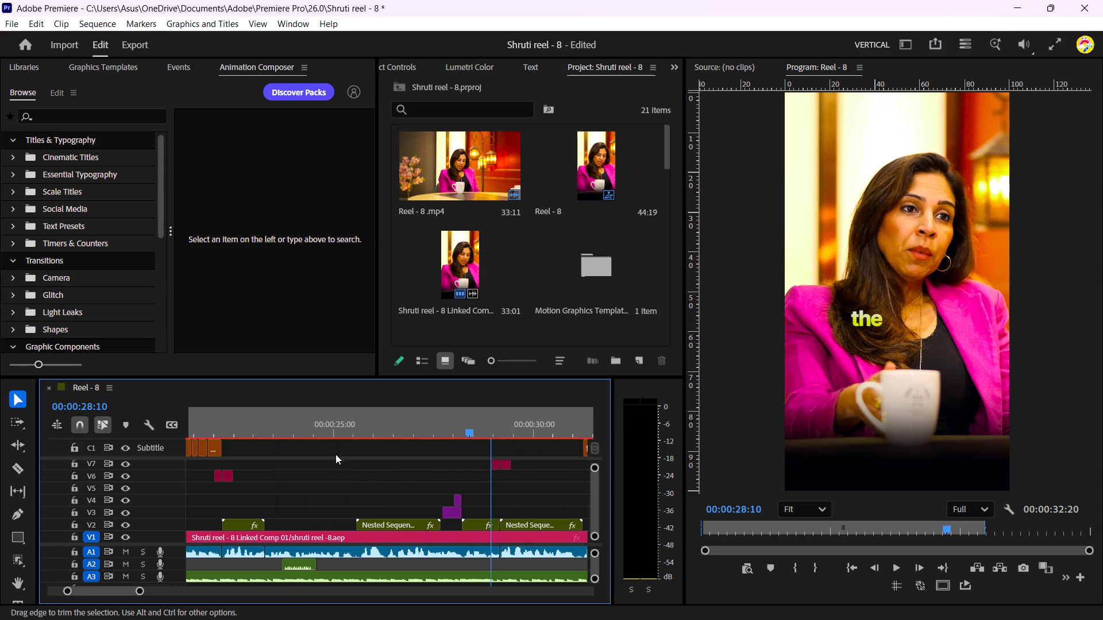
click(338, 422)
key(space)
key(space)
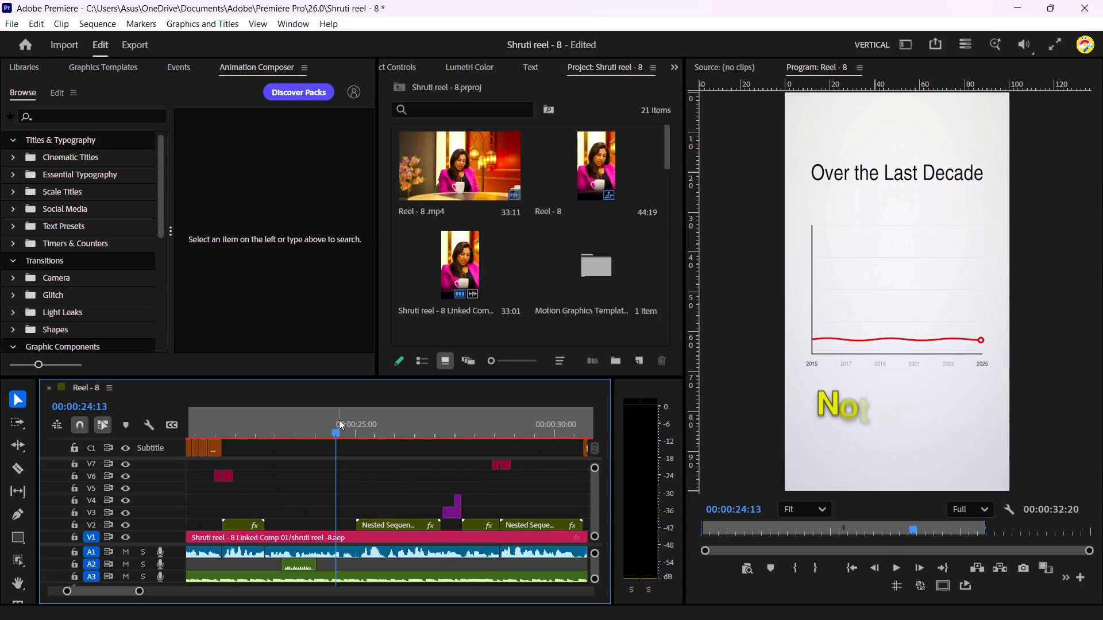
Play the "Most VC Funds Male-Dominated" graphic in the Reel - 8 sequence from 15:05 to 15:16.
scroll(317, 443, up, 3)
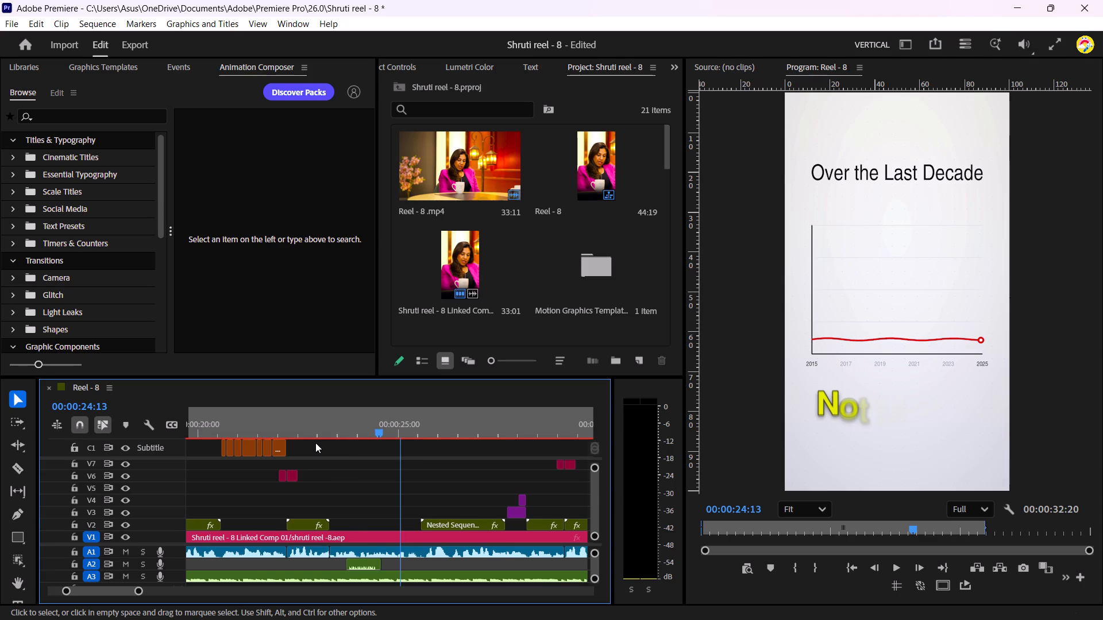
scroll(315, 443, up, 14)
click(320, 430)
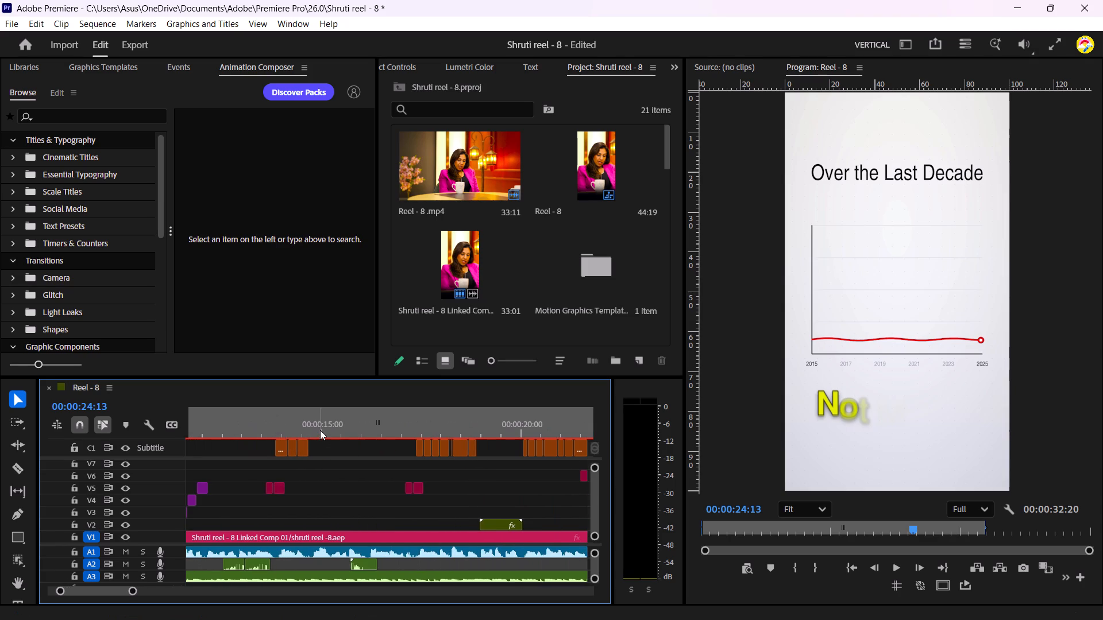
click(330, 428)
key(space)
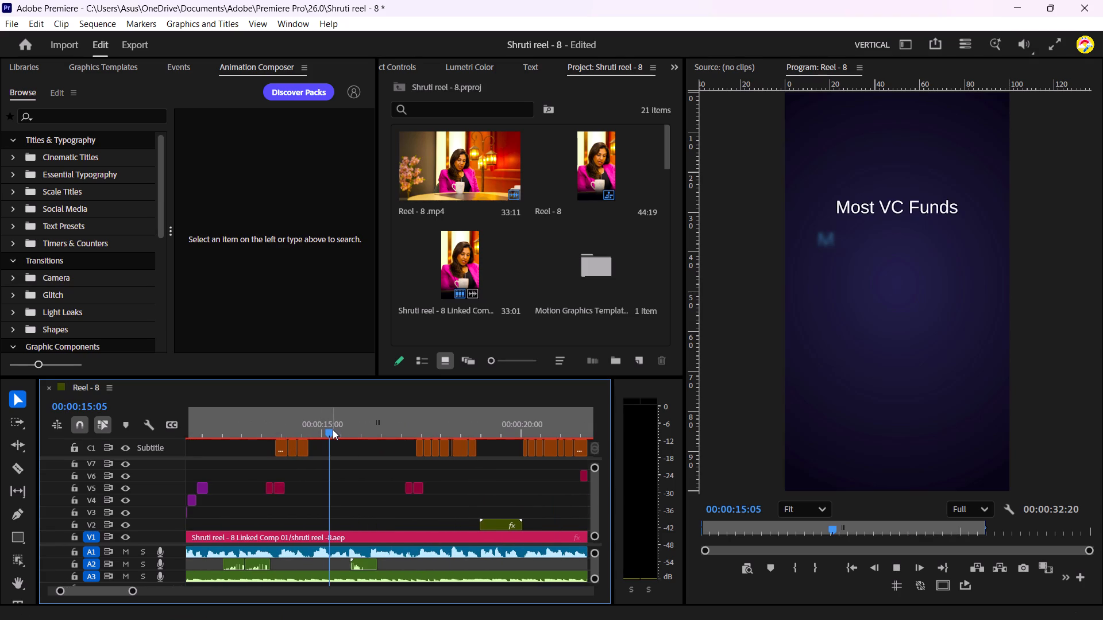
key(space)
Play the Reel - 8 sequence from about 0:07 to 0:13, reviewing the "Representation" and "Capital Allocation" graphics.
scroll(222, 423, up, 10)
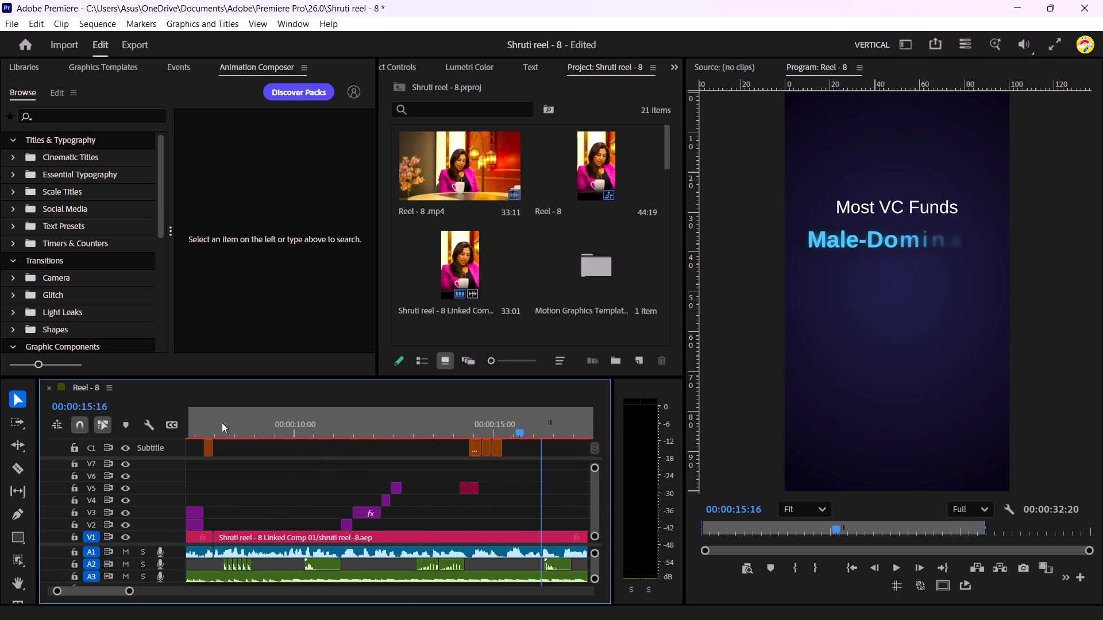
scroll(222, 423, up, 2)
click(290, 426)
key(space)
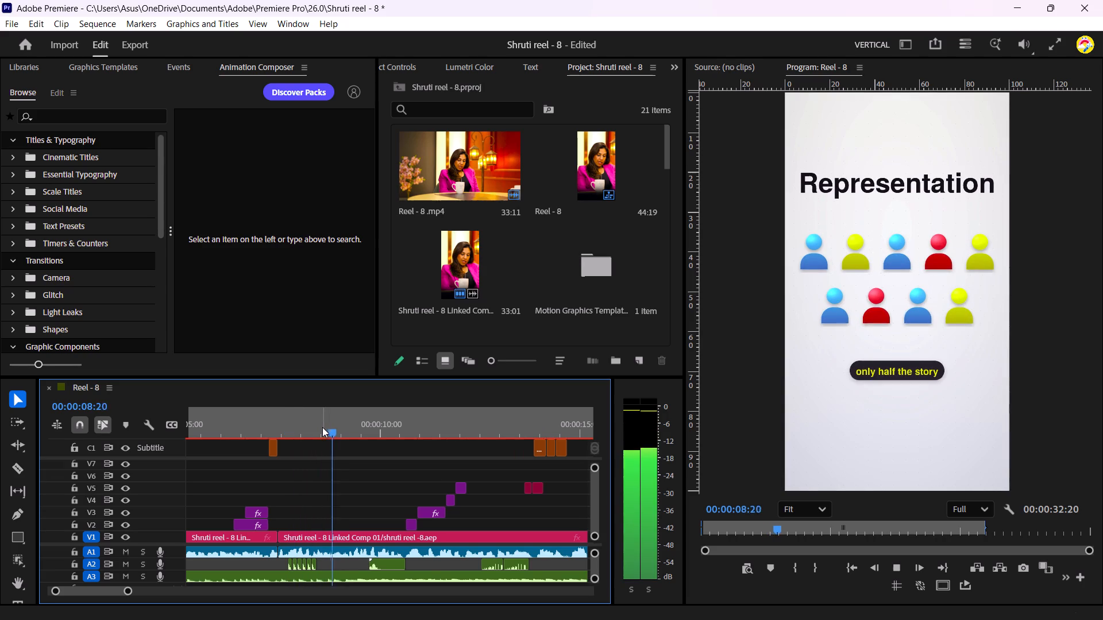
key(space)
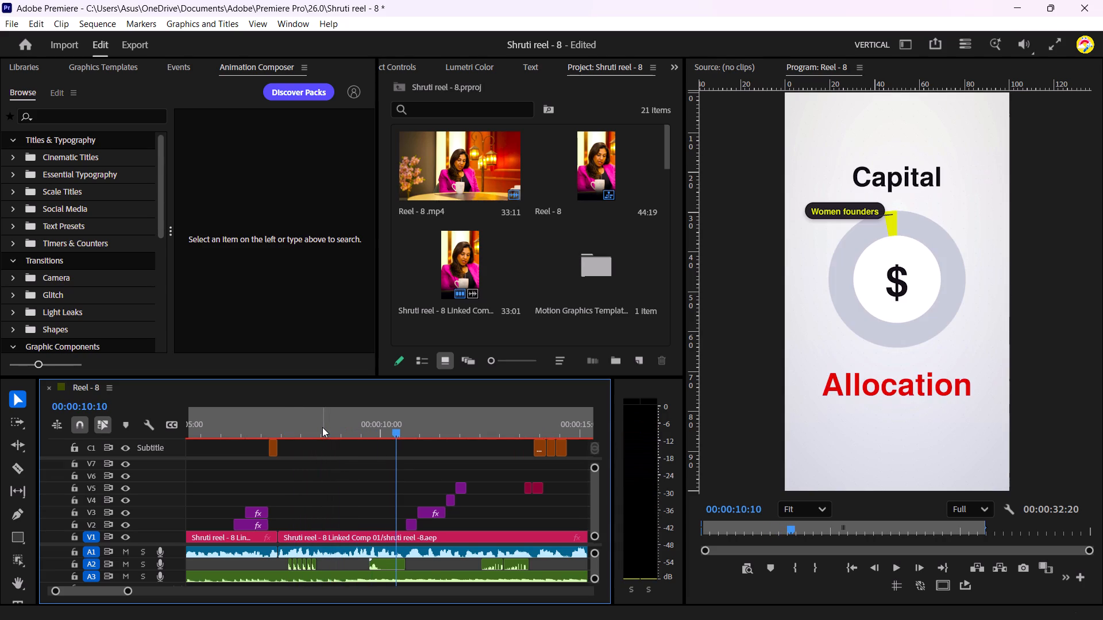
key(space)
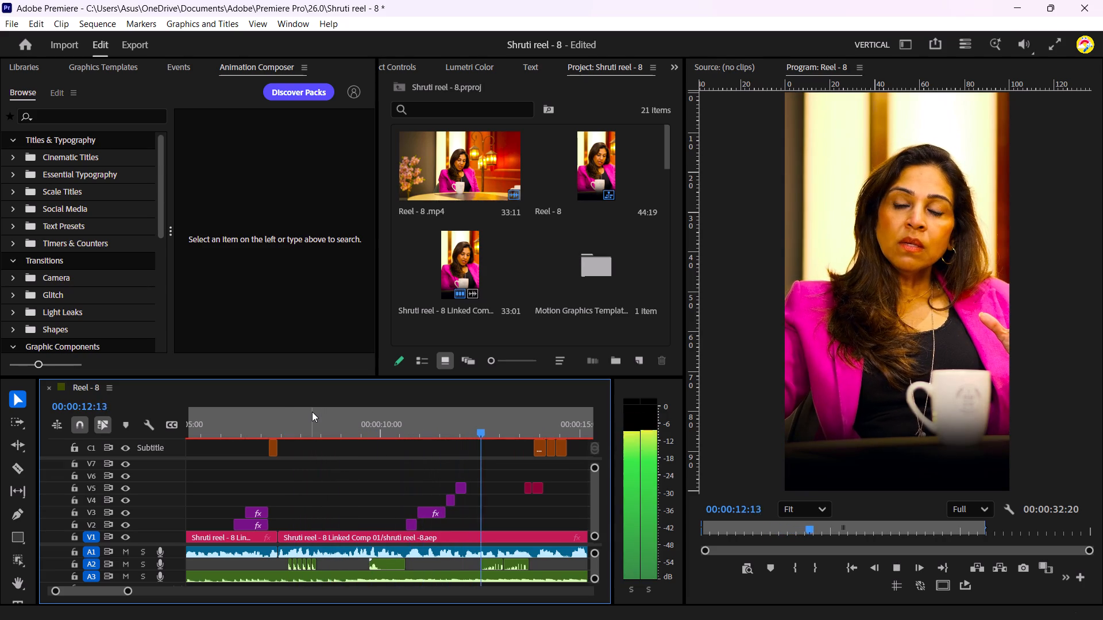
key(space)
Replay the speaker footage leading up to the "Hire" line twice, from 12:07 to about 13:16.
scroll(314, 411, down, 3)
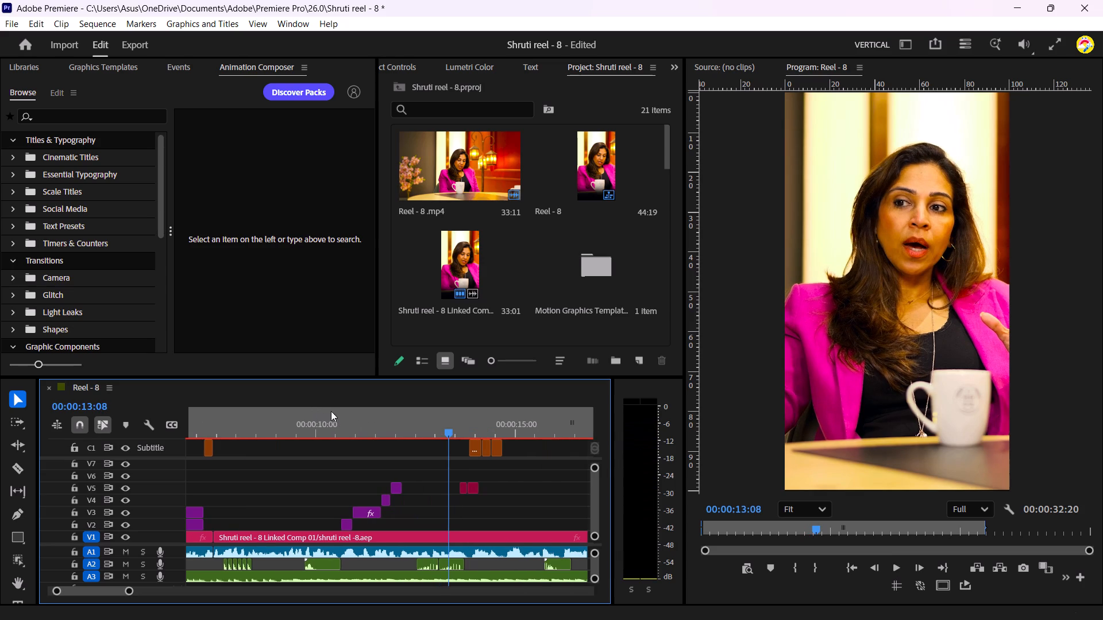
click(409, 429)
key(space)
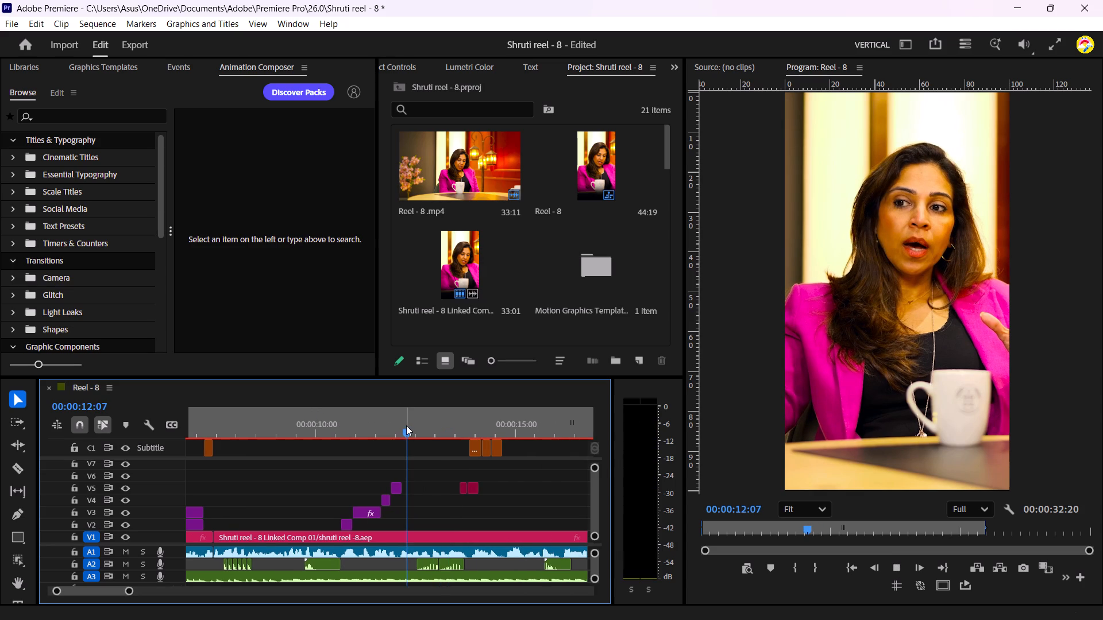
key(space)
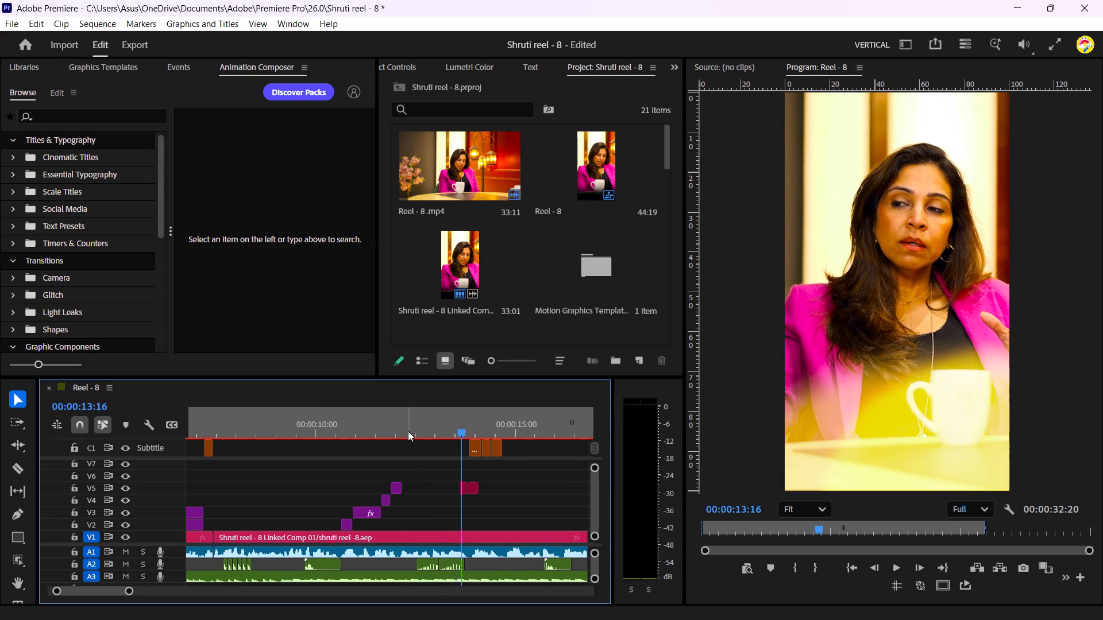
click(408, 431)
key(space)
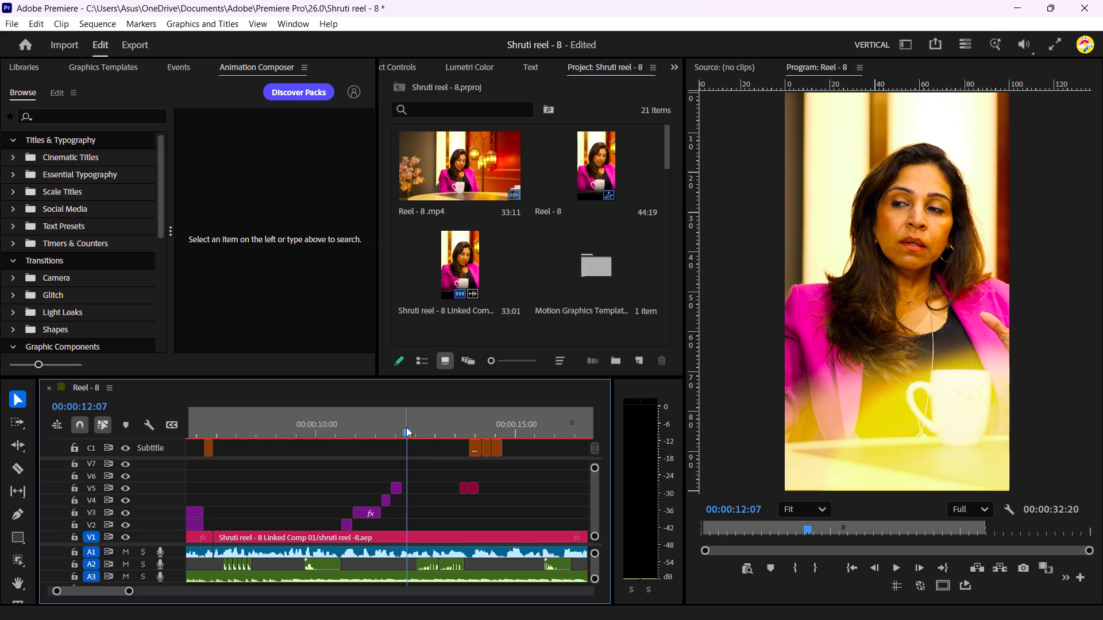
key(space)
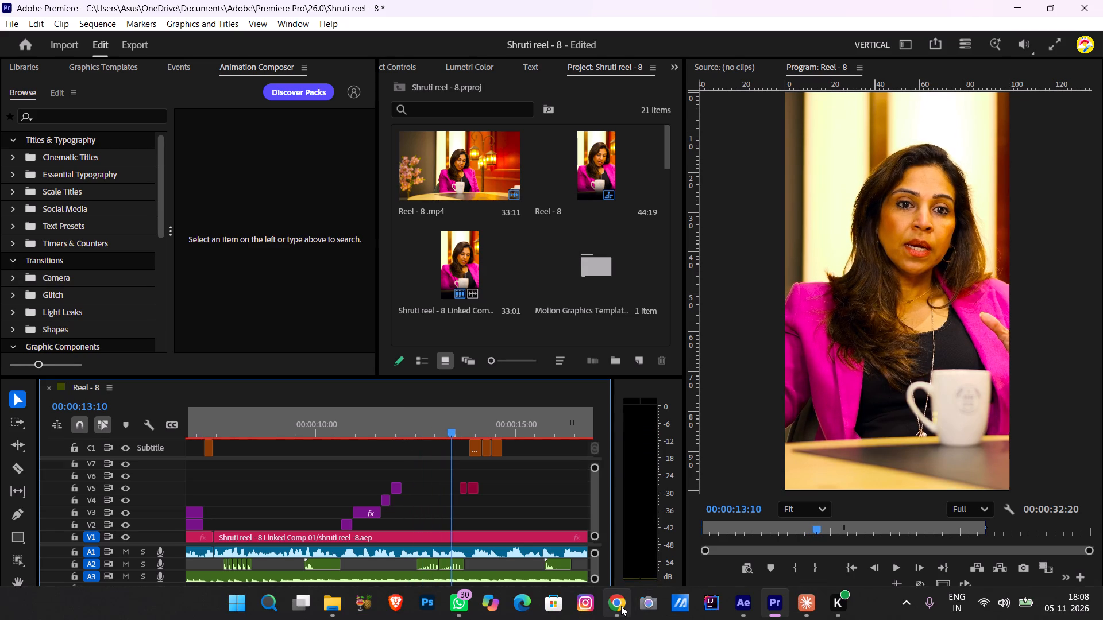
Switch to Chrome, open the recent Descript project "Reel - 8-.mp3 for srt", and read its transcript.
click(621, 606)
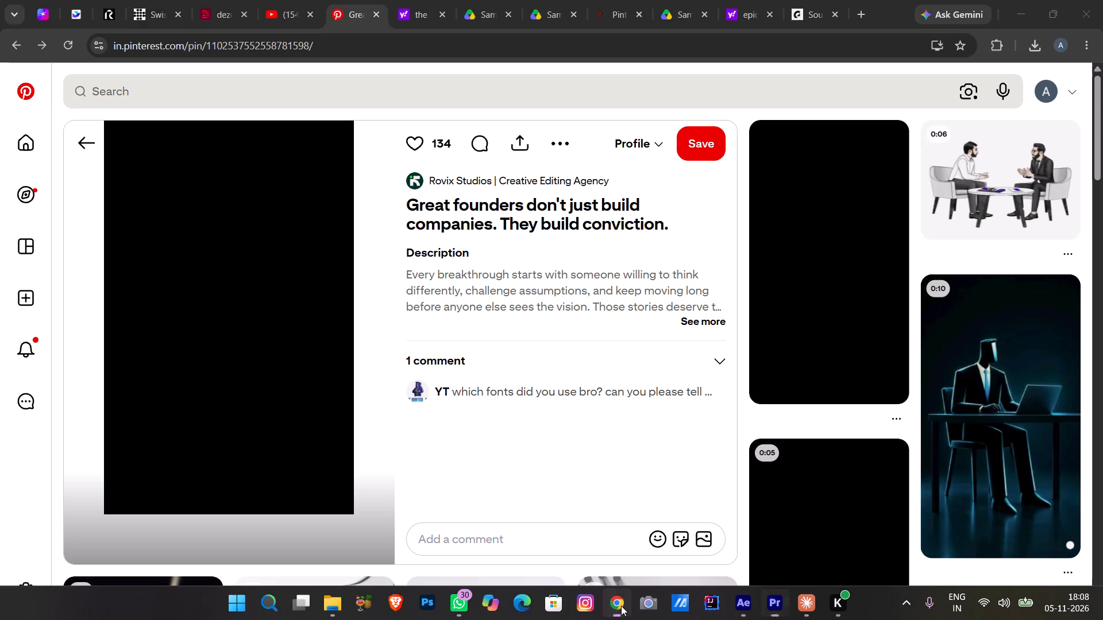
click(215, 10)
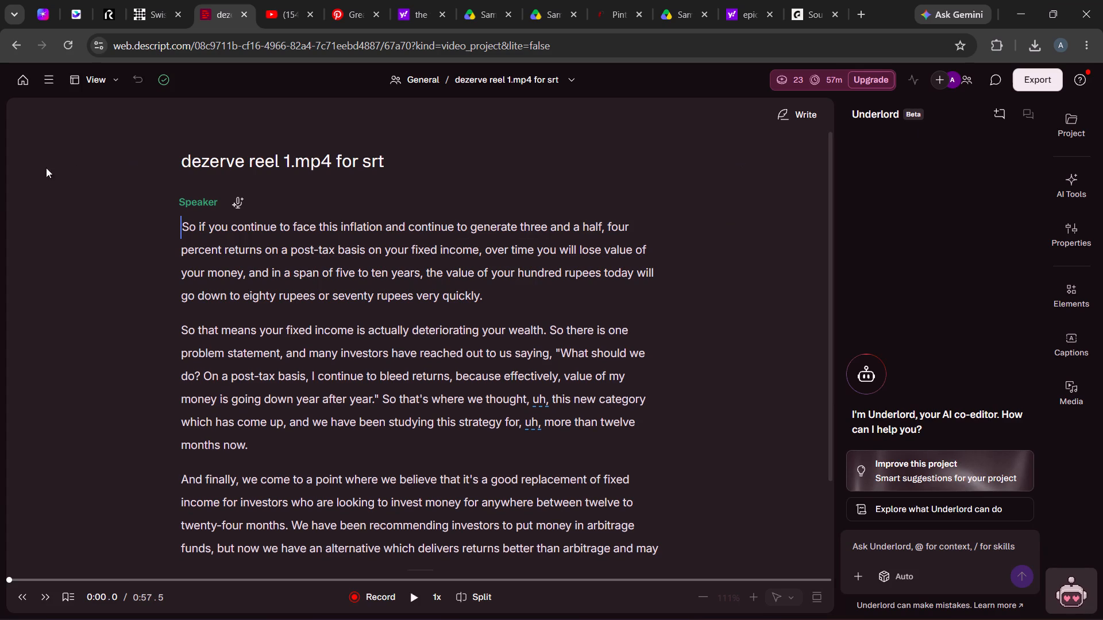
click(21, 83)
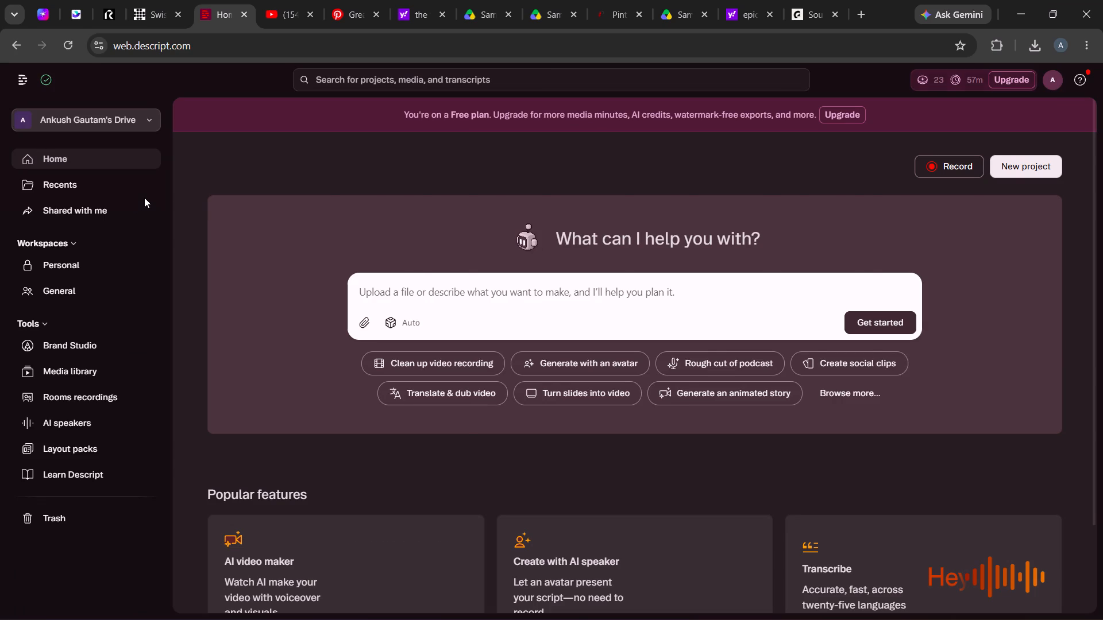
click(88, 179)
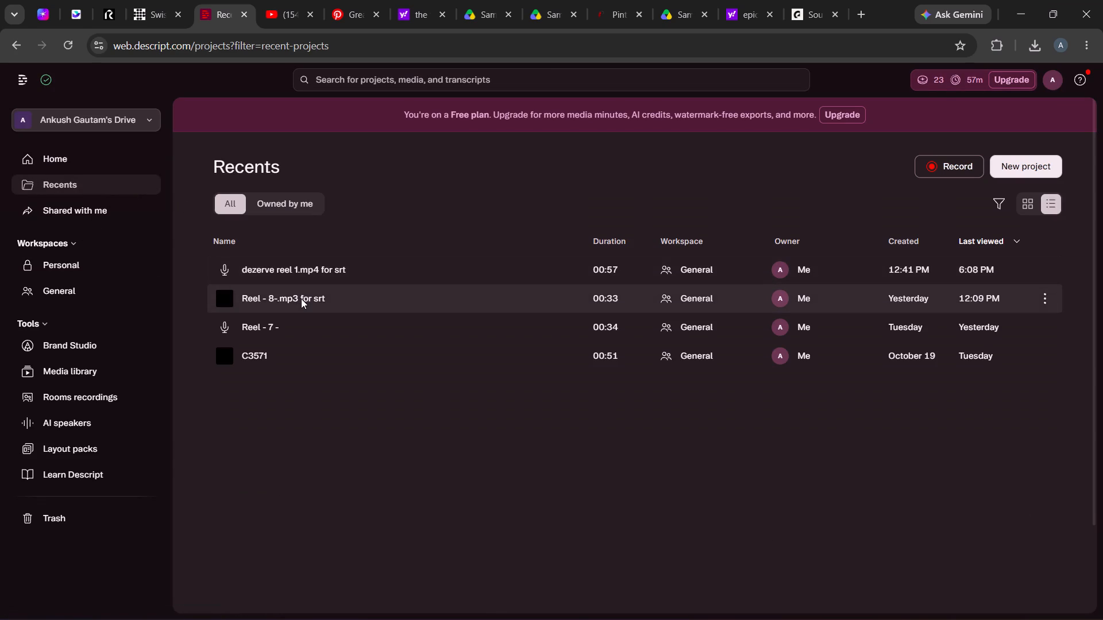
click(301, 299)
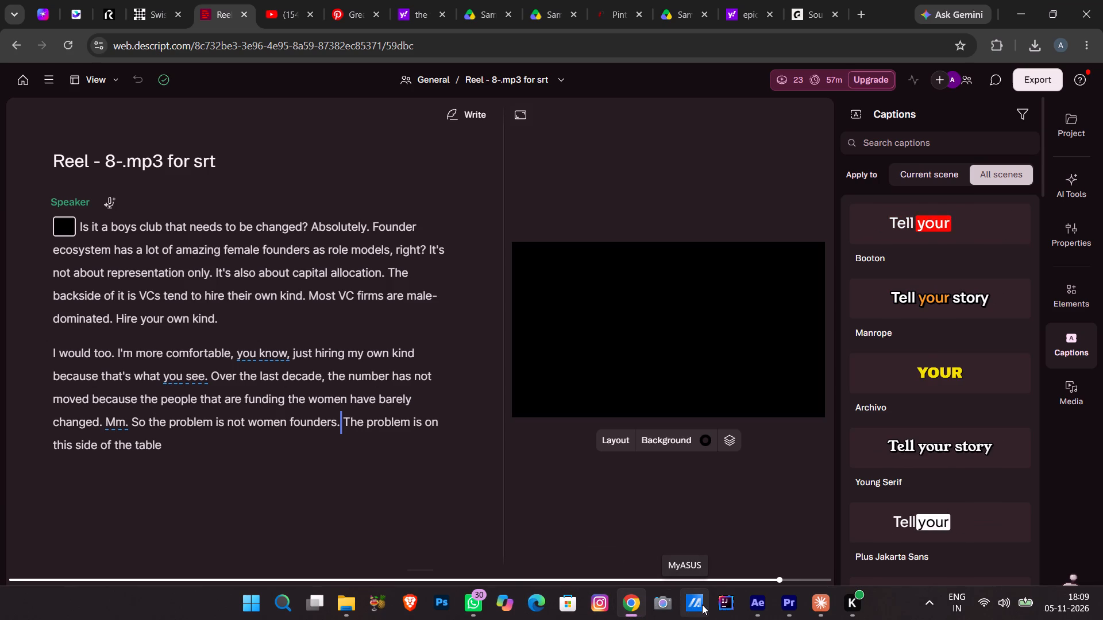
click(633, 611)
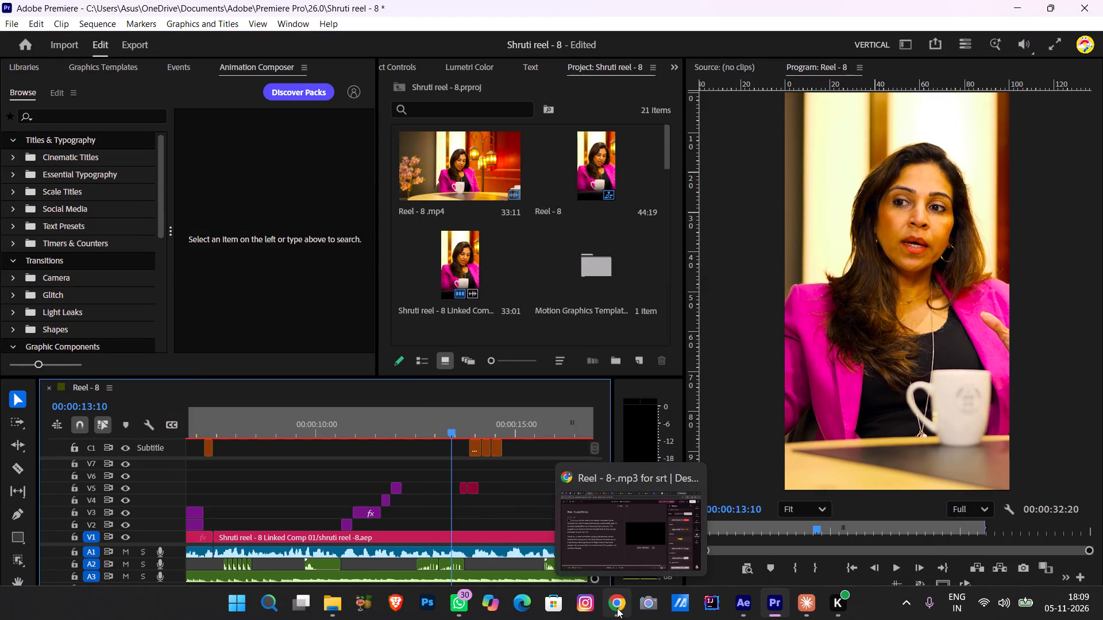
click(615, 601)
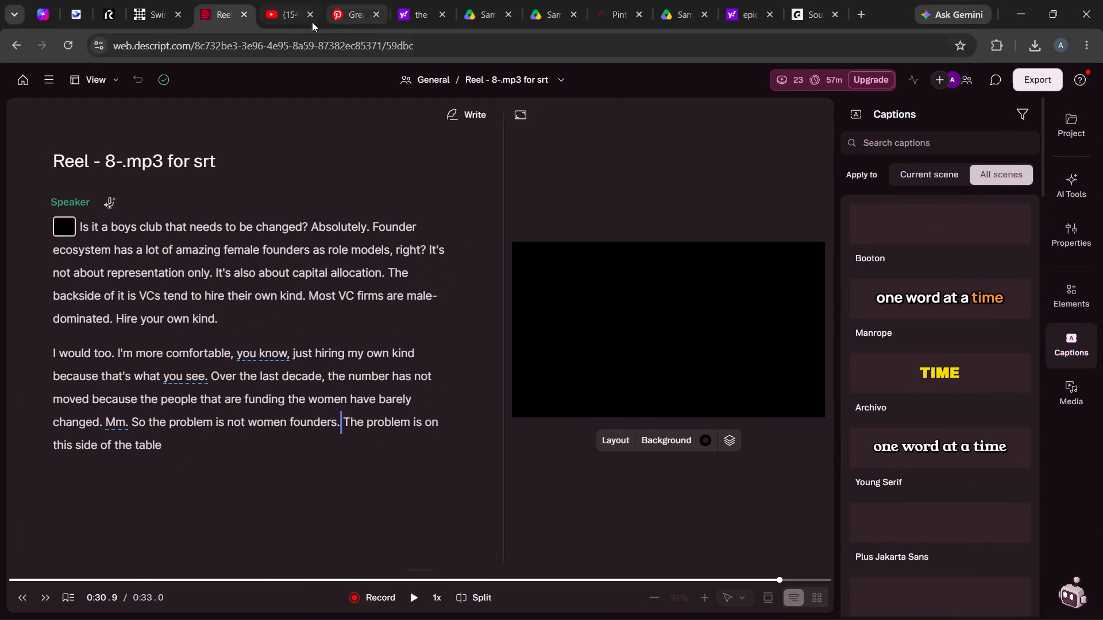
Go to the open Pinterest page and activate its search.
click(346, 17)
click(336, 102)
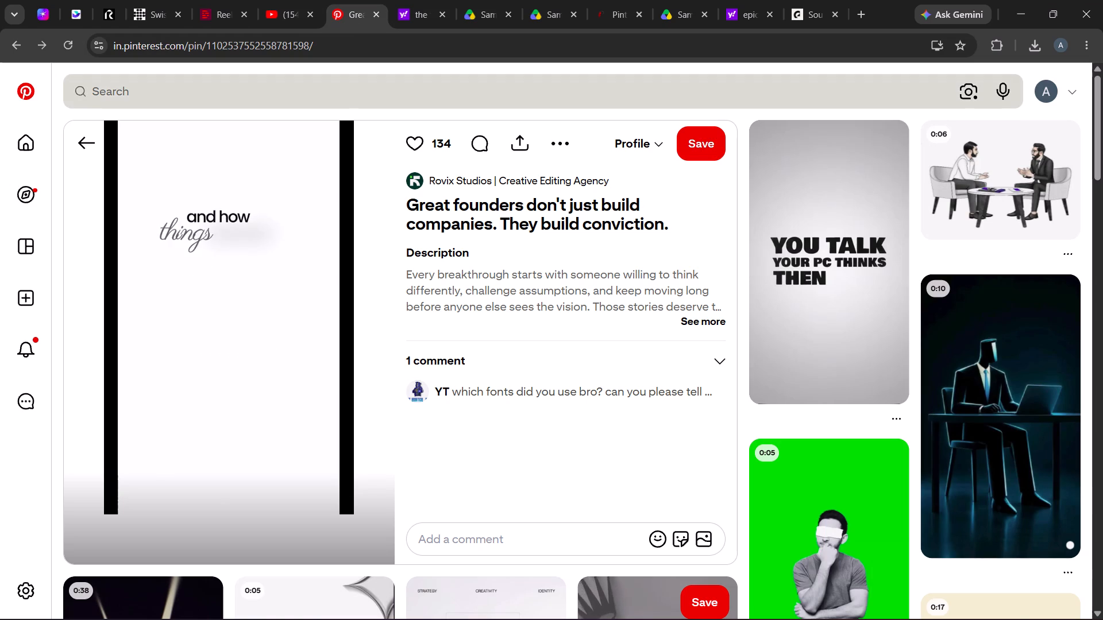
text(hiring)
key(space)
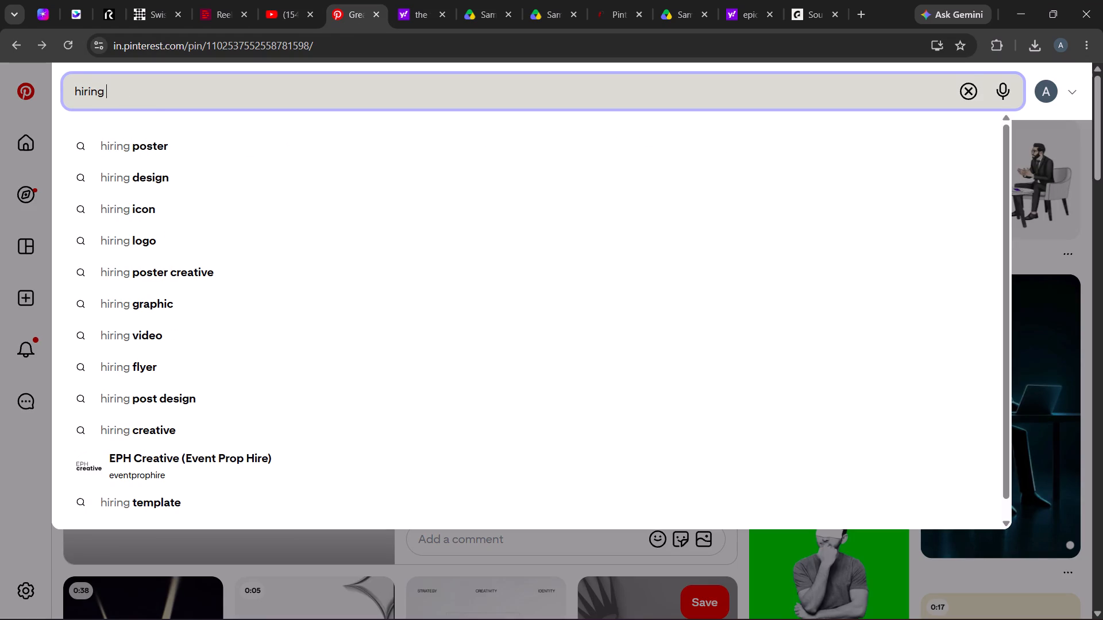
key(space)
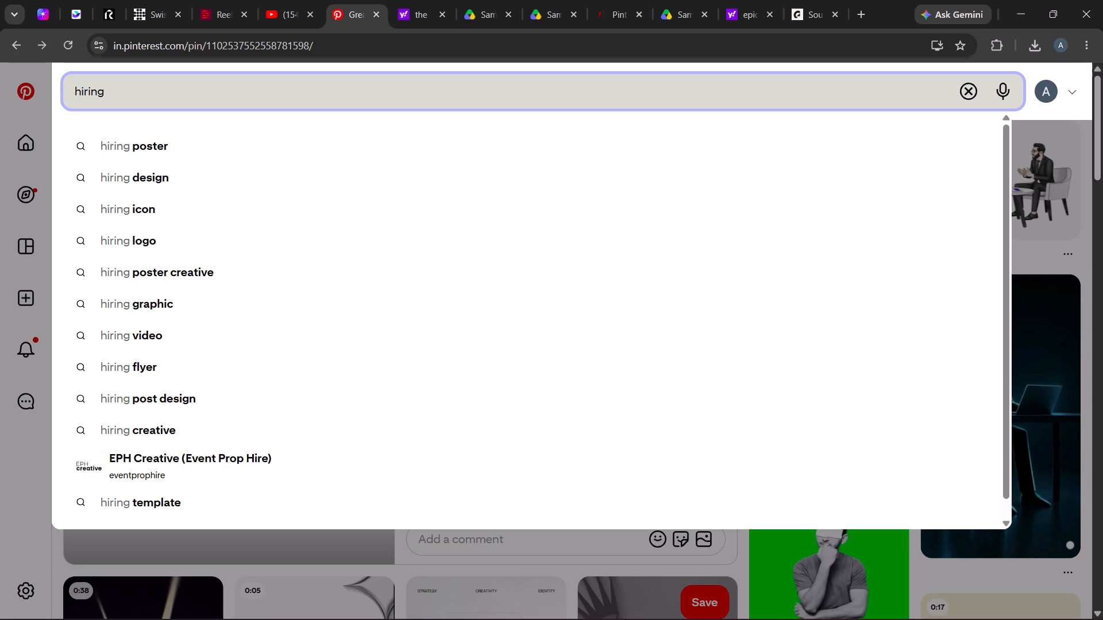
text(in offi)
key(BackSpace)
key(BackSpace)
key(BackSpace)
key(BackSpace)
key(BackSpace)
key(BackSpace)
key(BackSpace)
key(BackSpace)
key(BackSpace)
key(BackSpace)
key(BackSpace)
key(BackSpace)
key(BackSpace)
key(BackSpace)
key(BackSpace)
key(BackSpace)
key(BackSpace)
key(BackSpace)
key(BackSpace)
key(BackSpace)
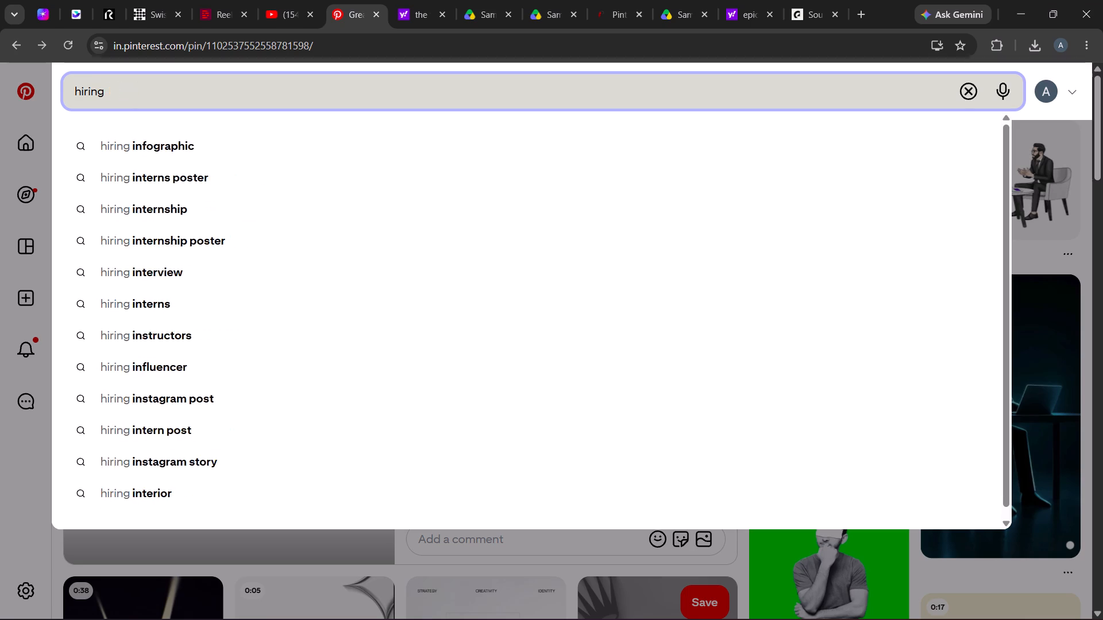
Search Pinterest for "interview".
text(inter)
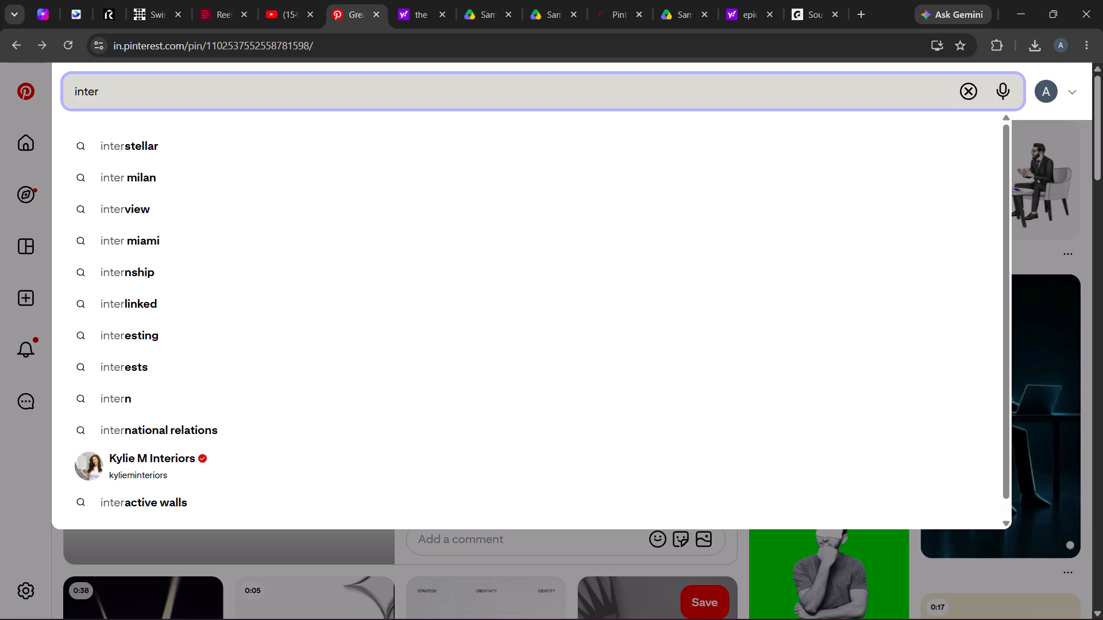
key(v)
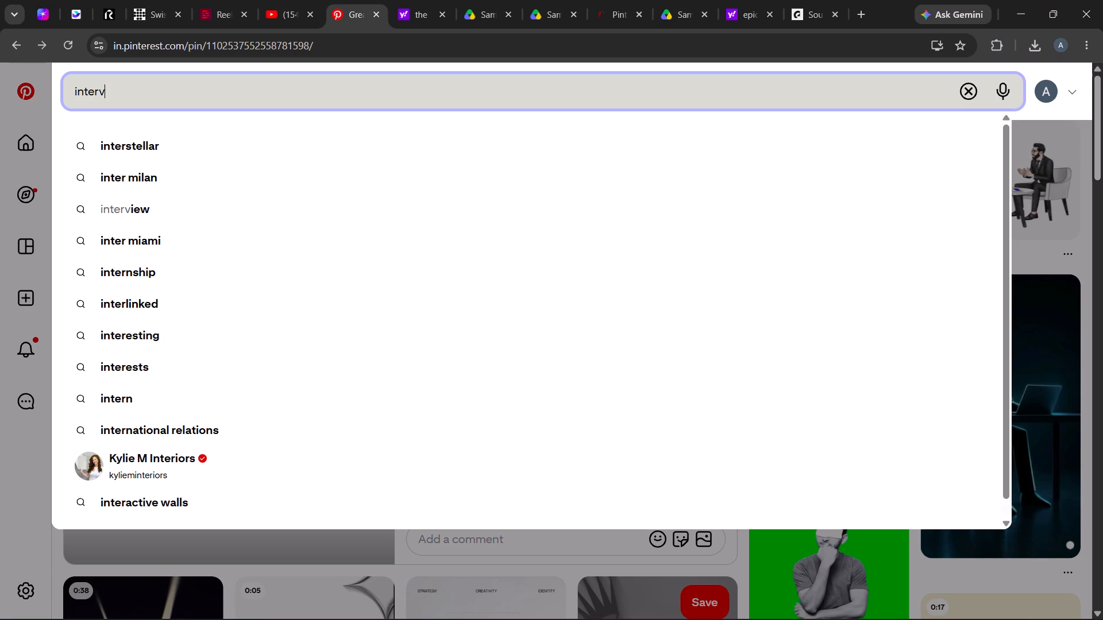
text(iw)
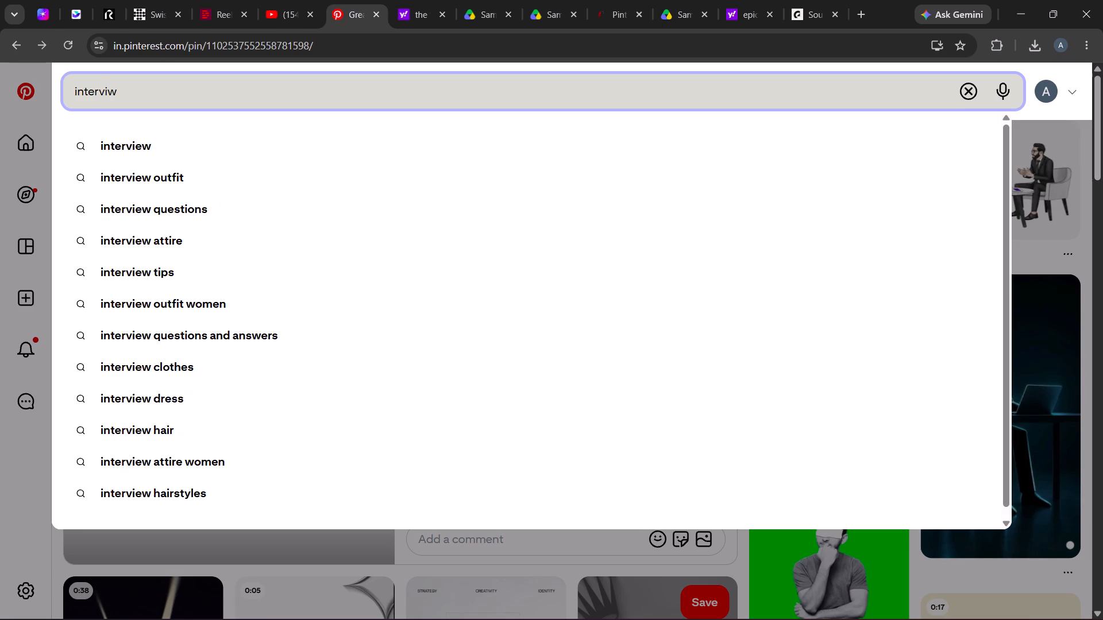
key(BackSpace)
text(ew)
key(space)
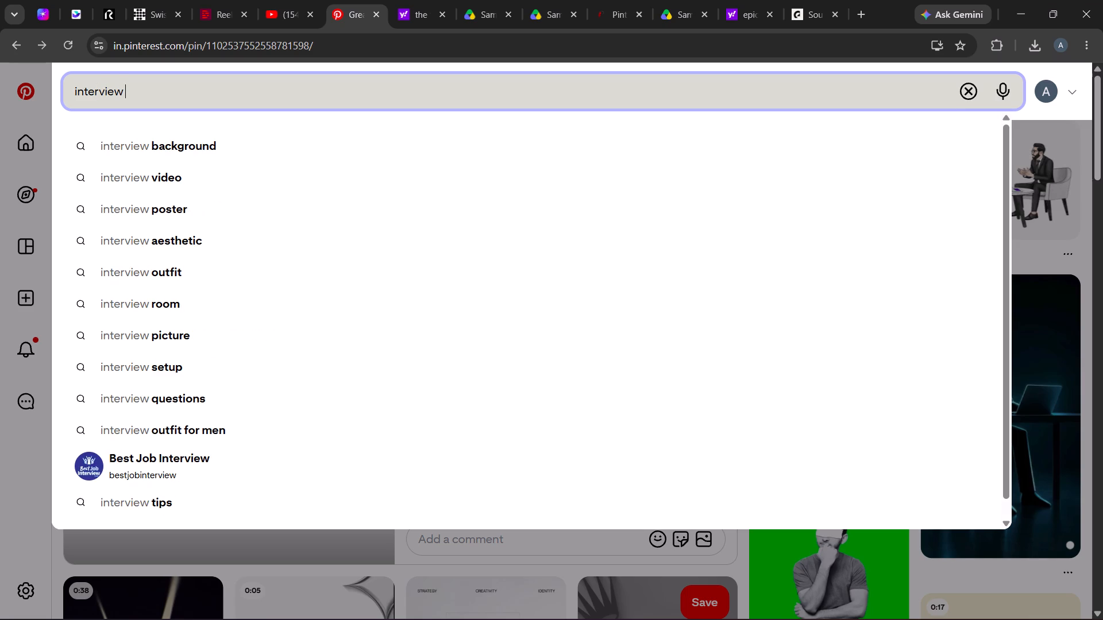
key(Return)
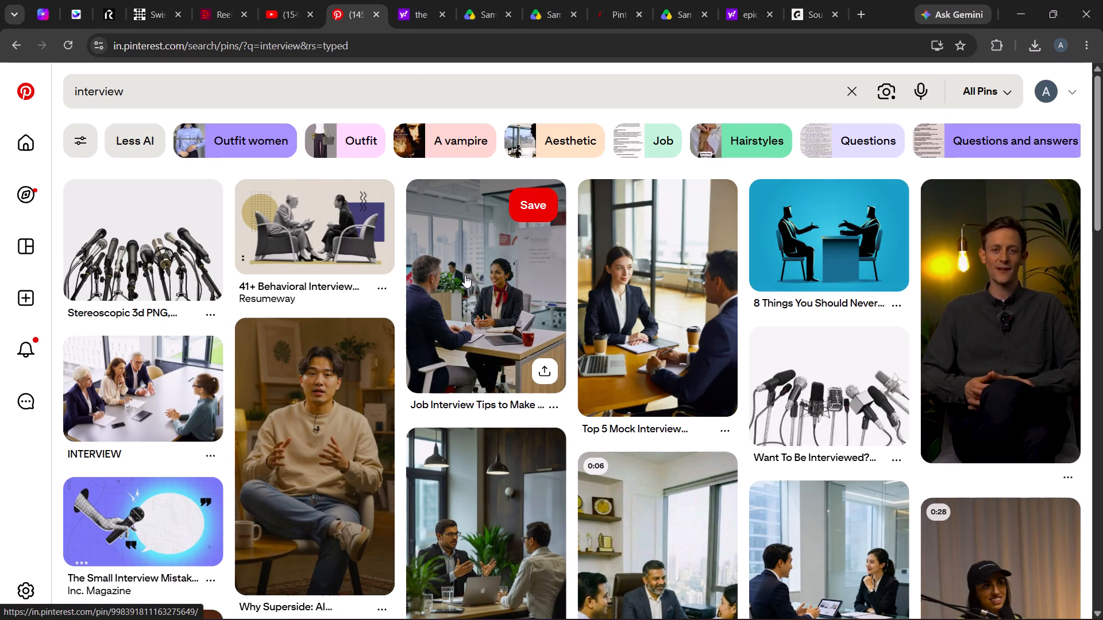
Open the black-and-white "41+ Behavioral Interview" collage pin from the results and browse its related images for interview visuals.
scroll(465, 275, down, 1)
scroll(461, 272, up, 1)
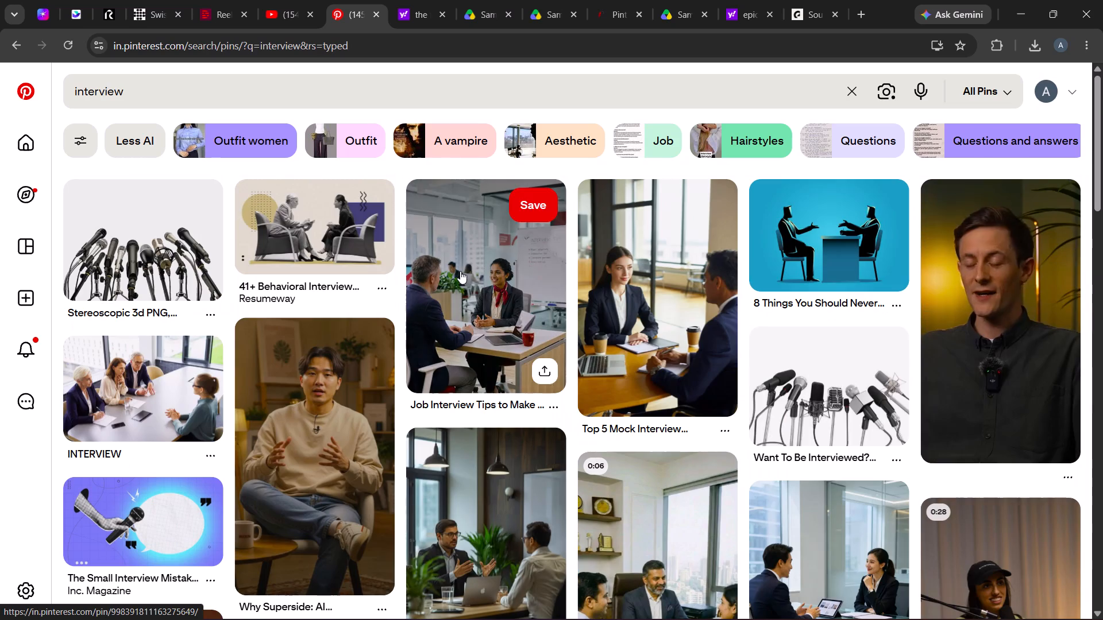
click(283, 231)
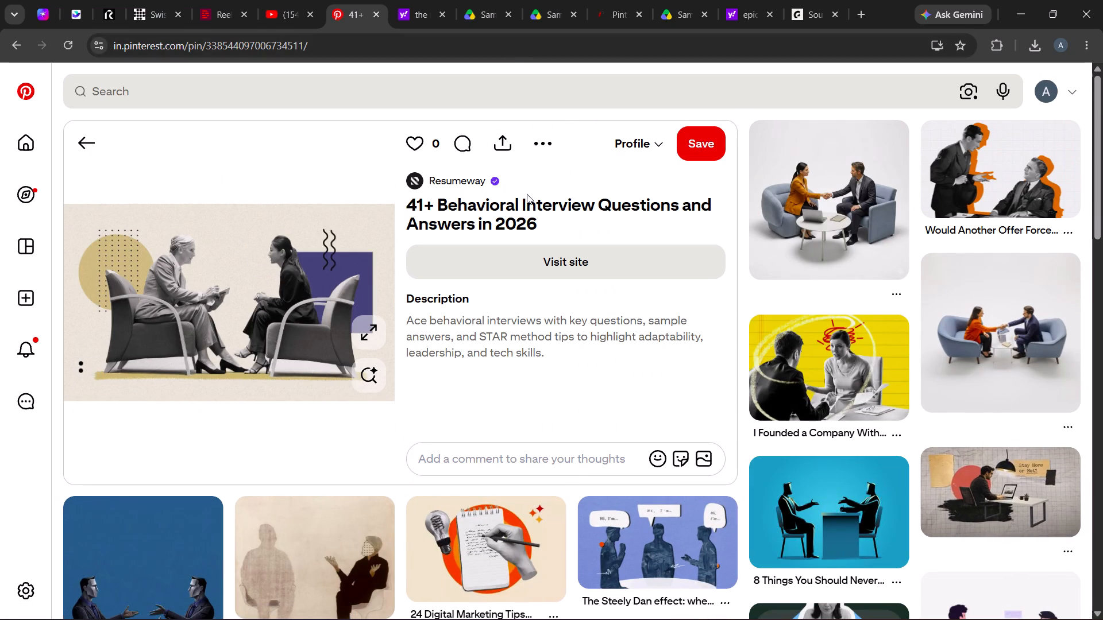
scroll(535, 177, down, 1)
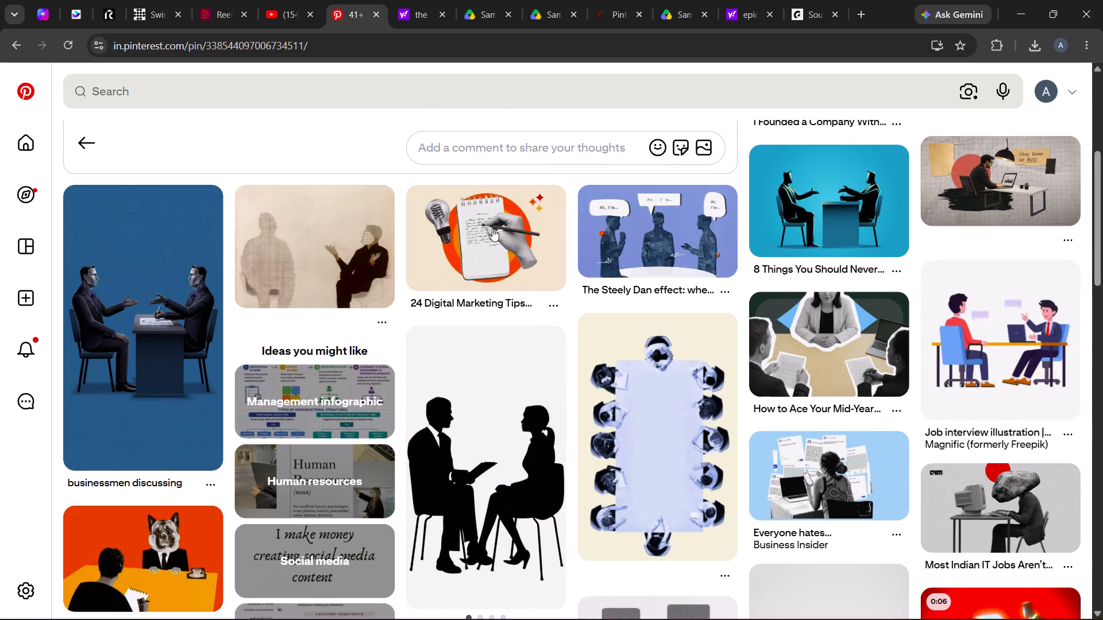
scroll(460, 311, down, 1)
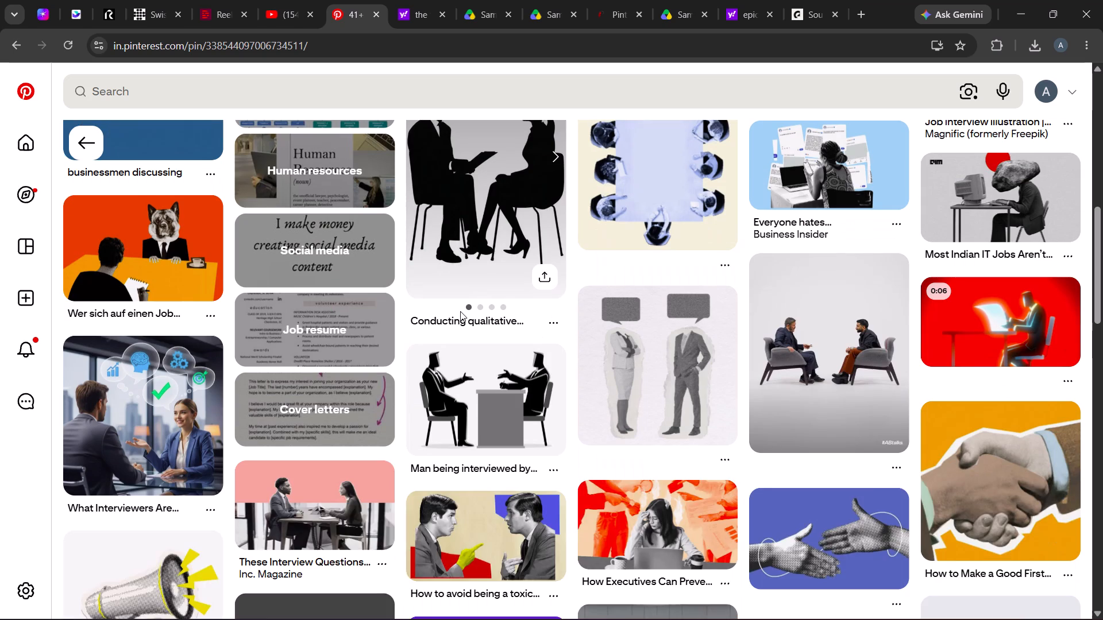
scroll(460, 311, down, 2)
scroll(460, 311, up, 1)
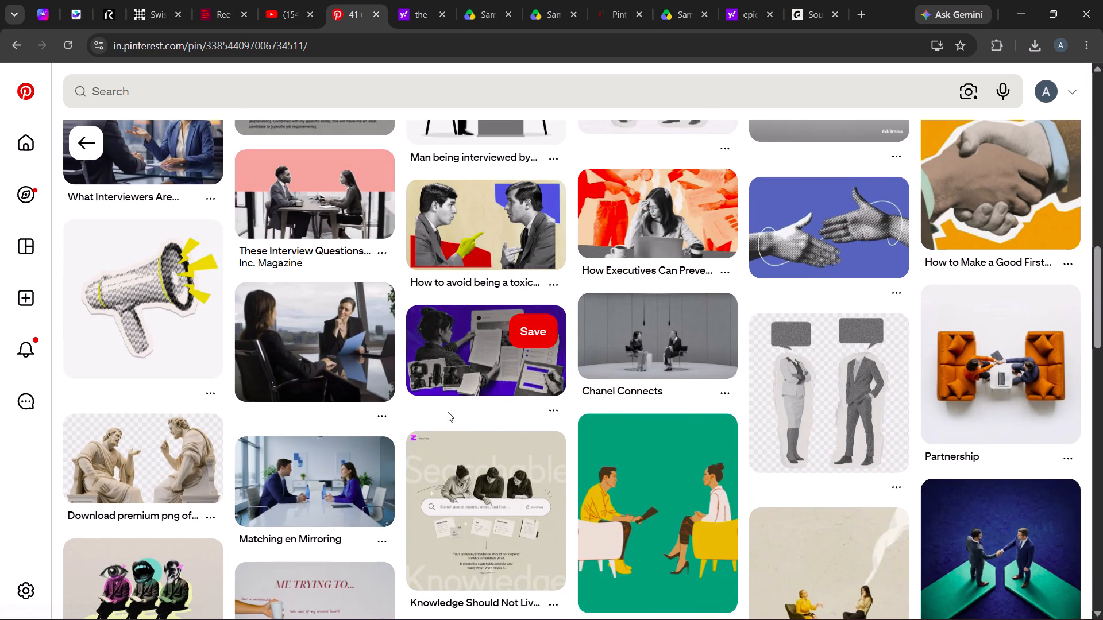
scroll(448, 412, up, 1)
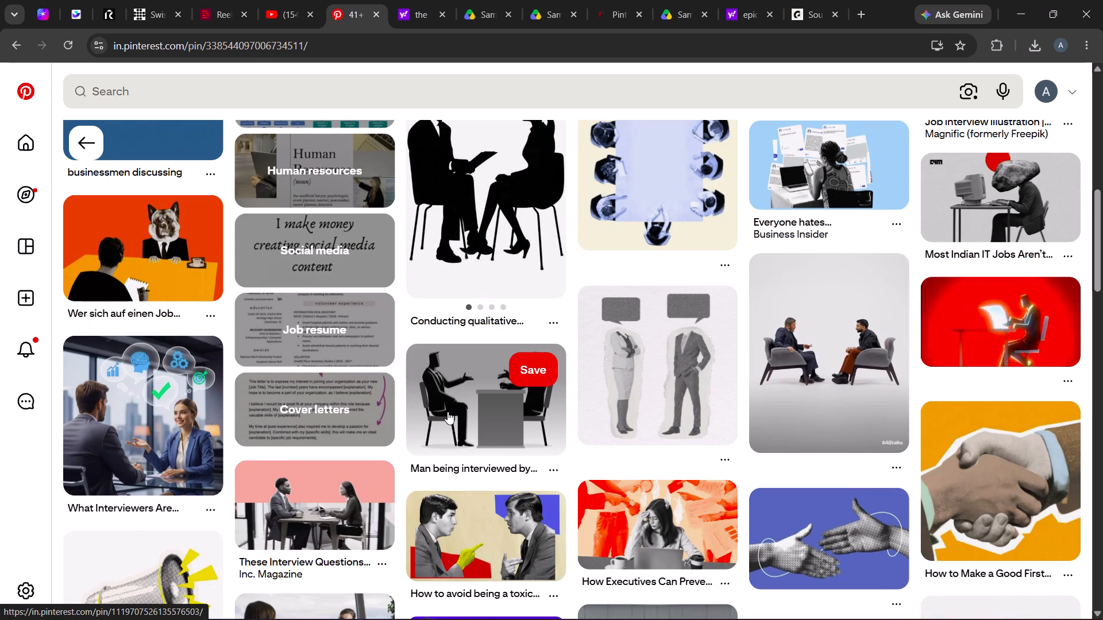
scroll(448, 412, down, 1)
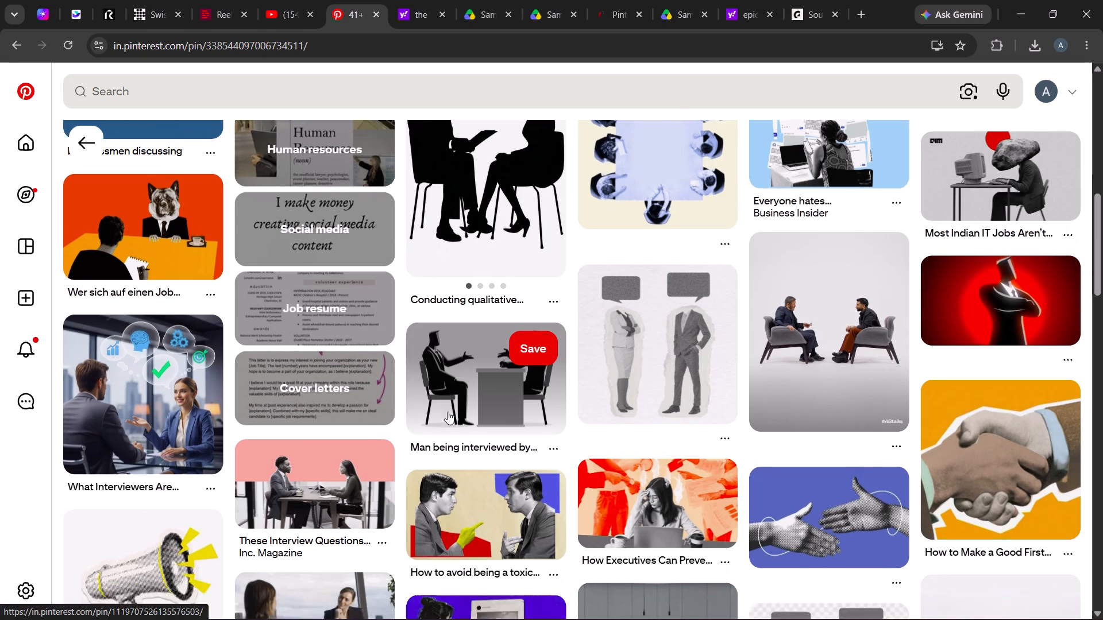
scroll(448, 412, down, 1)
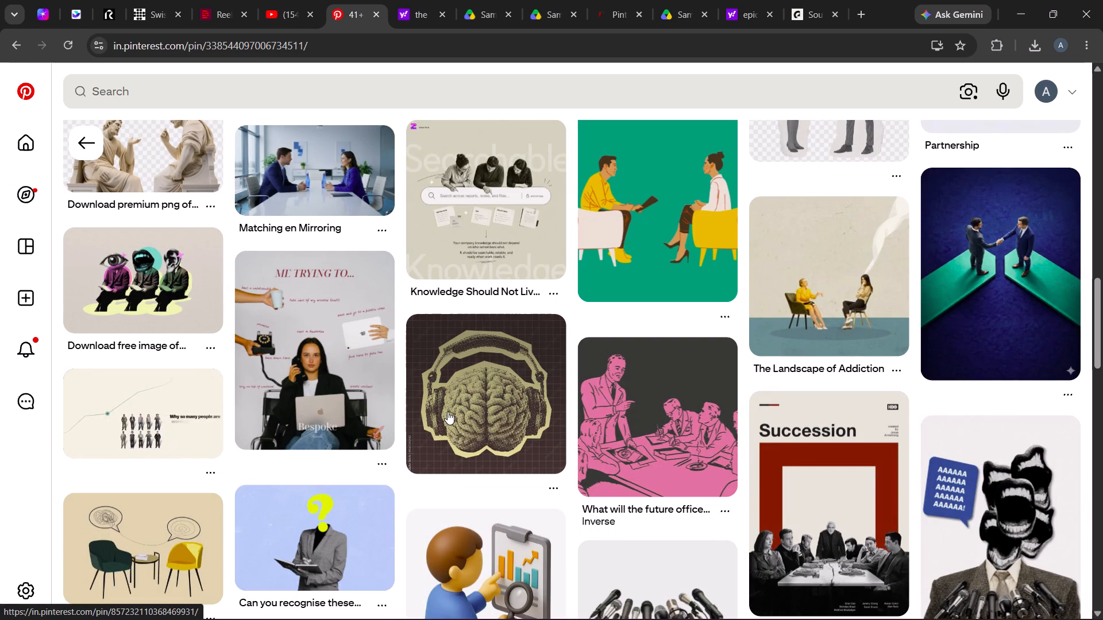
Open the Succession poster pin of people around a table and browse its related poster designs.
click(840, 483)
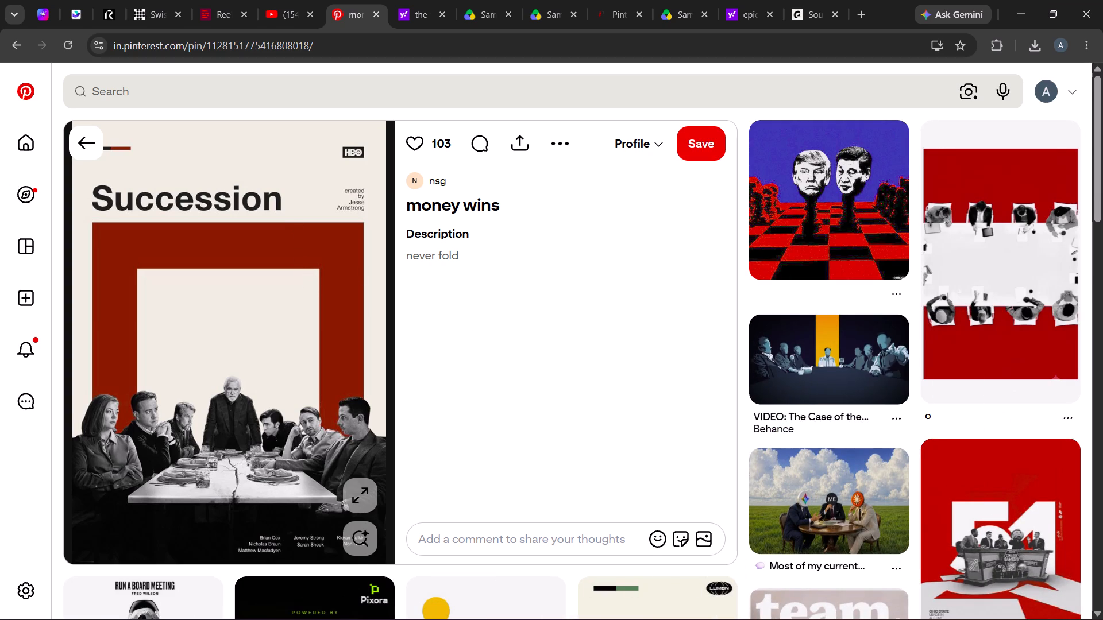
scroll(419, 261, down, 1)
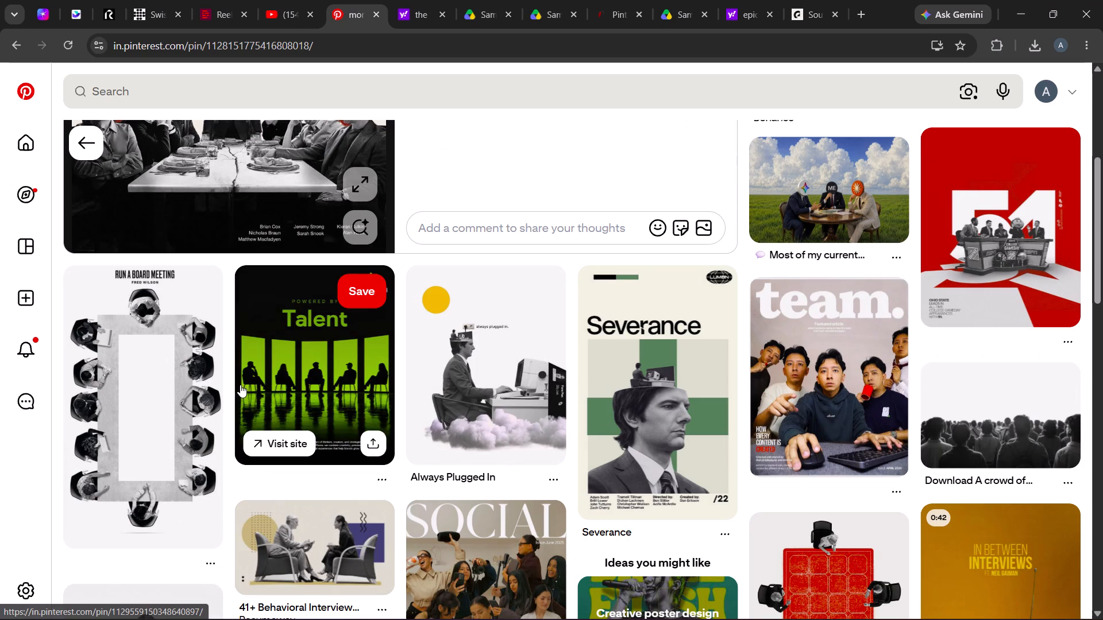
scroll(241, 383, down, 1)
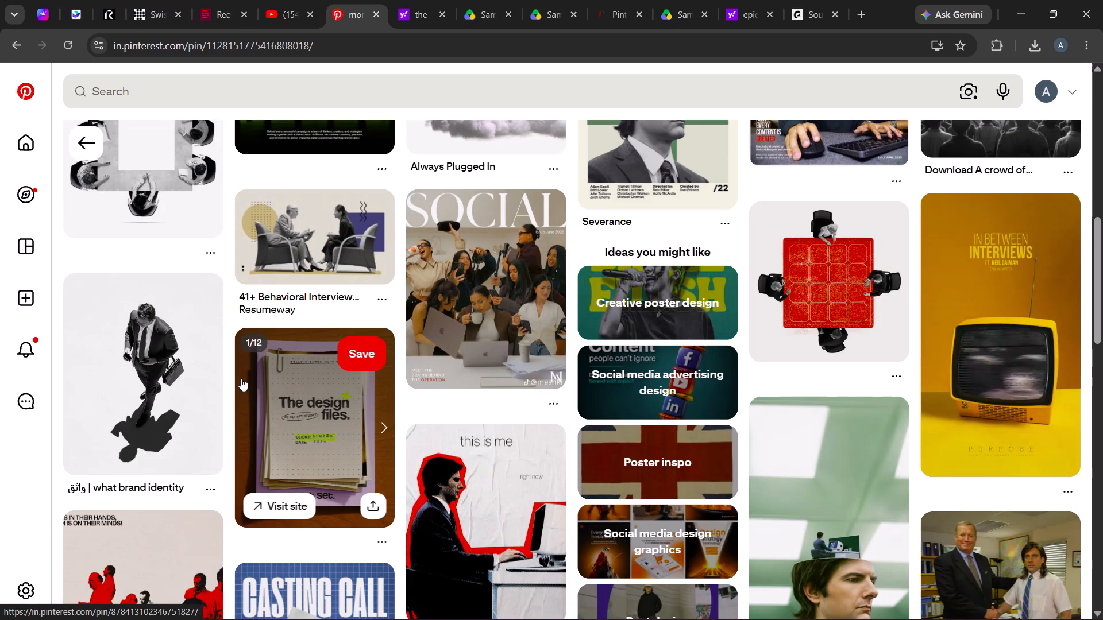
scroll(241, 378, down, 1)
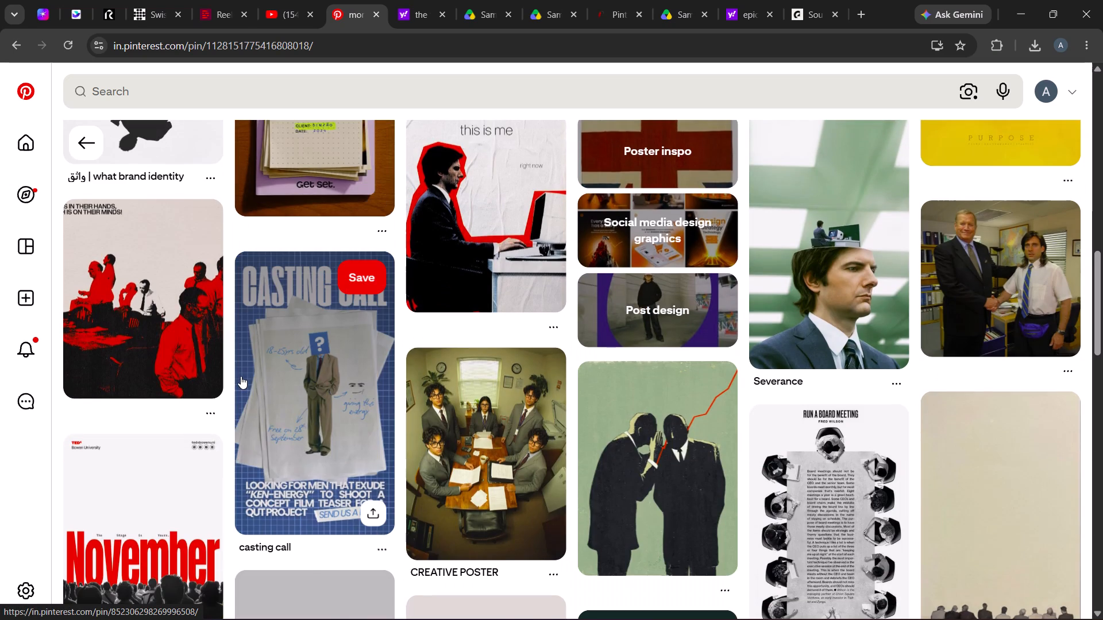
scroll(241, 376, down, 1)
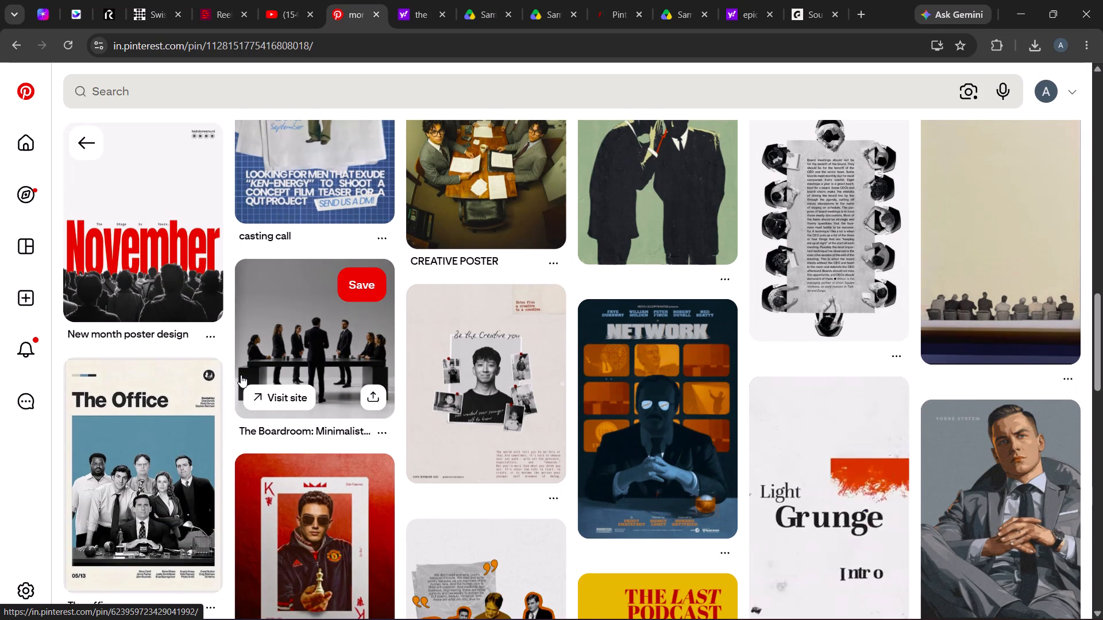
scroll(241, 375, down, 1)
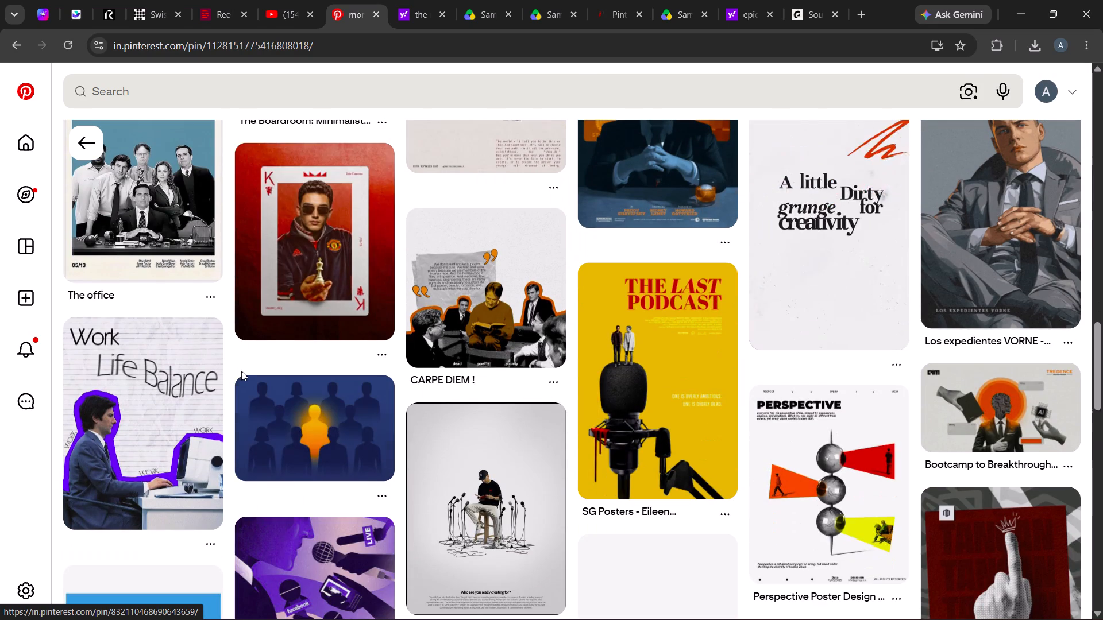
Open the "Los expedientes VORNE" pin of the seated man in a suit and examine its related images for usable styles.
click(965, 248)
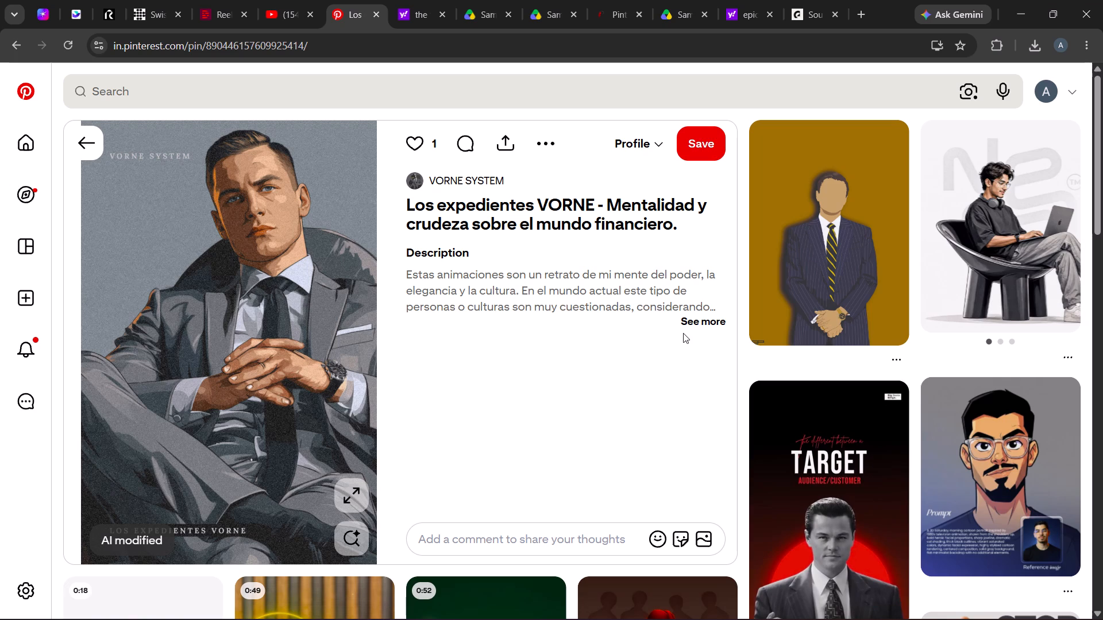
scroll(692, 347, down, 2)
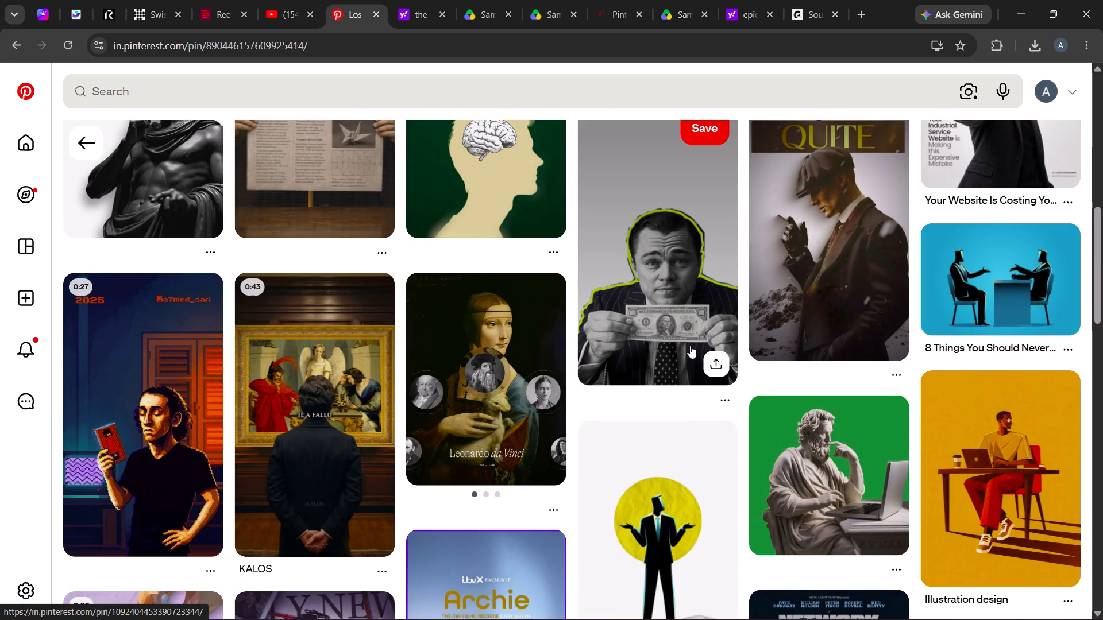
scroll(690, 346, up, 1)
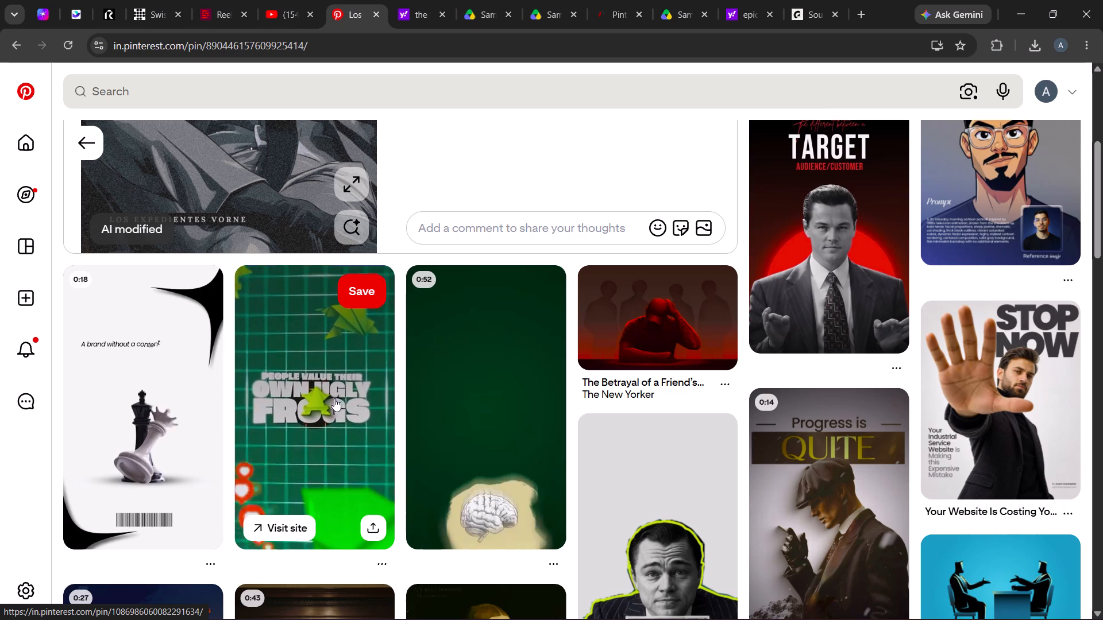
scroll(470, 494, down, 2)
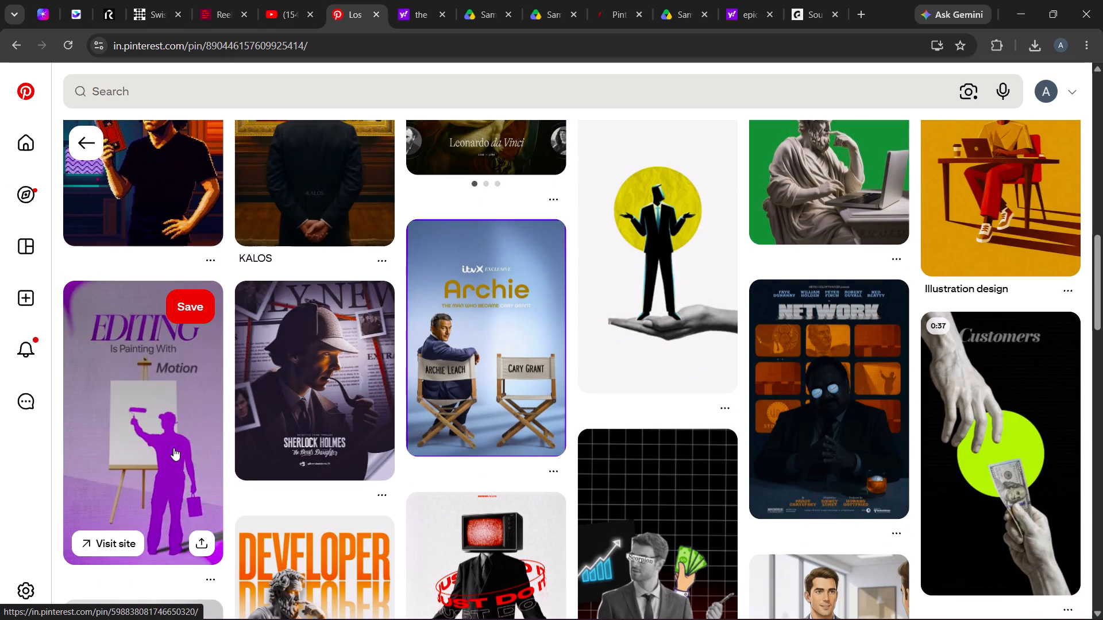
scroll(173, 448, down, 2)
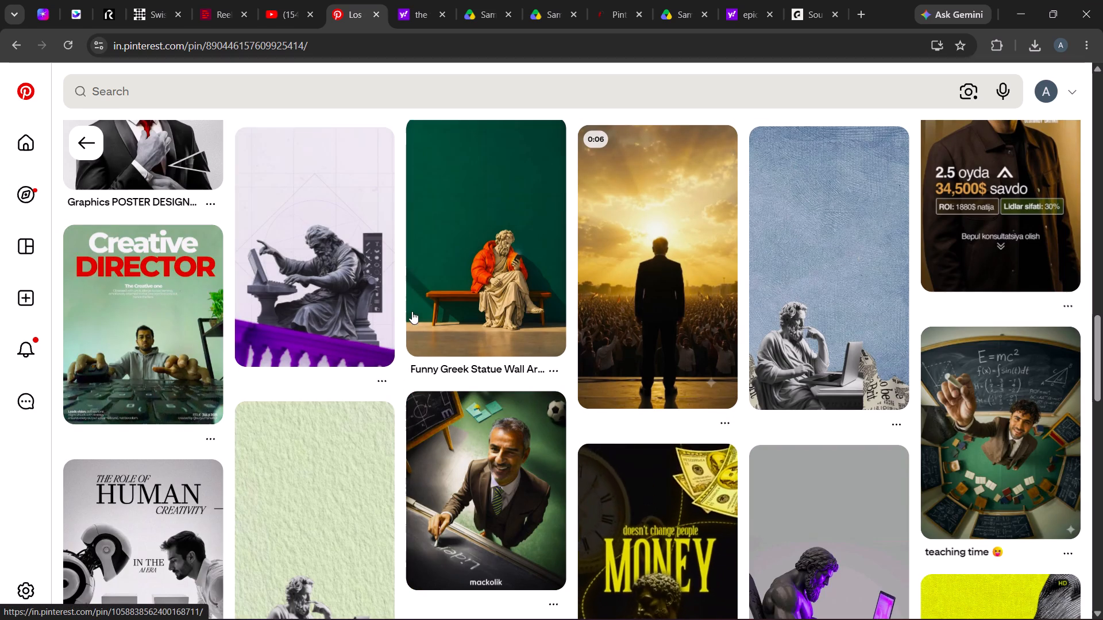
scroll(417, 311, down, 1)
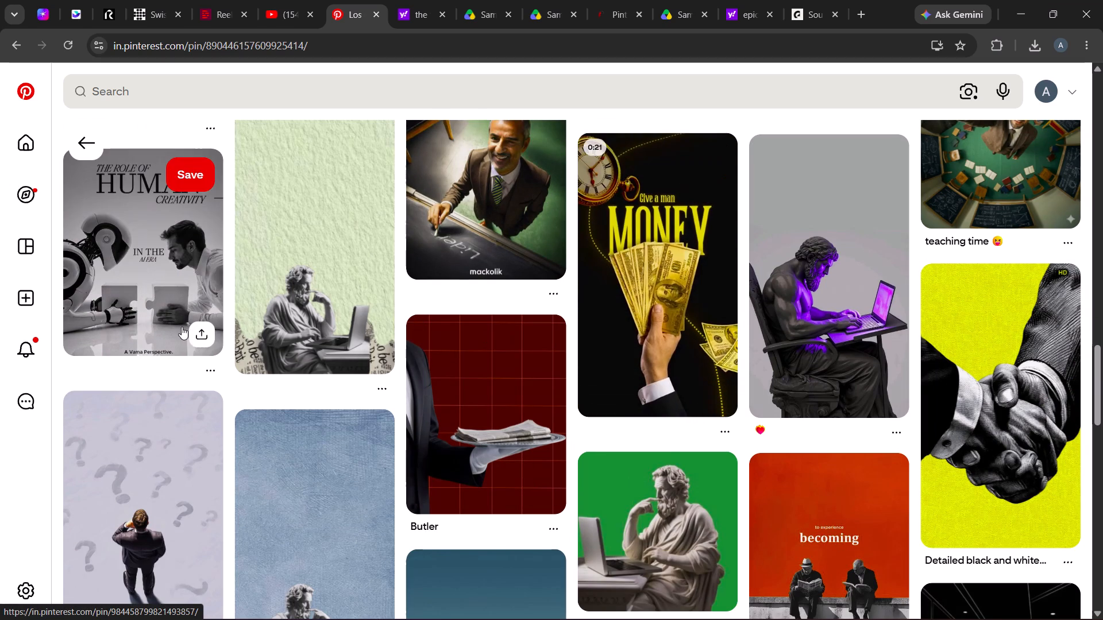
scroll(182, 327, down, 1)
scroll(366, 255, down, 1)
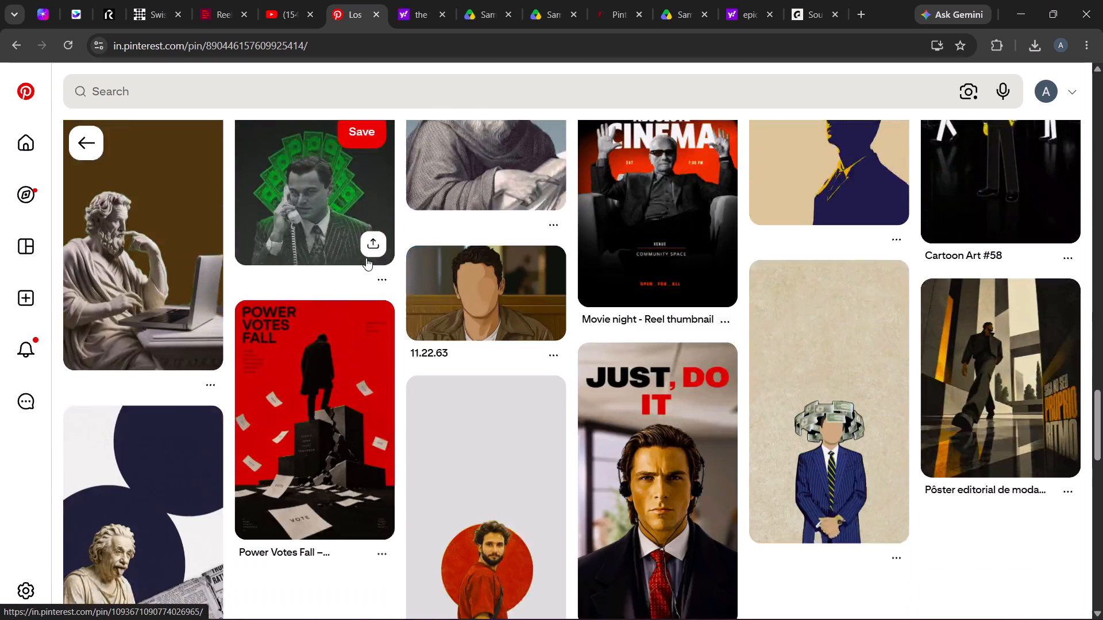
scroll(366, 258, down, 2)
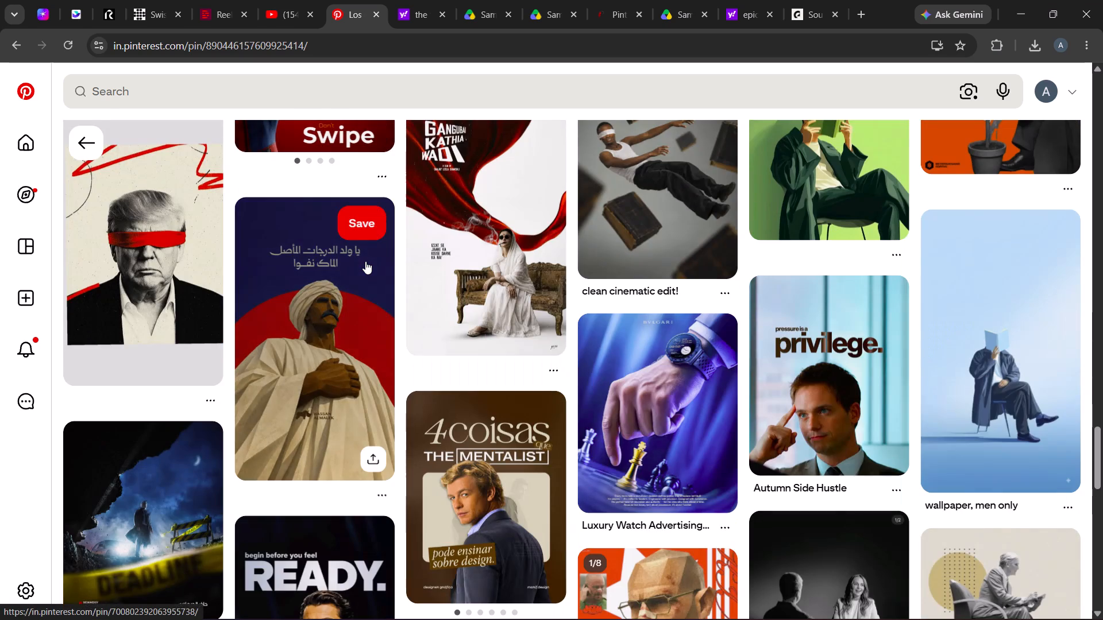
scroll(365, 261, up, 6)
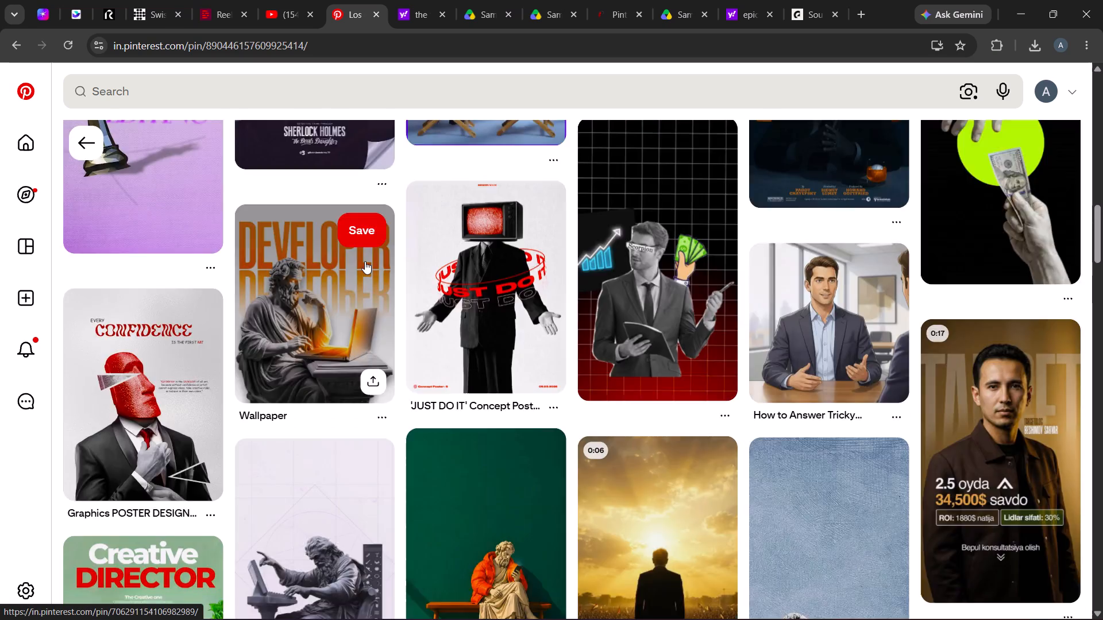
scroll(365, 261, up, 8)
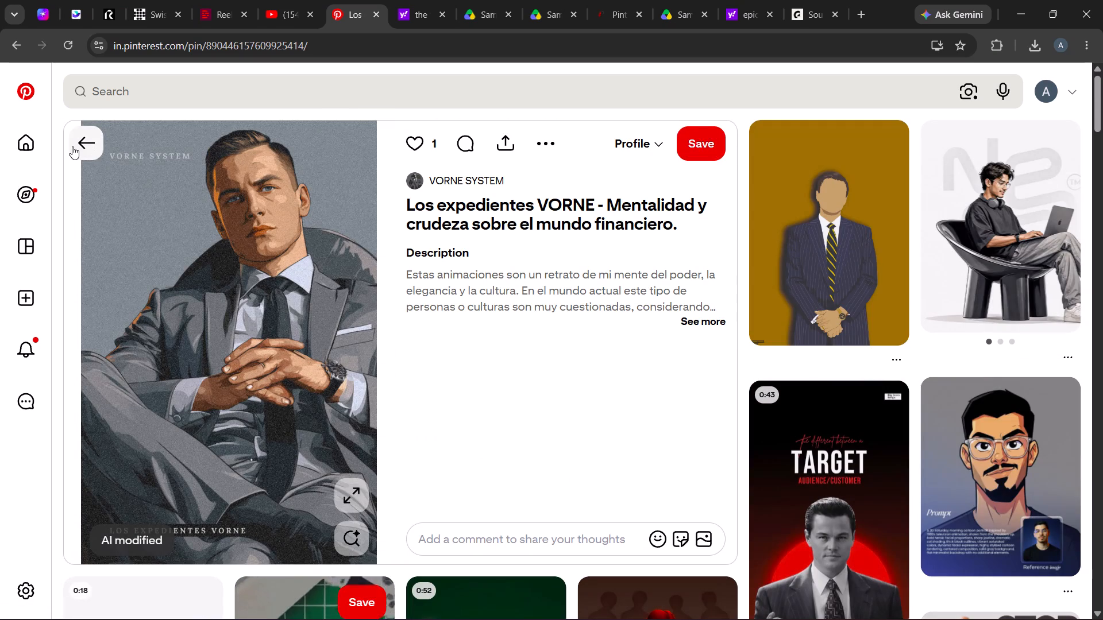
Go back past the Succession poster pin to the related images of the behavioral interview pin.
click(72, 146)
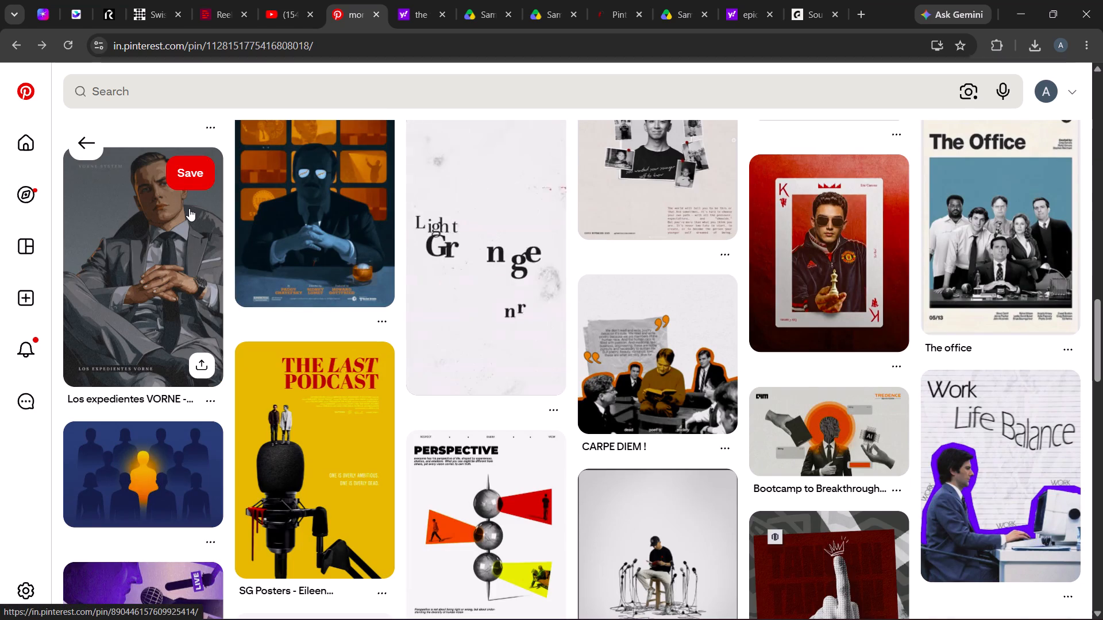
scroll(188, 209, up, 2)
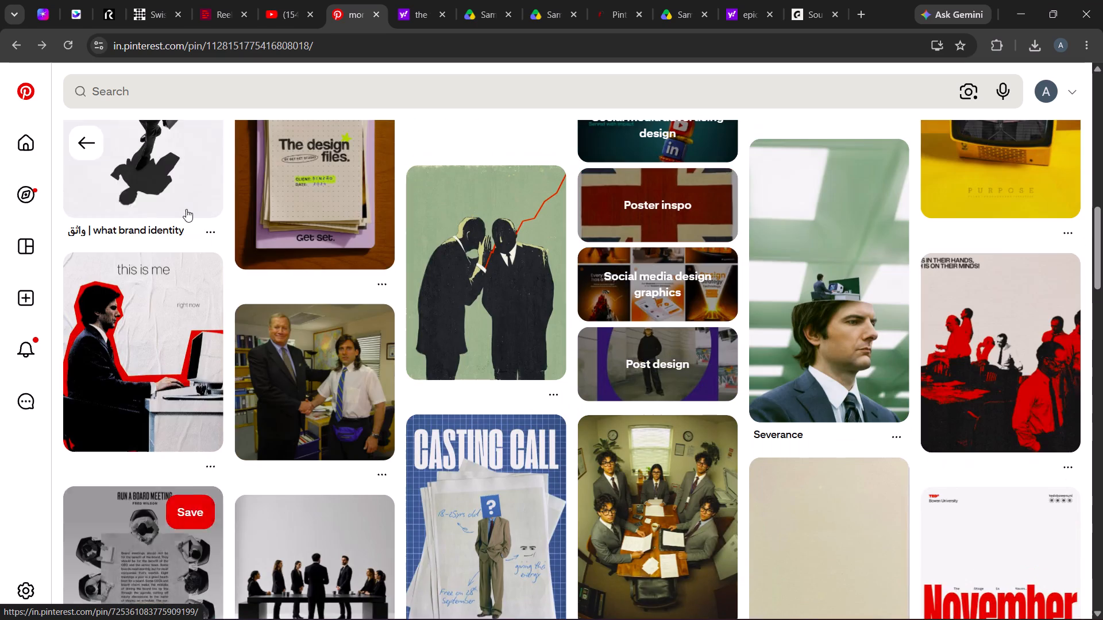
scroll(186, 208, up, 6)
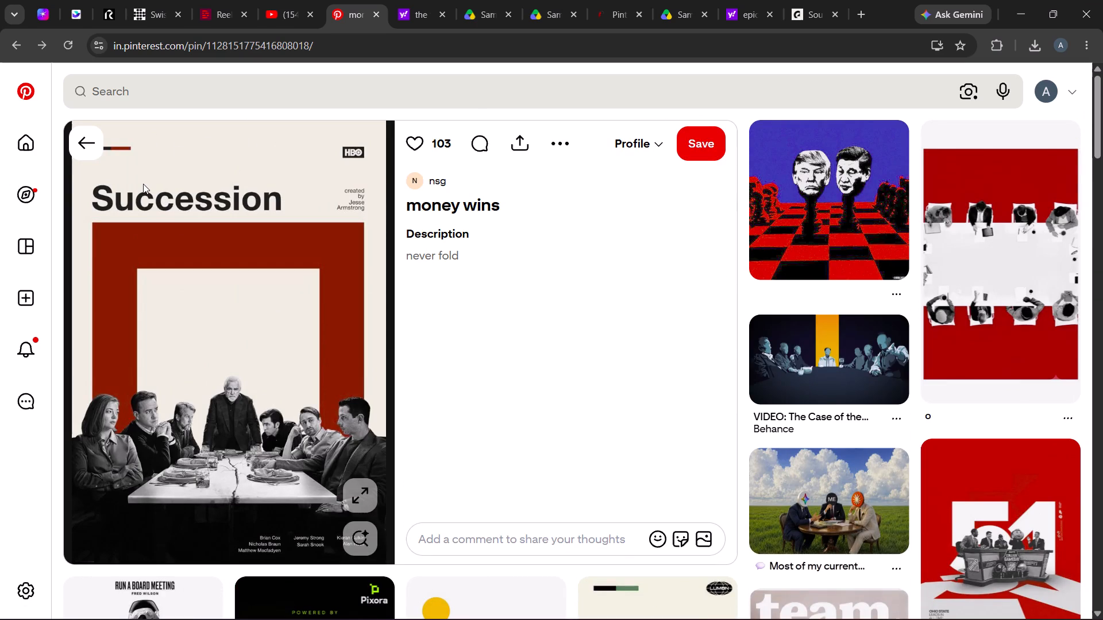
click(86, 149)
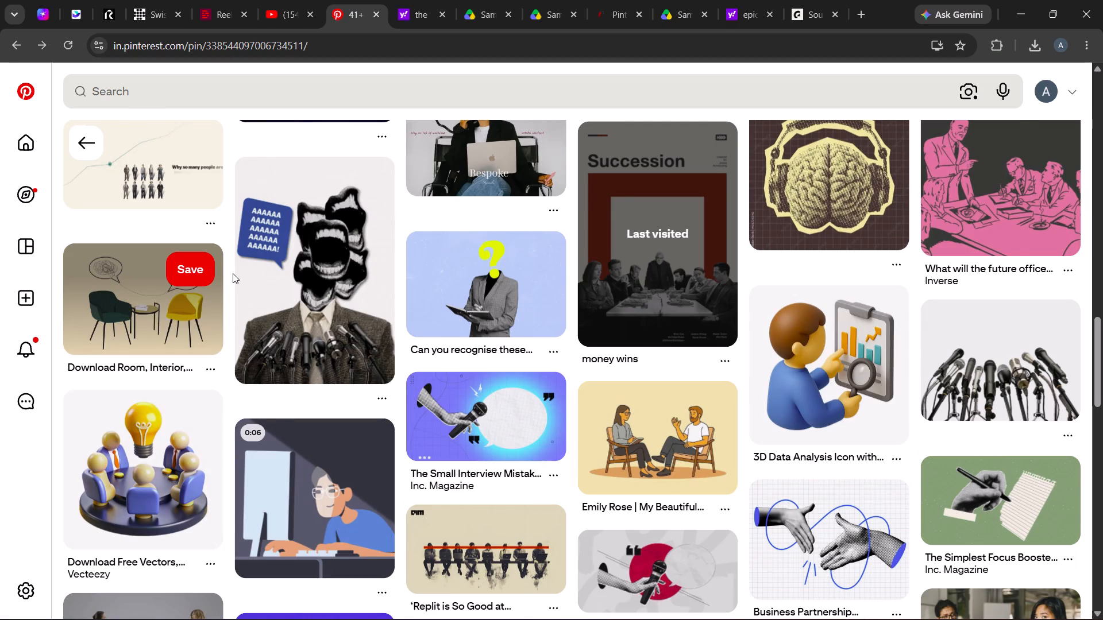
scroll(233, 273, up, 1)
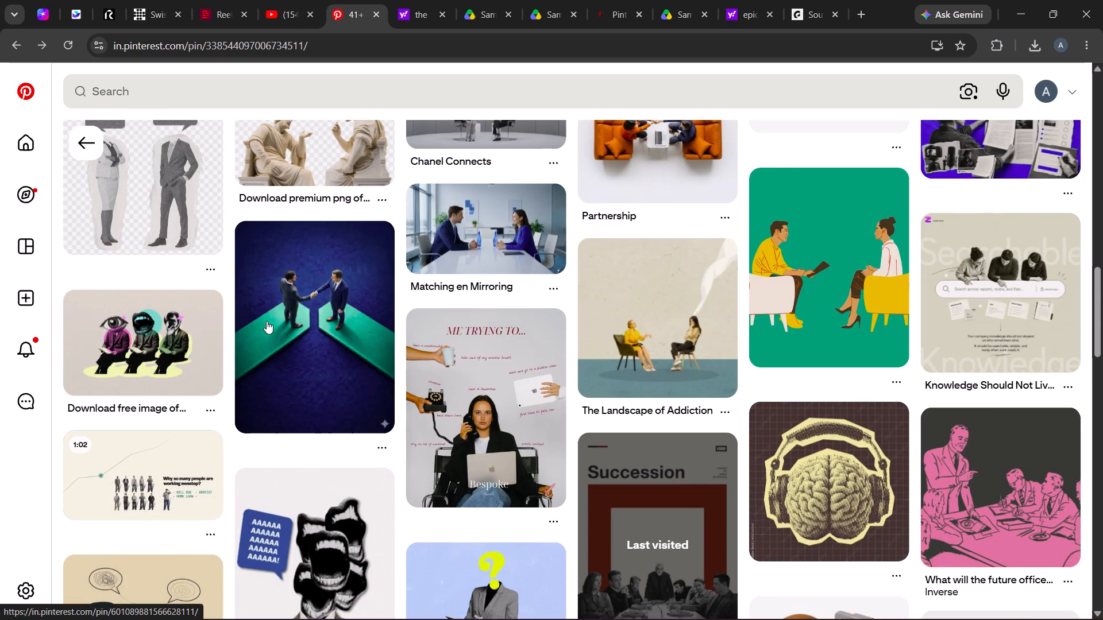
click(308, 317)
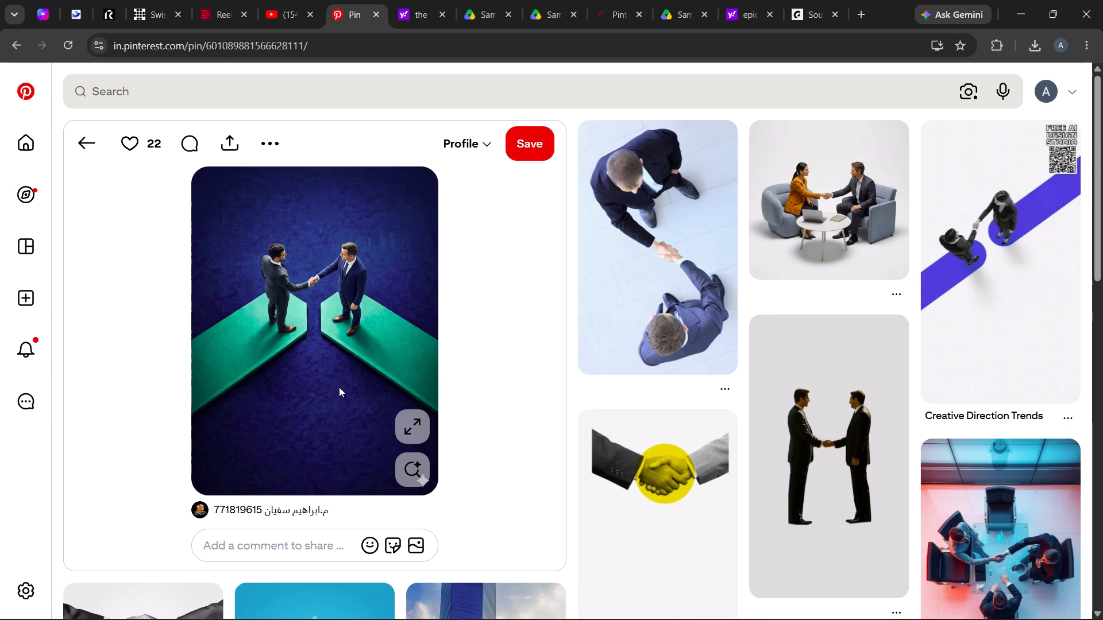
scroll(339, 387, down, 1)
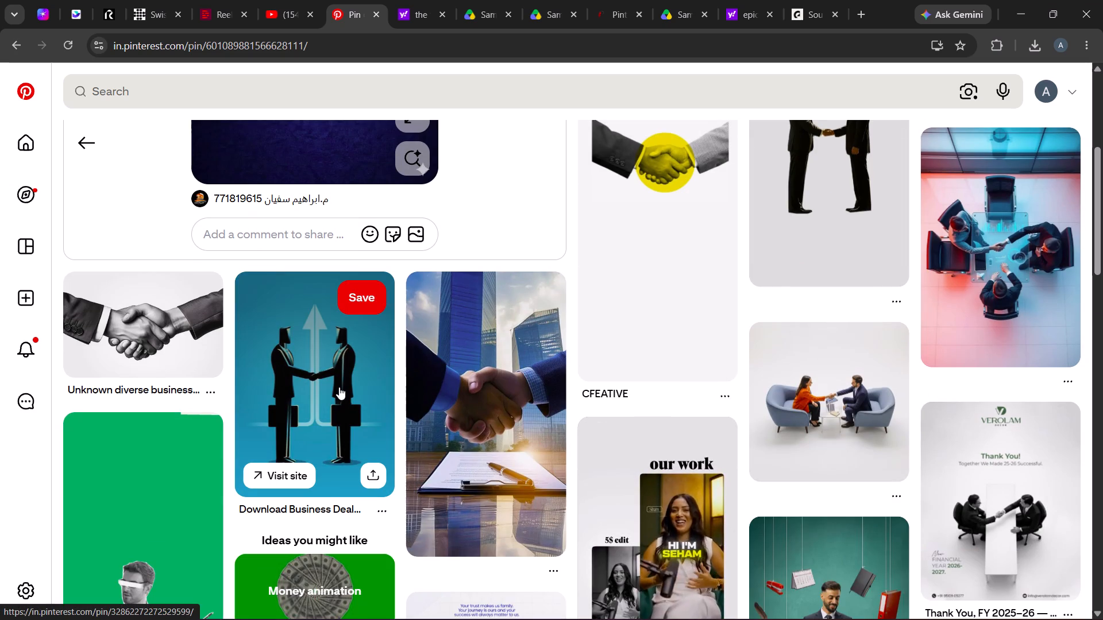
scroll(339, 387, down, 1)
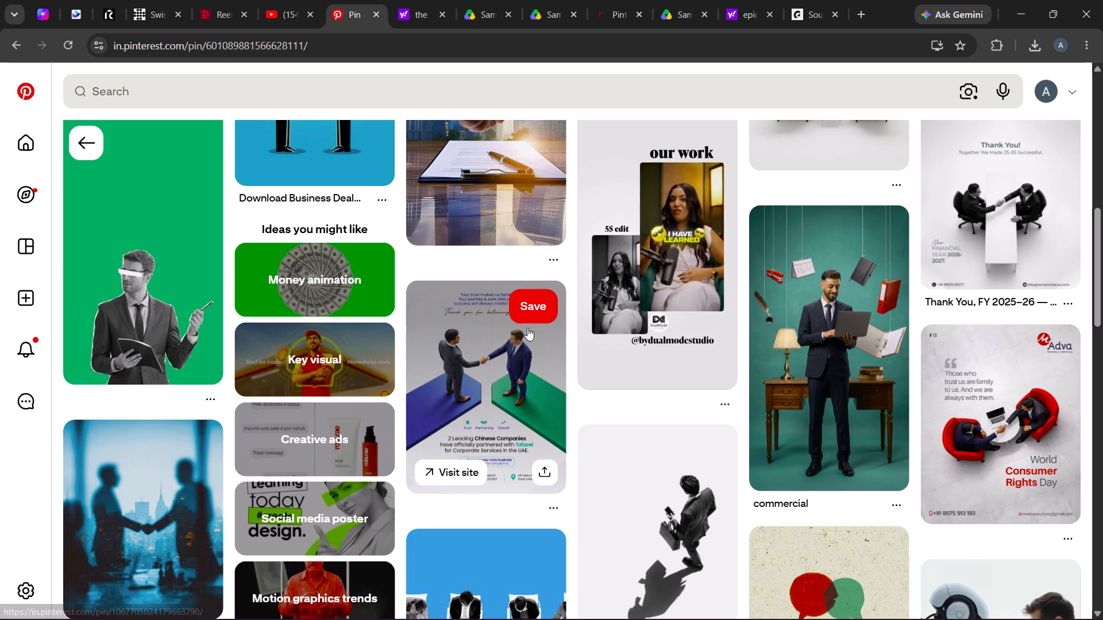
scroll(620, 280, up, 1)
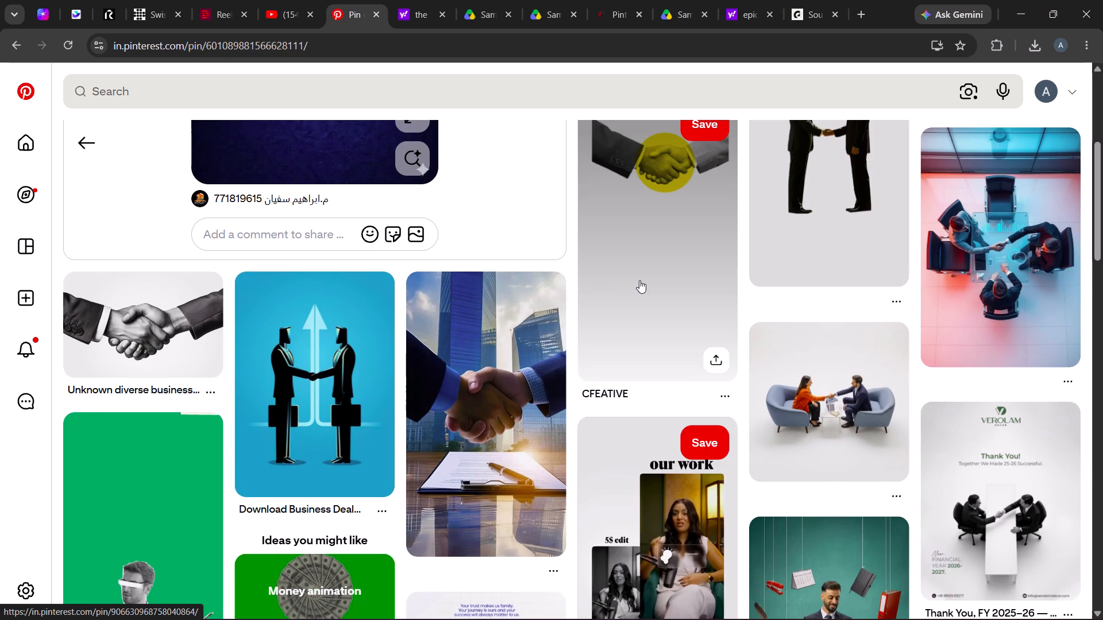
scroll(639, 280, up, 1)
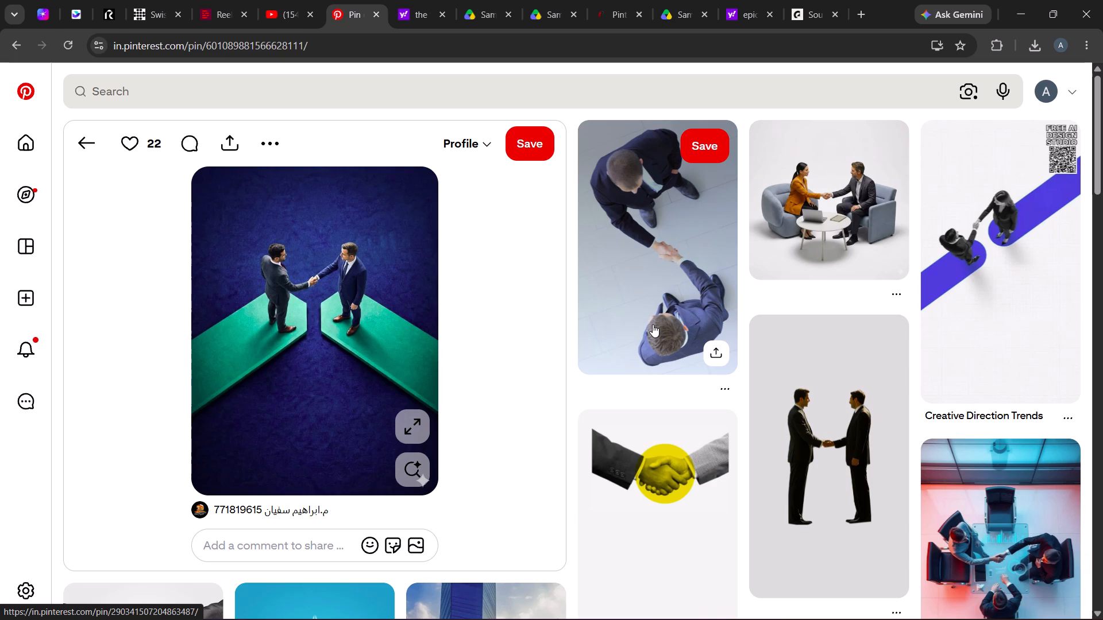
scroll(653, 324, down, 1)
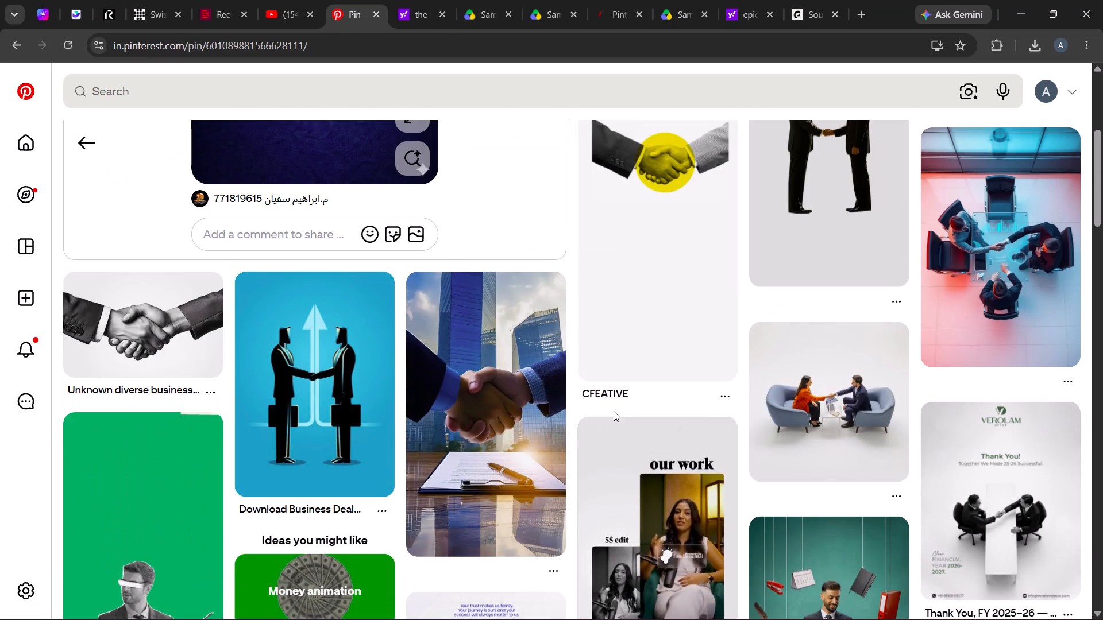
scroll(614, 411, up, 4)
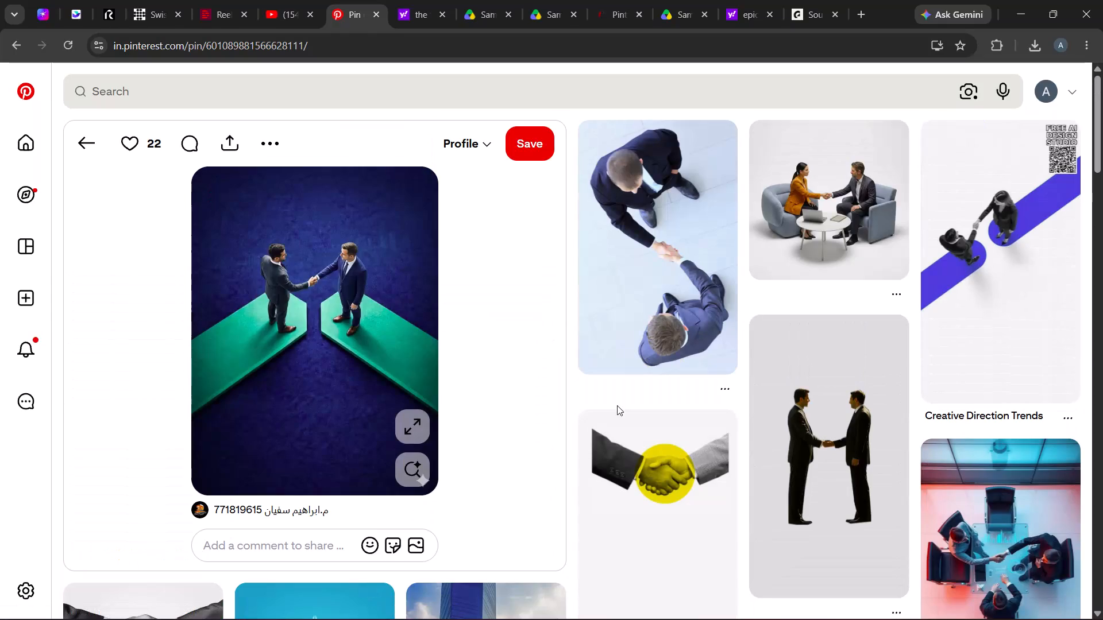
click(87, 137)
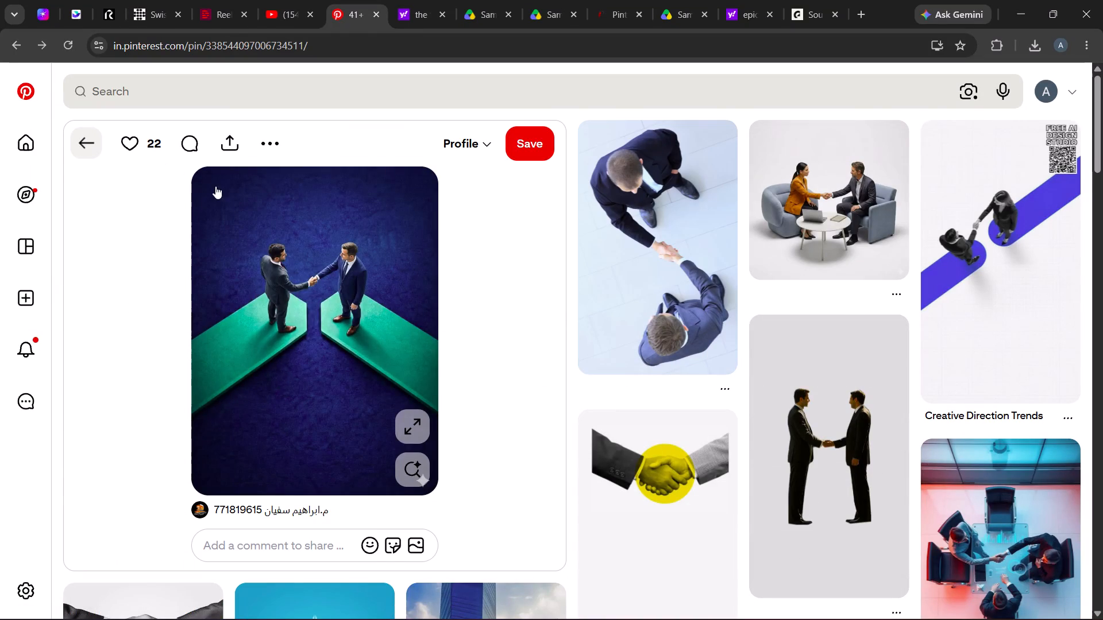
Browse the interview, meeting and handshake images related to the "41+ Behavioral Interview Questions and Answers in 2026" pin.
scroll(280, 187, up, 1)
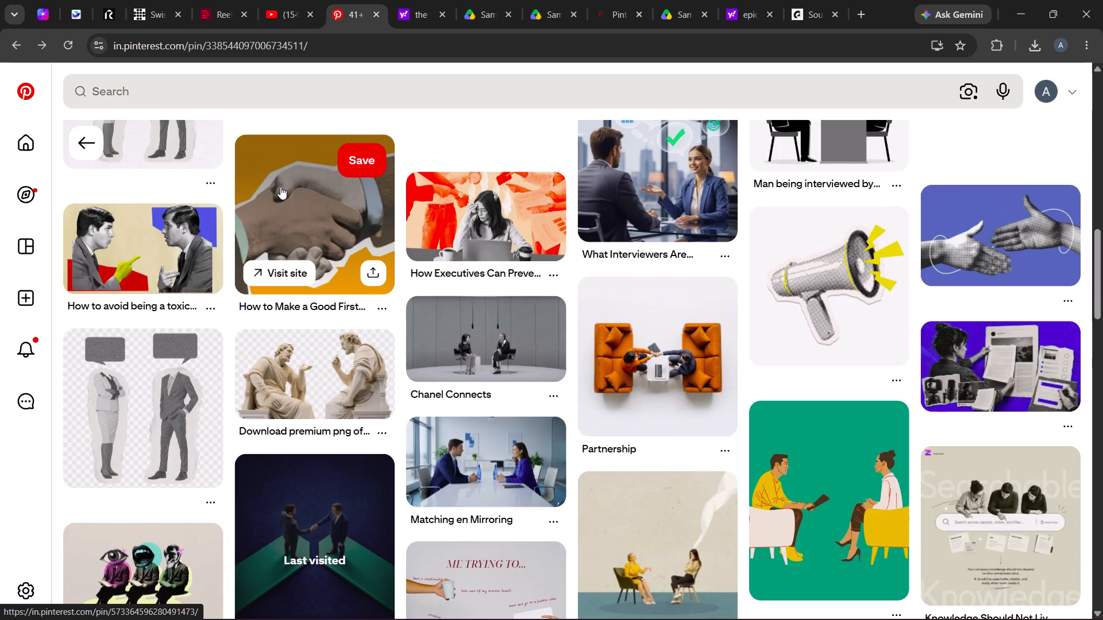
scroll(282, 184, up, 1)
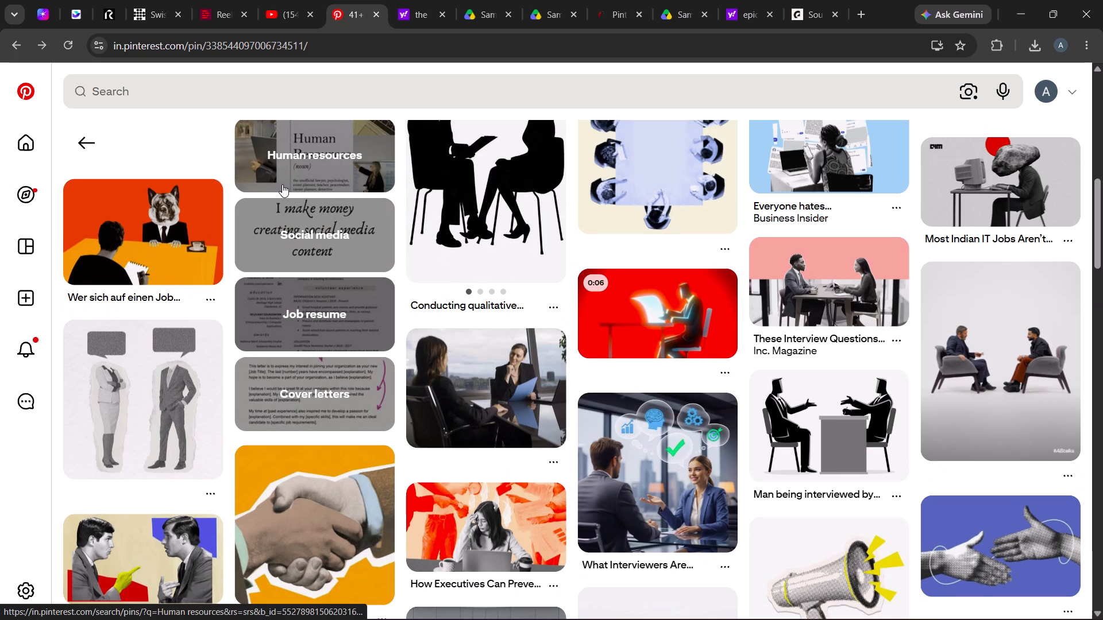
scroll(282, 184, up, 1)
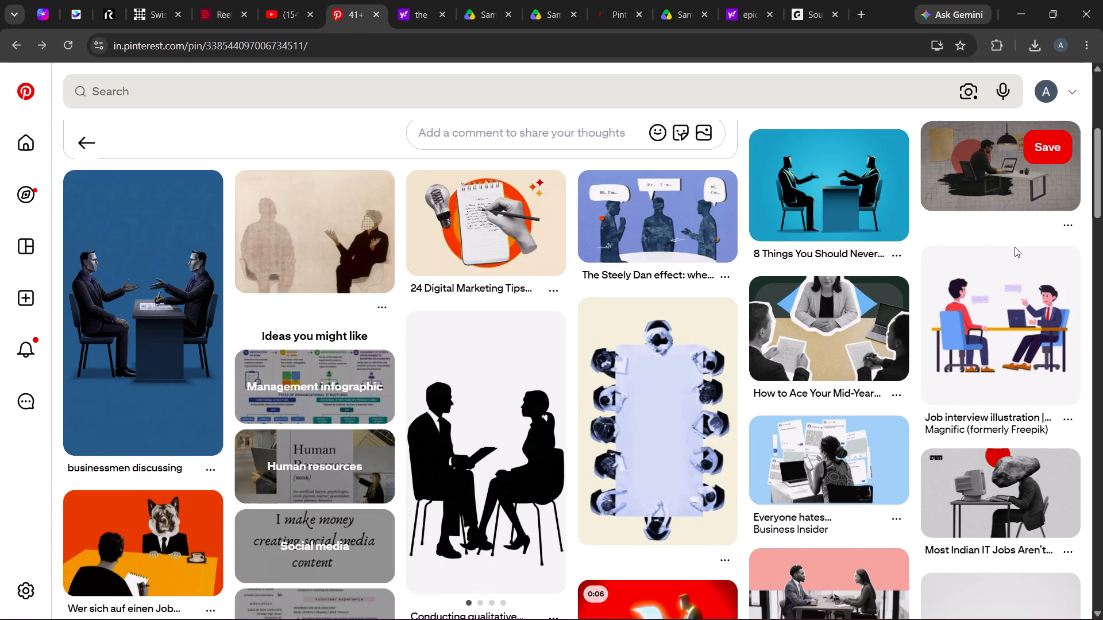
scroll(985, 282, up, 1)
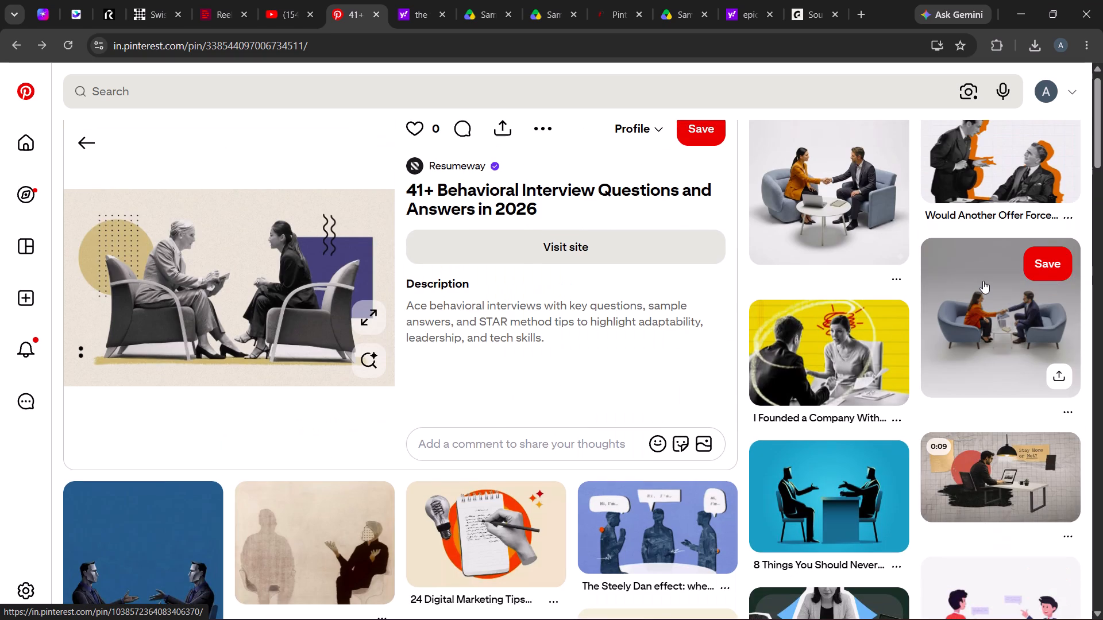
scroll(983, 281, up, 3)
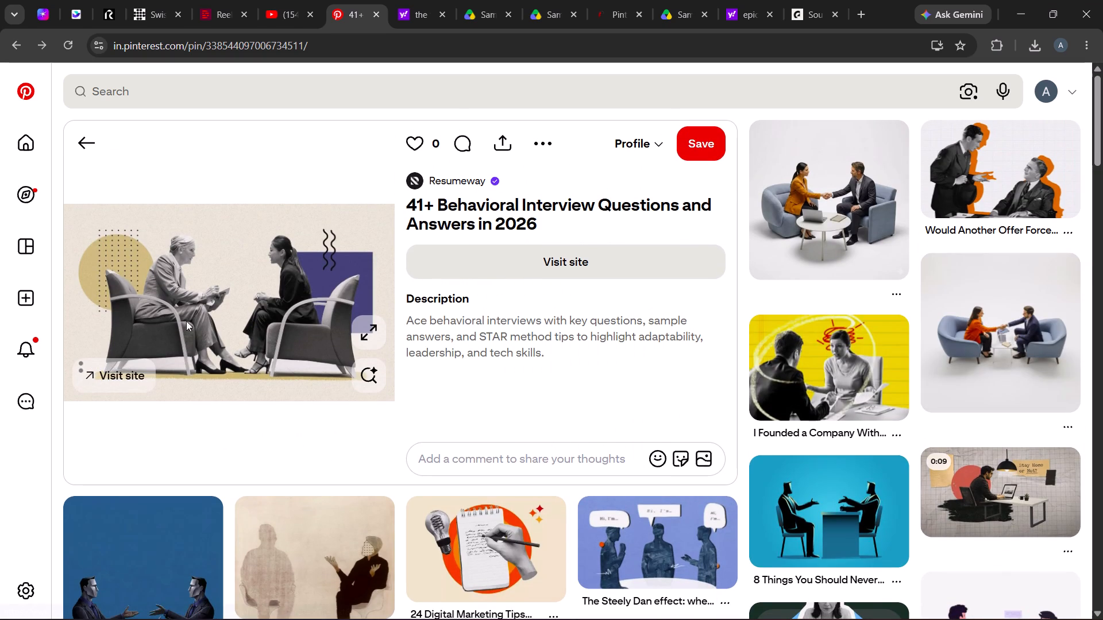
scroll(230, 308, down, 1)
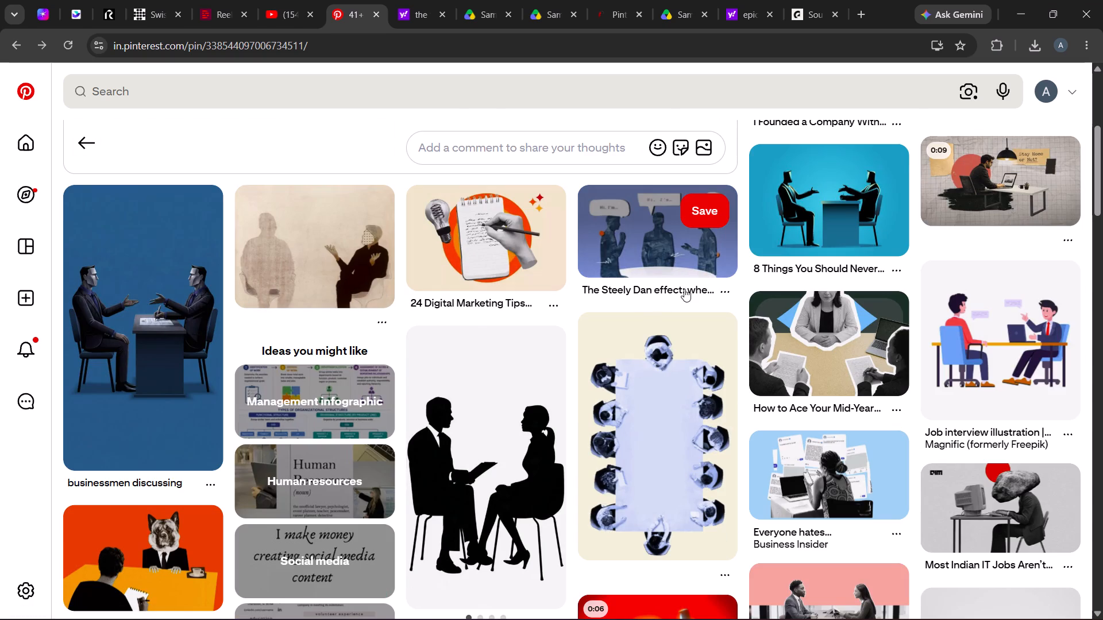
scroll(692, 288, down, 1)
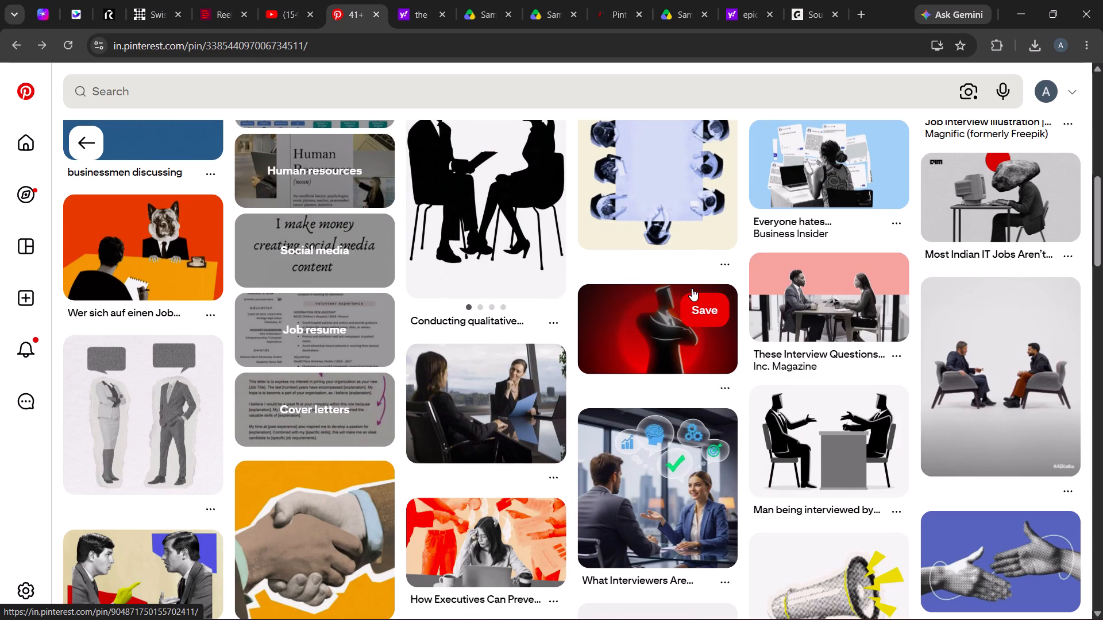
scroll(692, 288, up, 1)
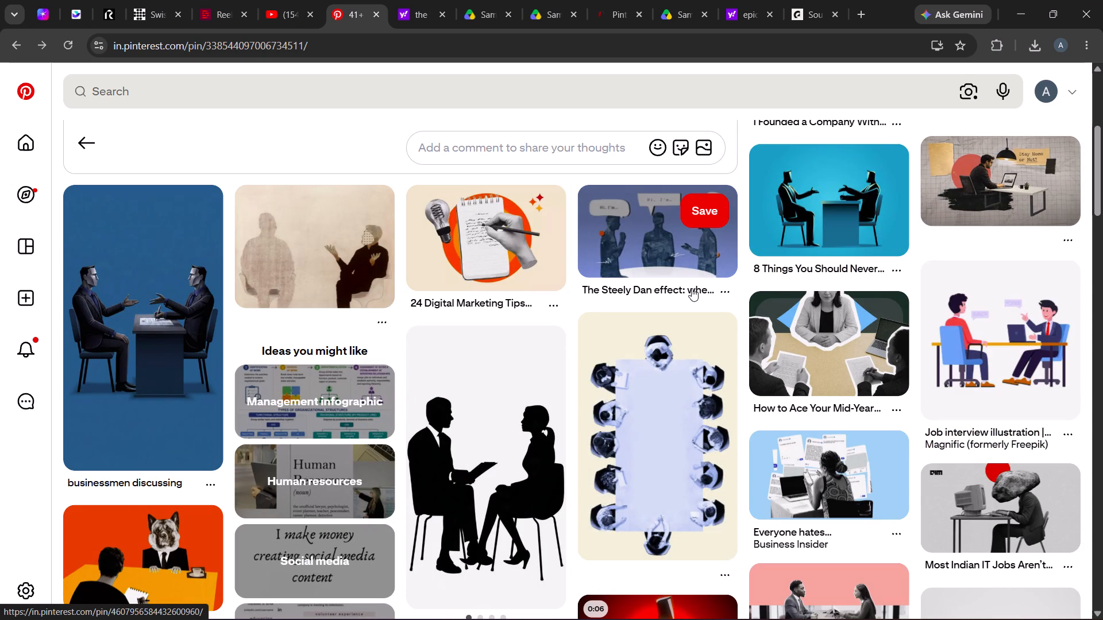
scroll(692, 288, up, 1)
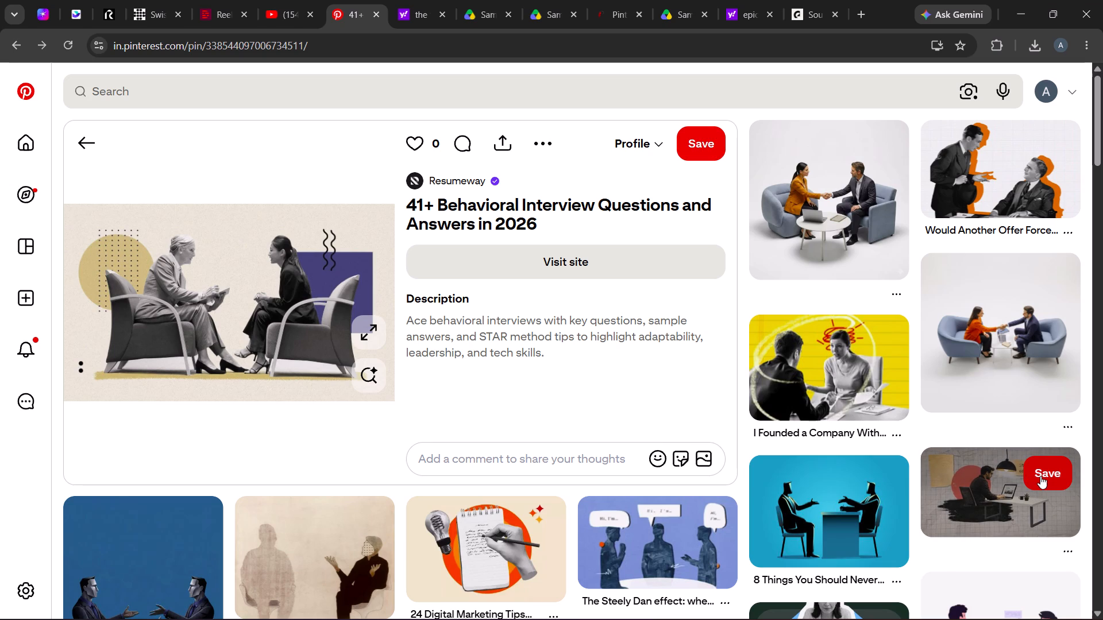
Open the "Work animation" video pin of a man at a desk, watch it with its related pins, and return to the interview pin.
click(1009, 501)
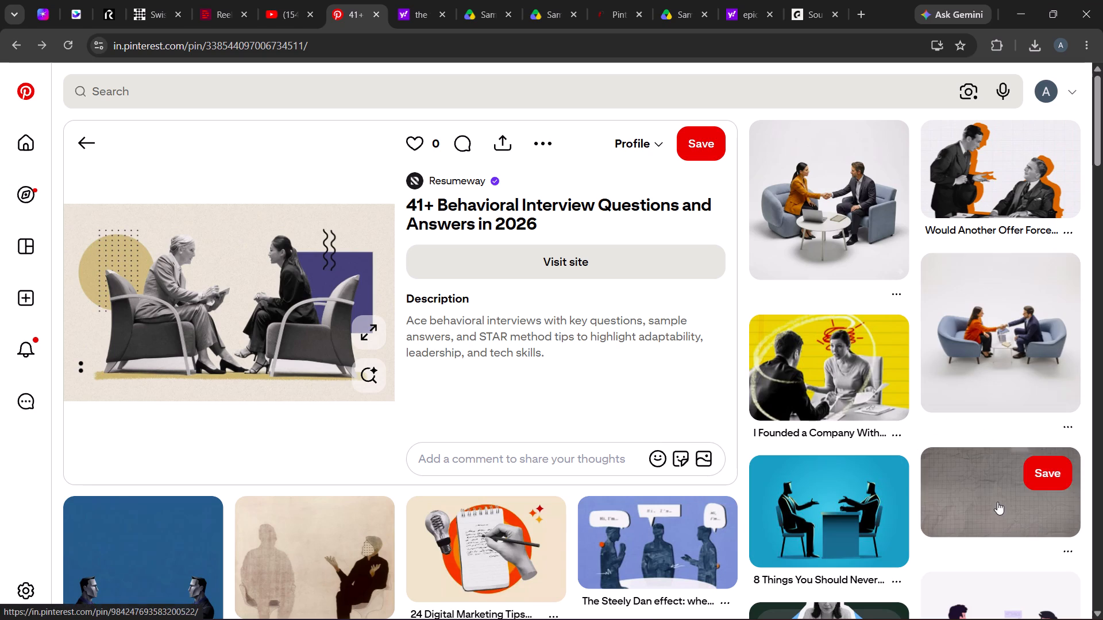
double_click(983, 487)
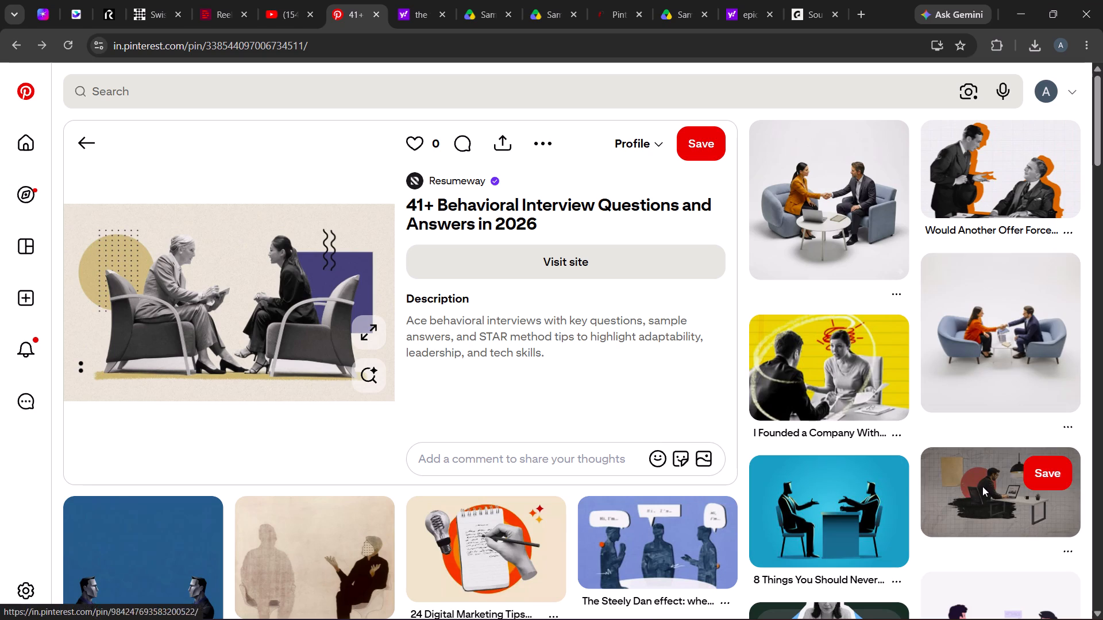
click(991, 496)
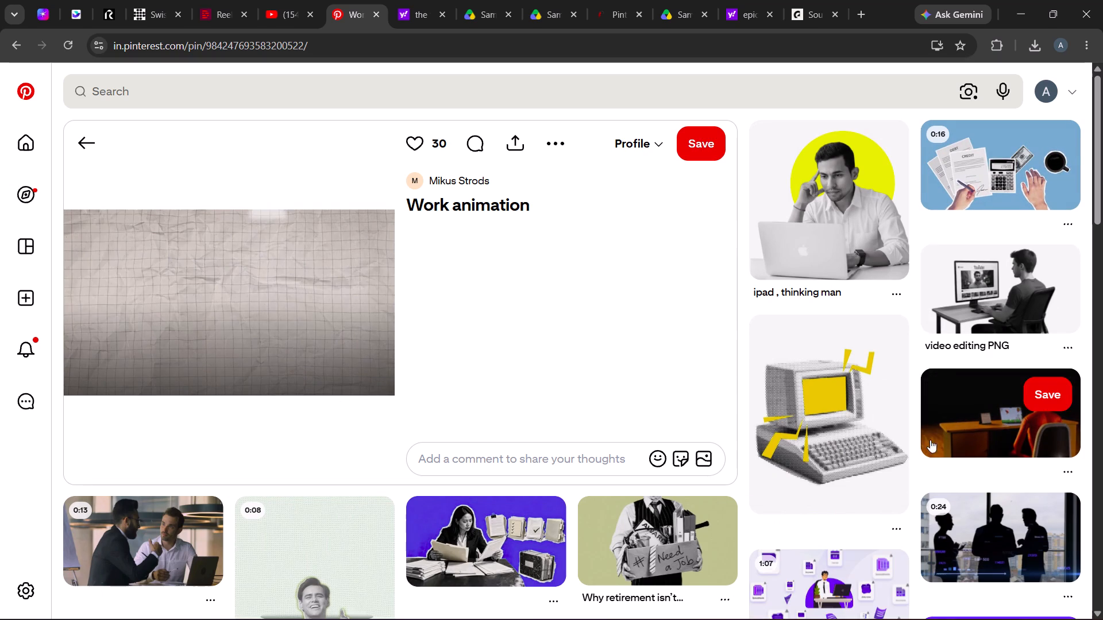
scroll(461, 541, down, 1)
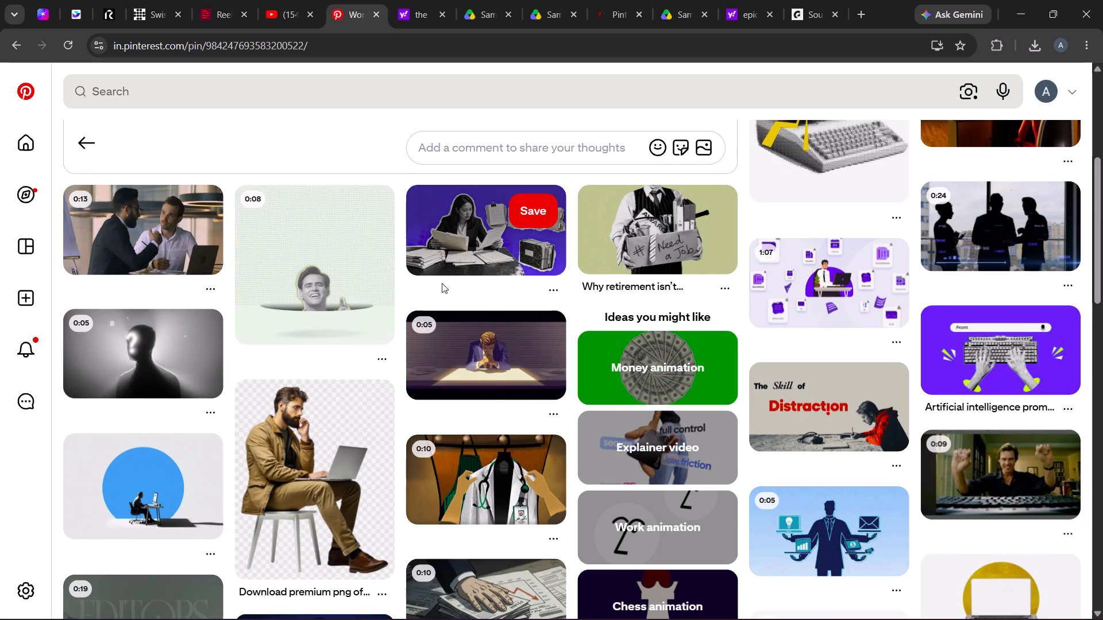
scroll(139, 389, up, 2)
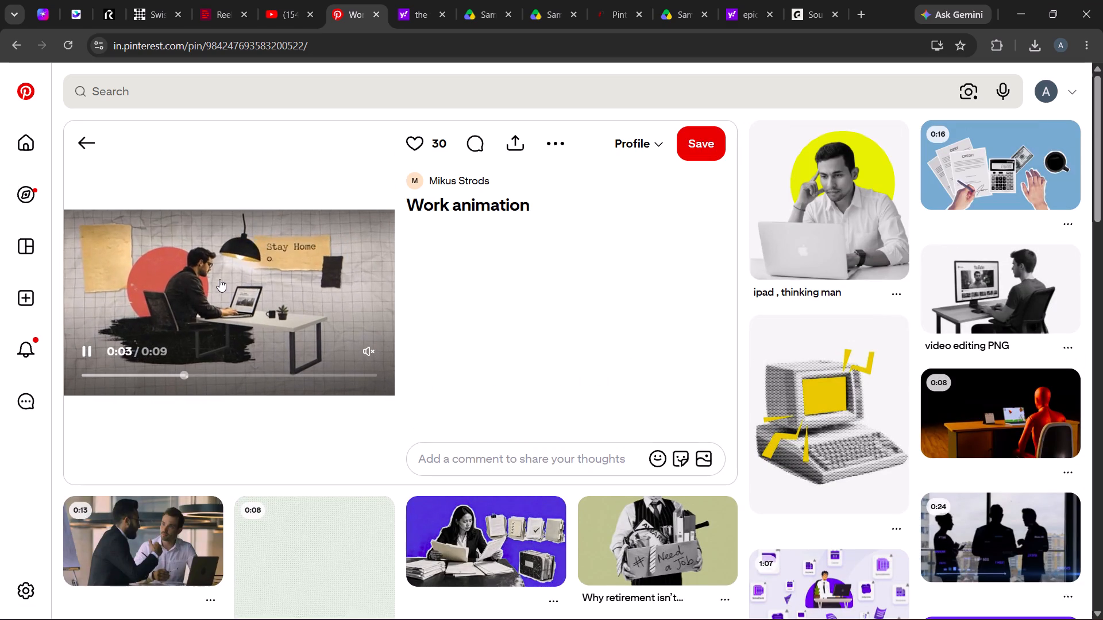
click(79, 147)
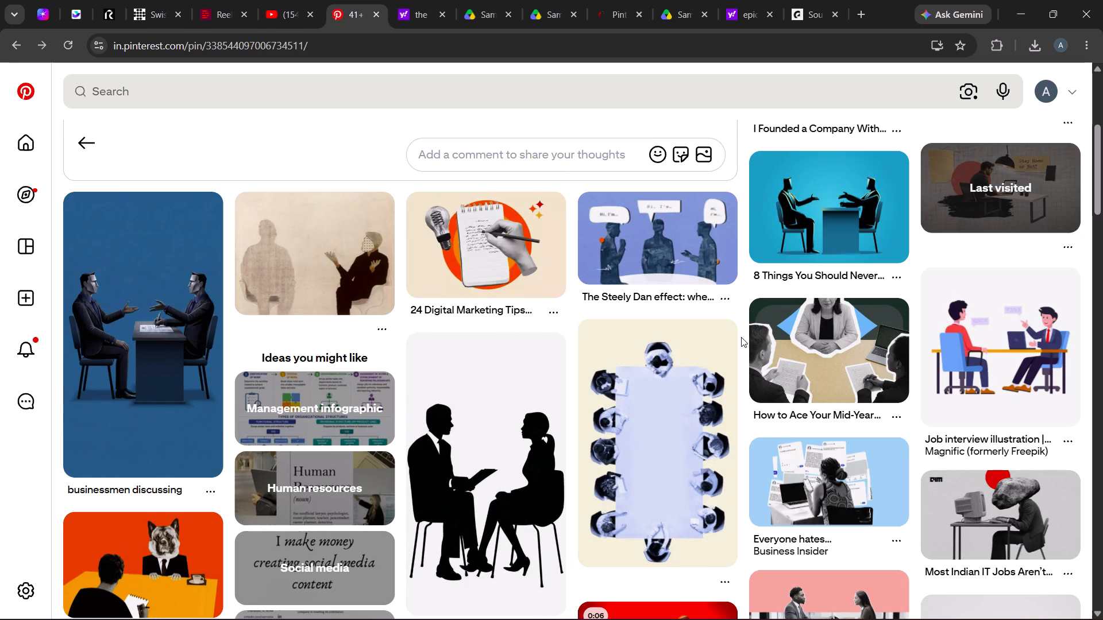
Open the related "How to Ace Your Mid-Year Review" pin and view its related team-meeting collage with speech bubbles.
scroll(741, 337, down, 2)
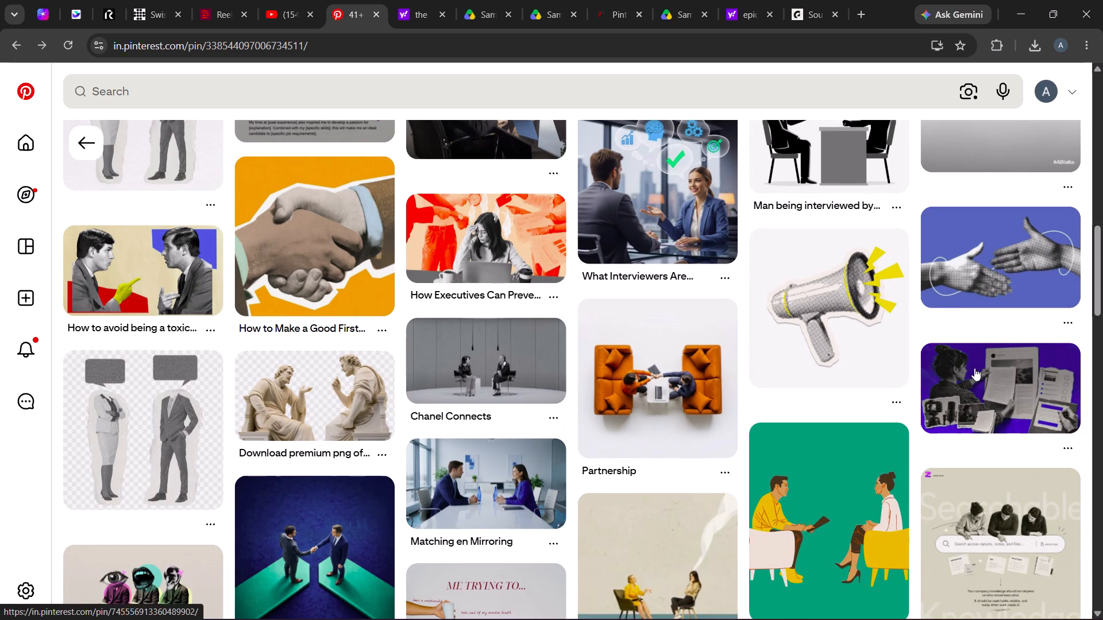
scroll(431, 387, up, 1)
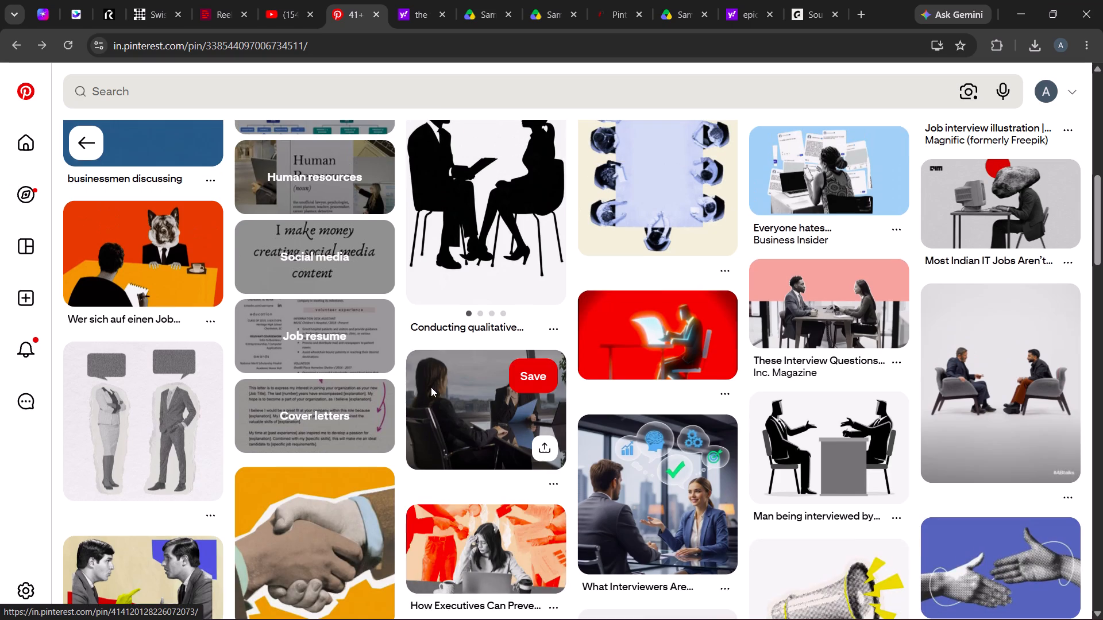
scroll(431, 386, up, 1)
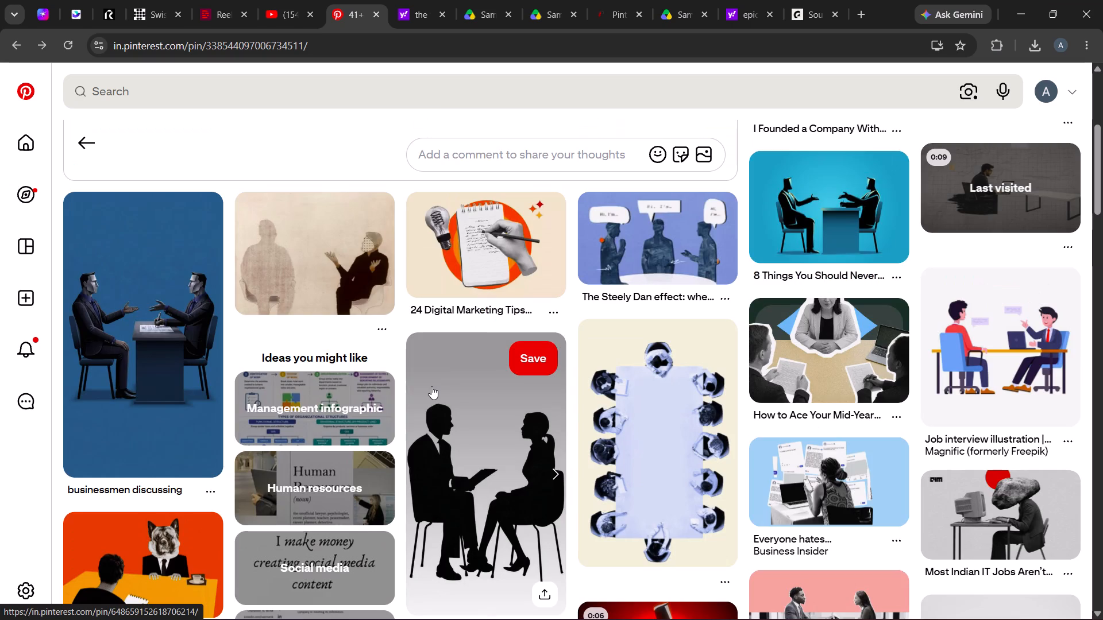
click(847, 362)
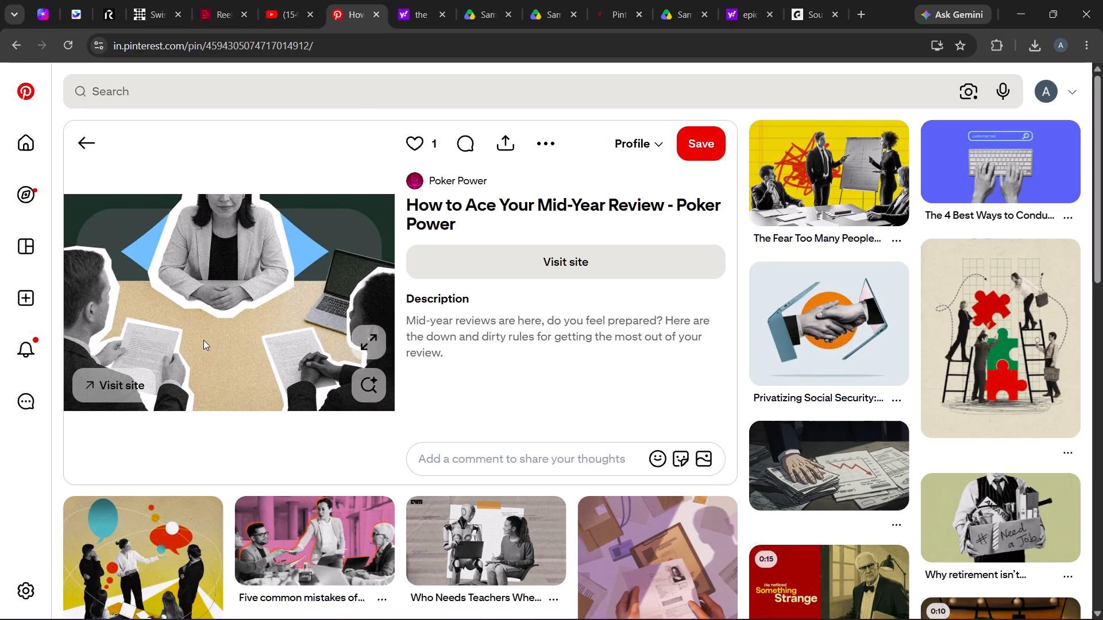
scroll(240, 419, down, 1)
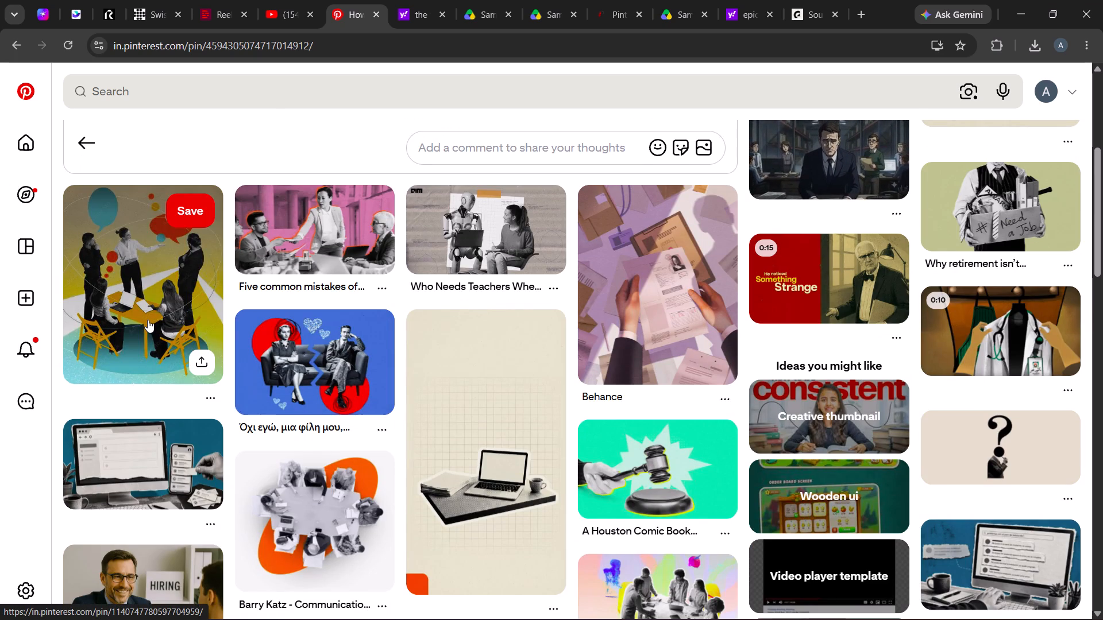
click(148, 320)
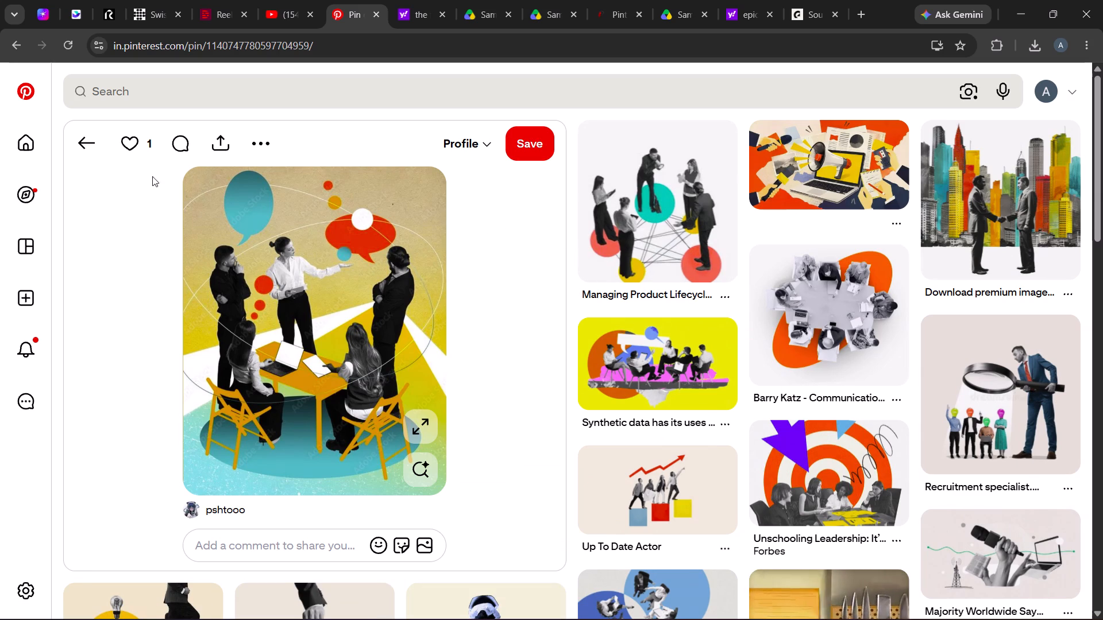
click(80, 145)
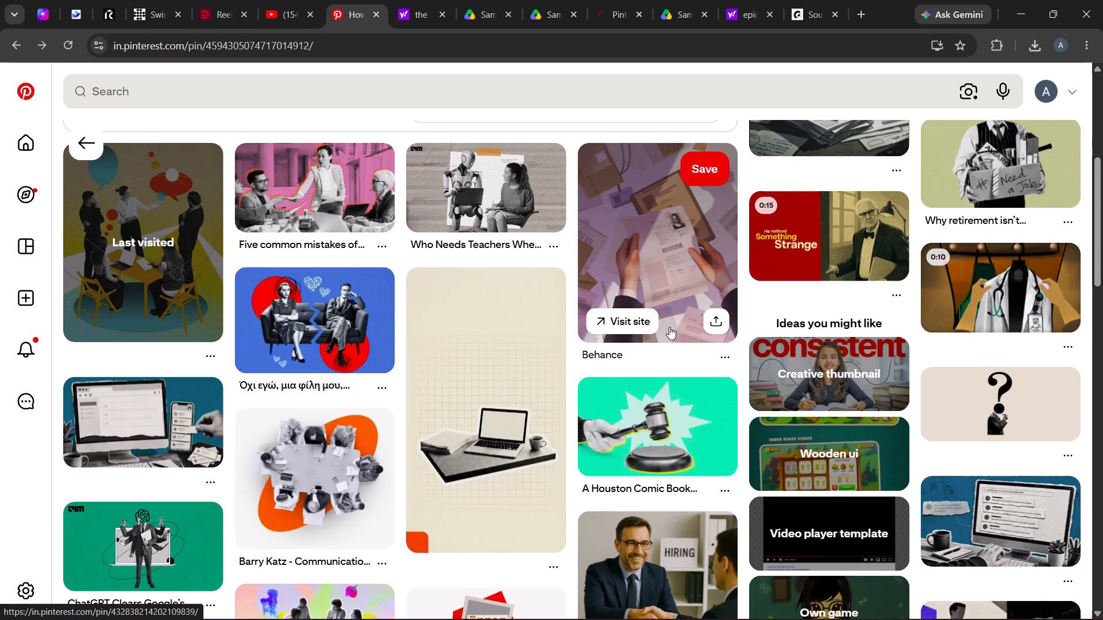
Open the related pin "The Fear Too Many People Have at Work" and browse its related workplace and meeting collage images.
scroll(669, 327, up, 1)
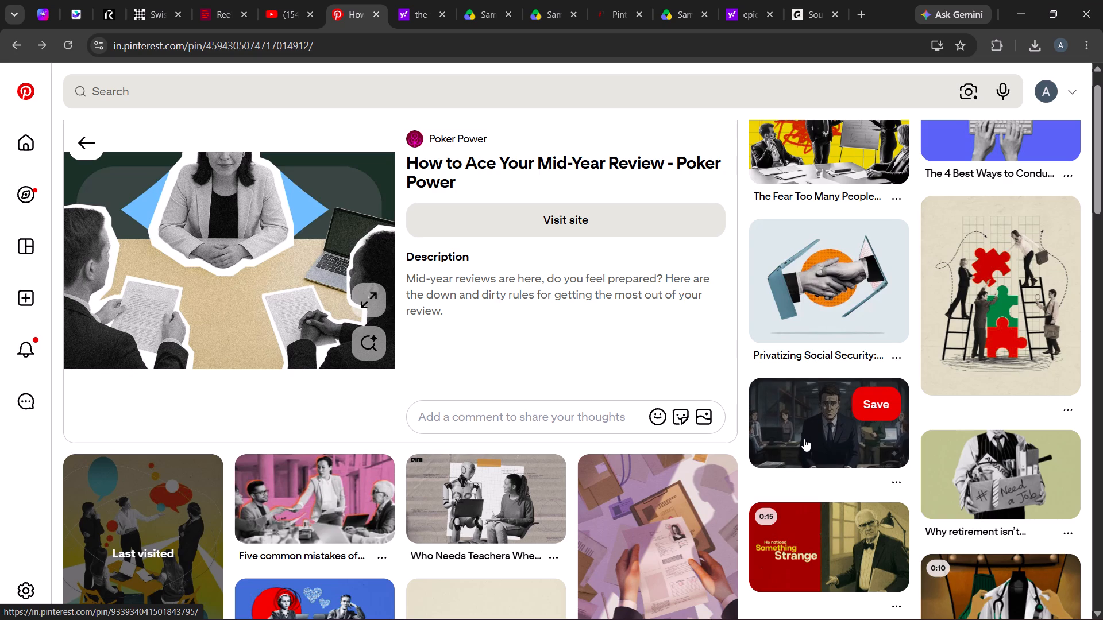
scroll(809, 420, up, 3)
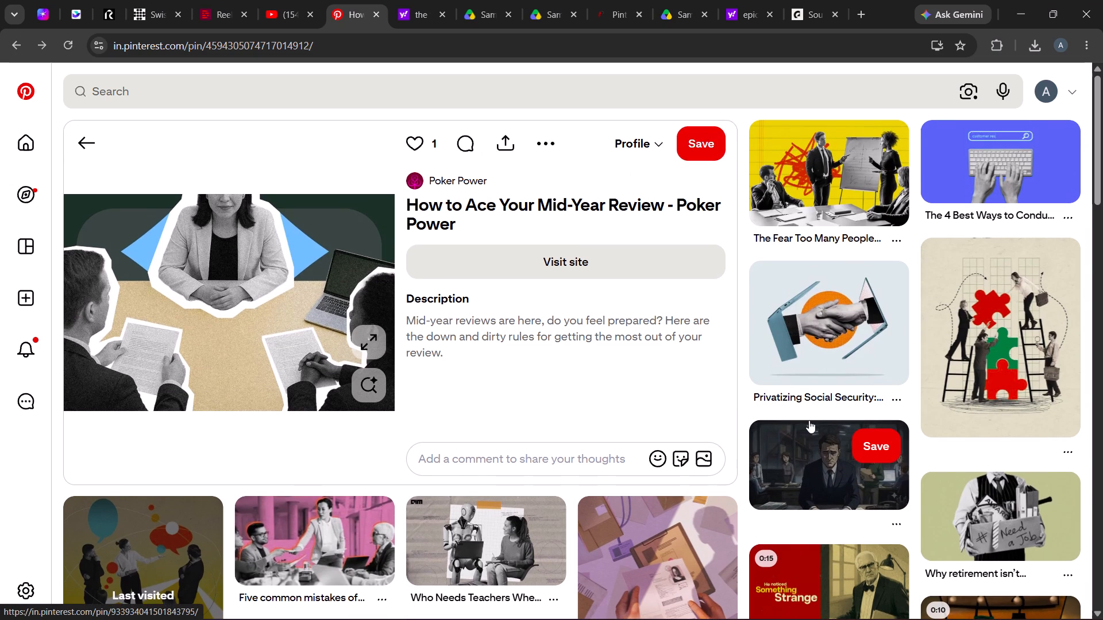
scroll(809, 420, up, 1)
click(790, 184)
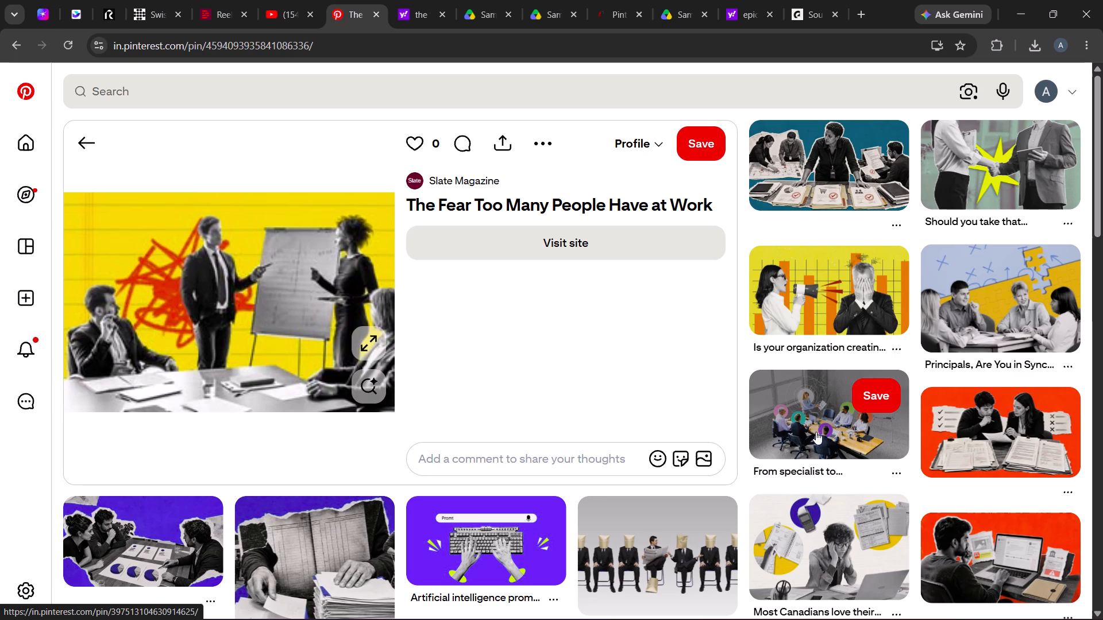
scroll(816, 432, down, 1)
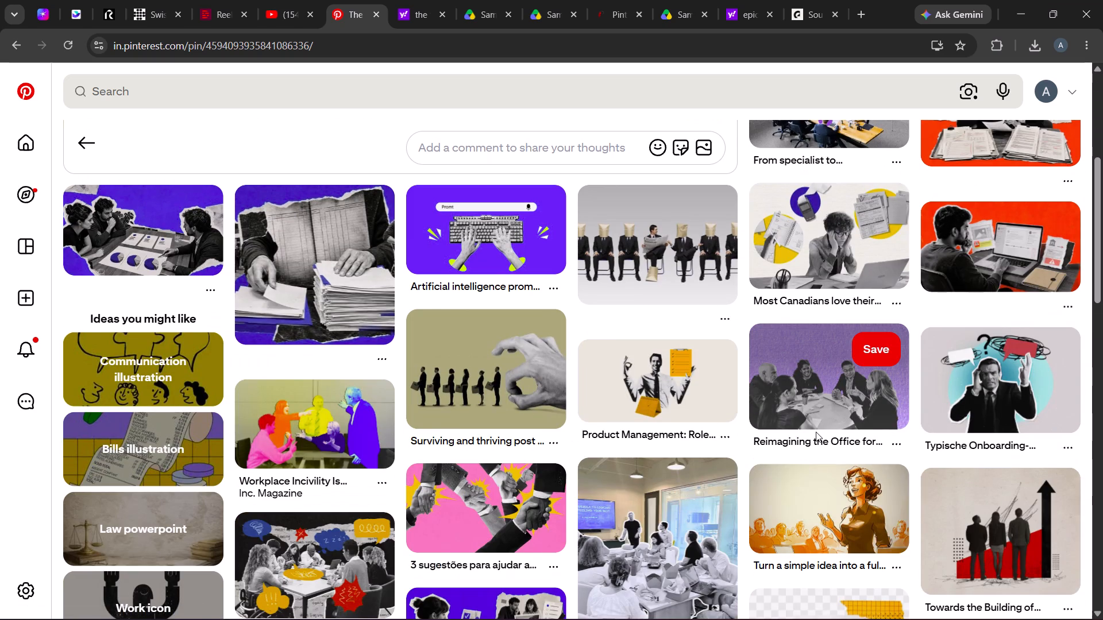
scroll(816, 432, down, 2)
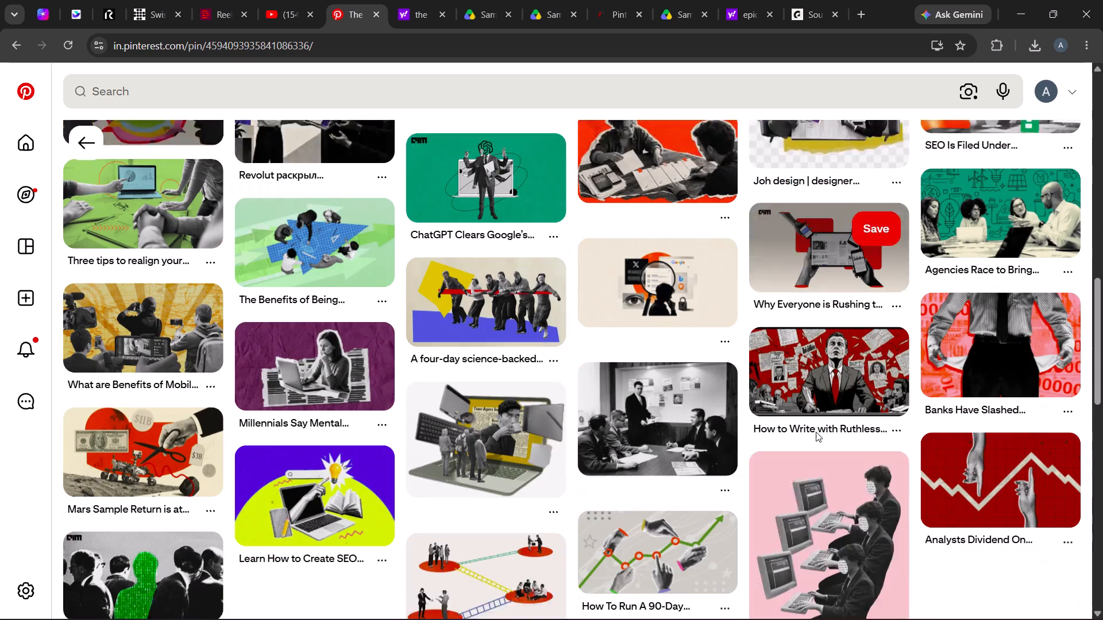
scroll(769, 472, down, 1)
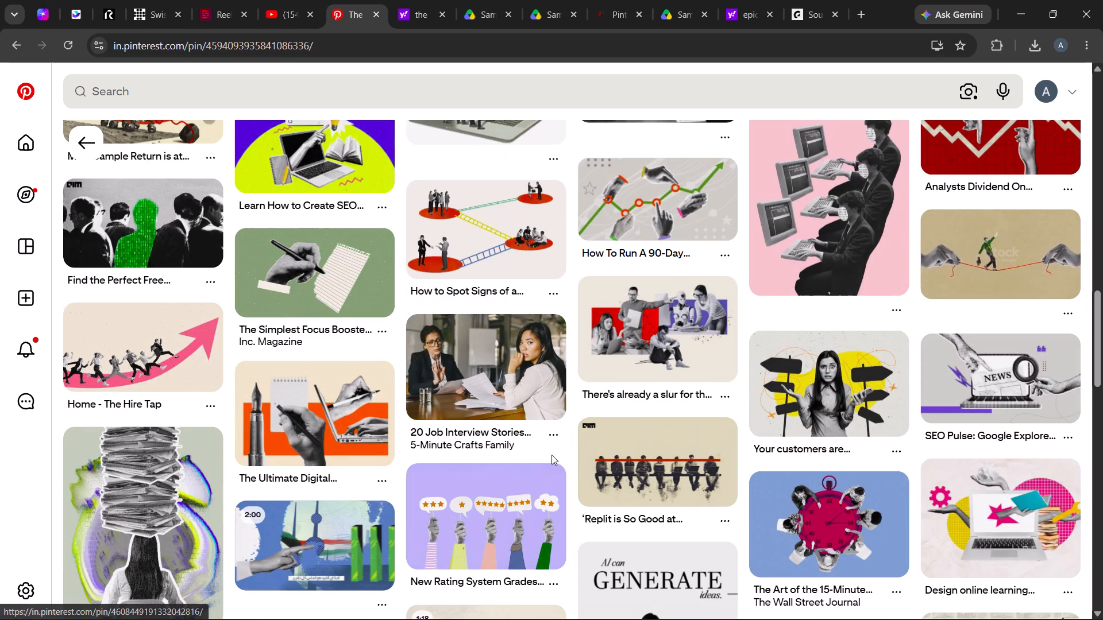
scroll(482, 408, down, 1)
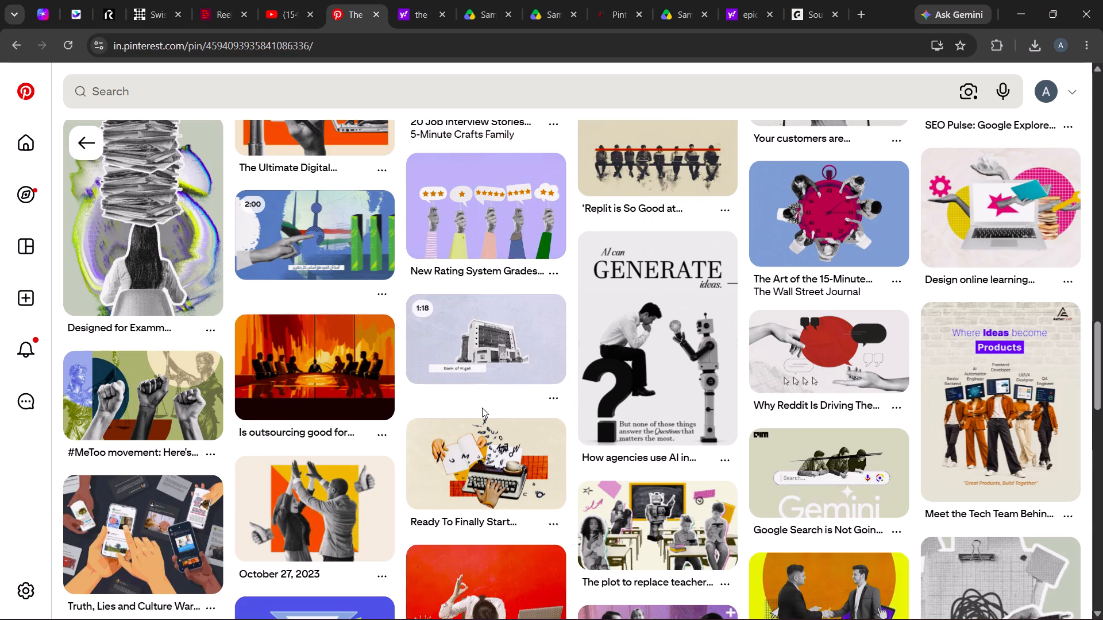
scroll(482, 408, down, 3)
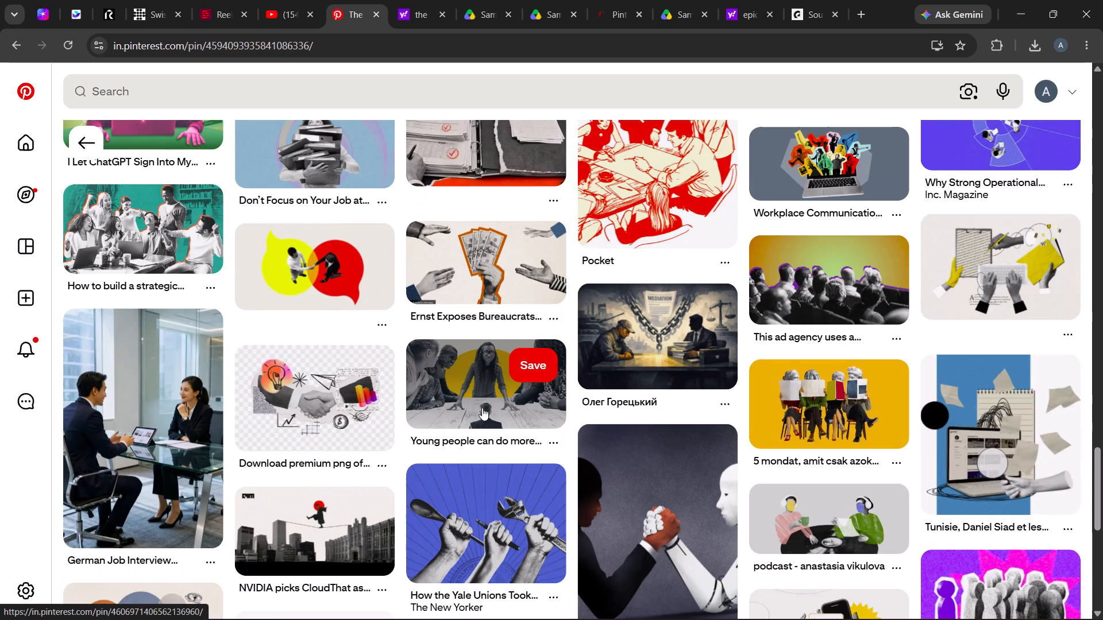
scroll(482, 408, down, 2)
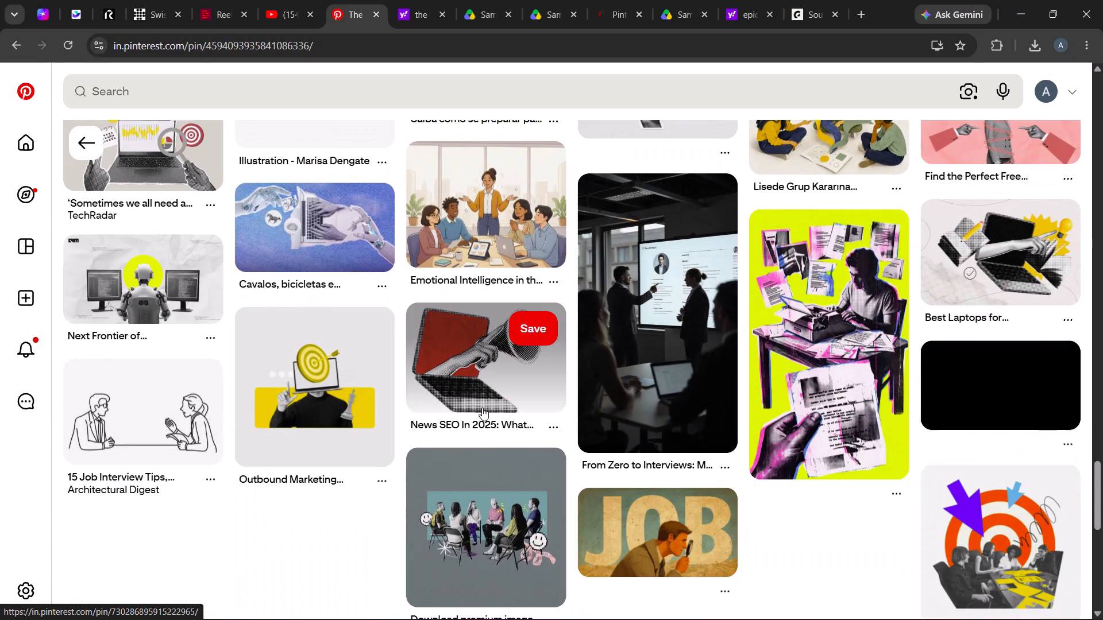
Find the related collage pin of people reaching across a green stock chart, open it and download its image.
scroll(482, 408, down, 2)
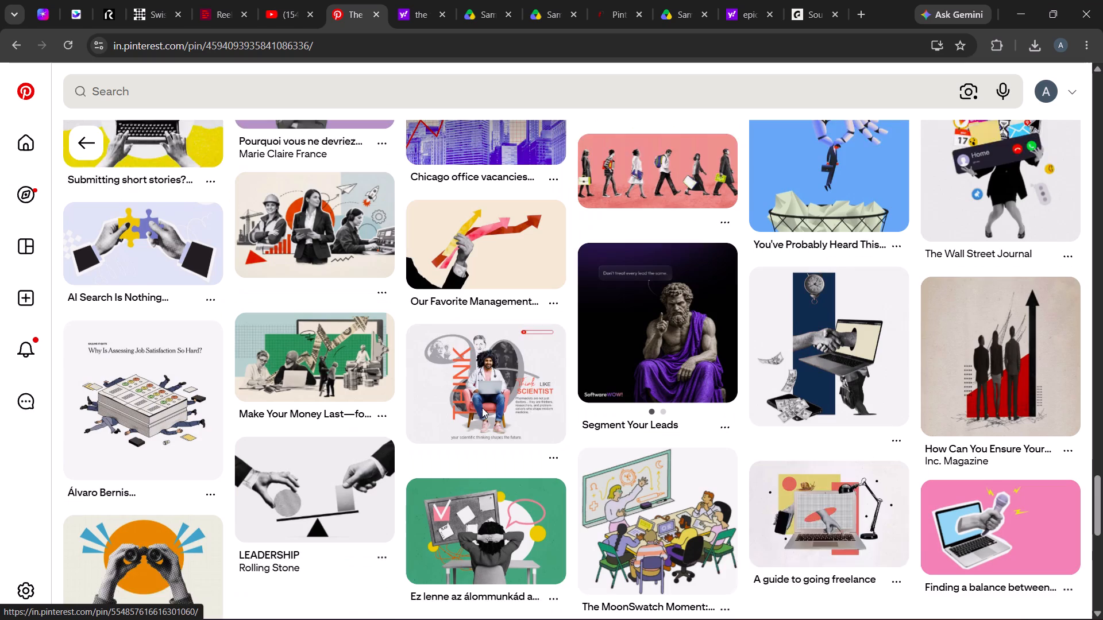
scroll(482, 408, down, 3)
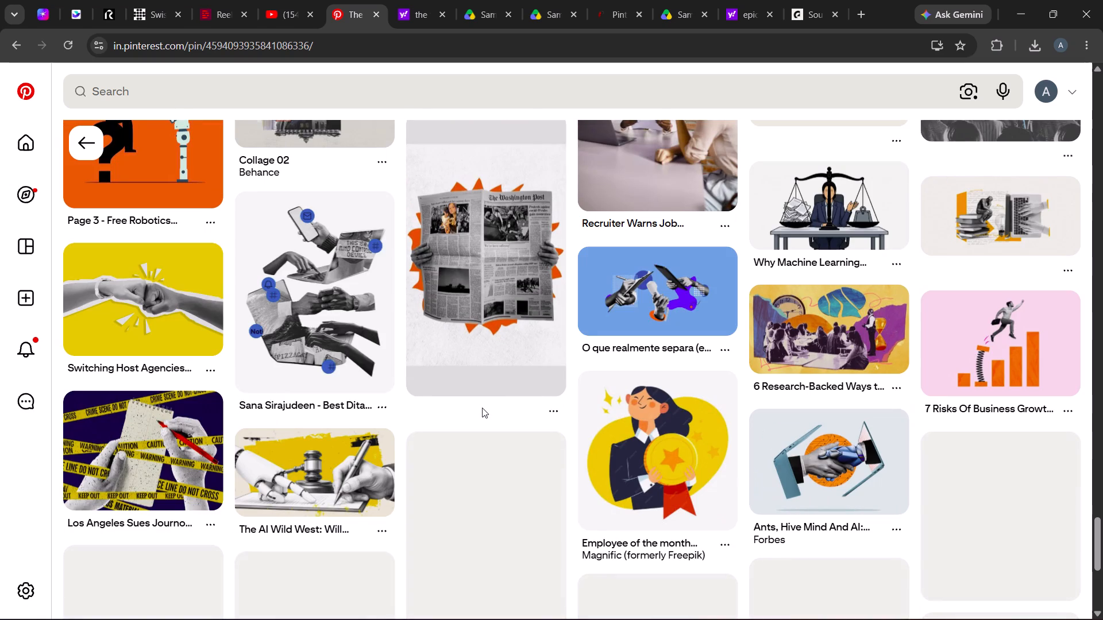
scroll(482, 408, up, 1)
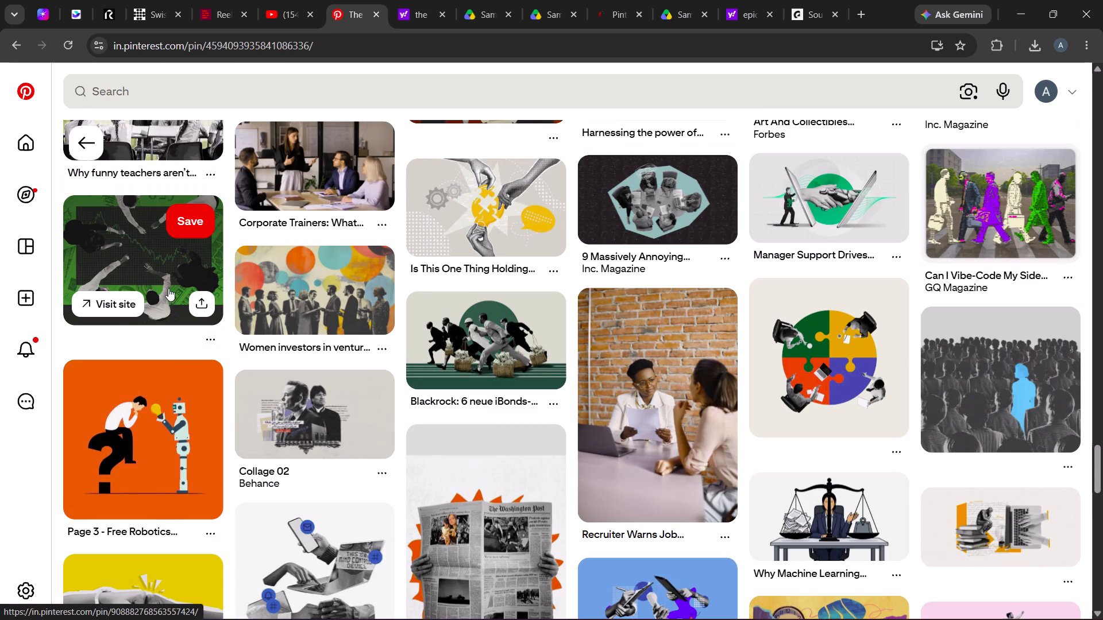
click(178, 273)
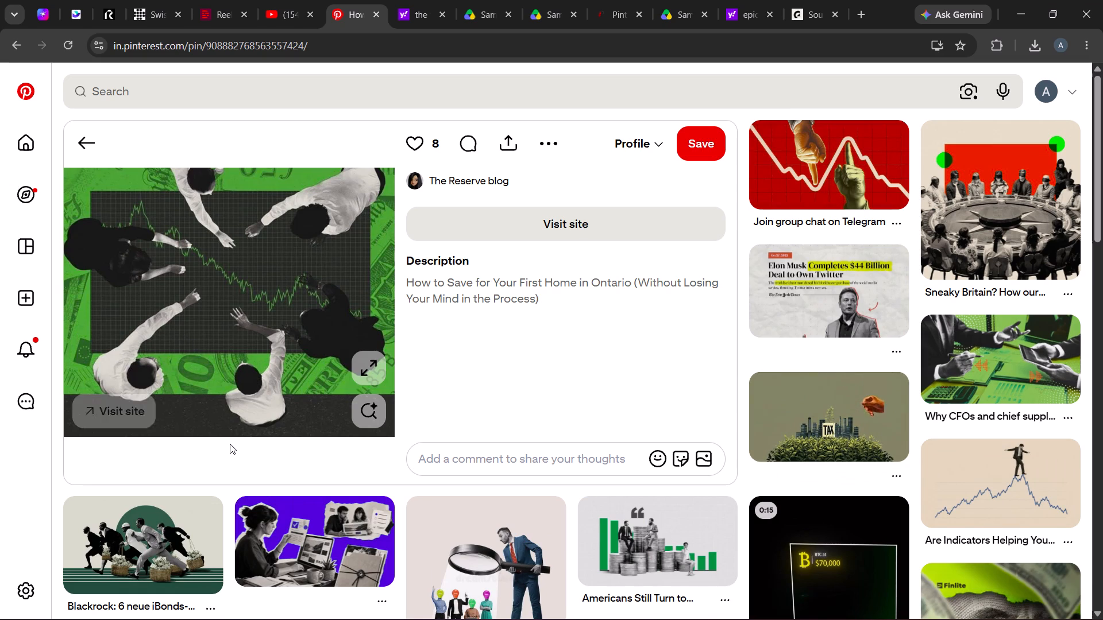
scroll(477, 418, up, 1)
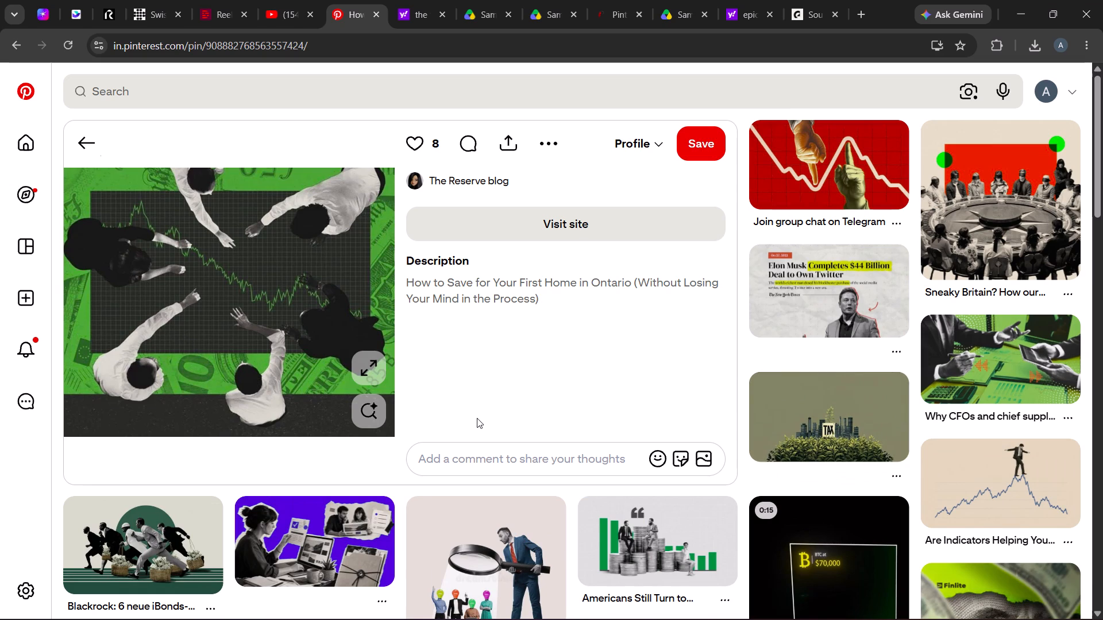
scroll(477, 418, up, 2)
click(537, 142)
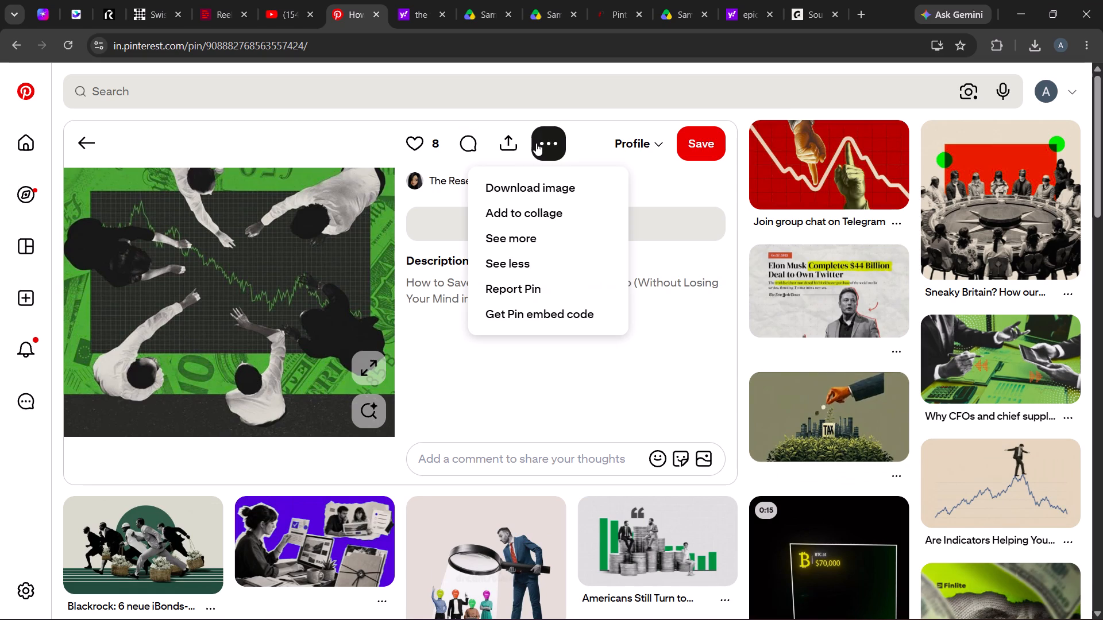
click(543, 189)
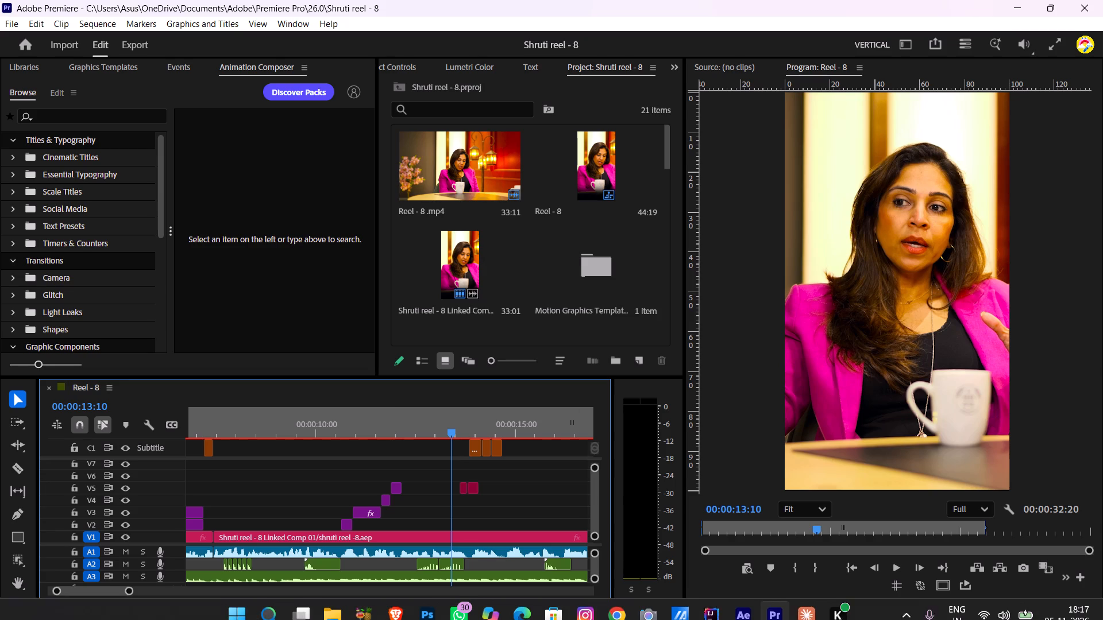
click(747, 607)
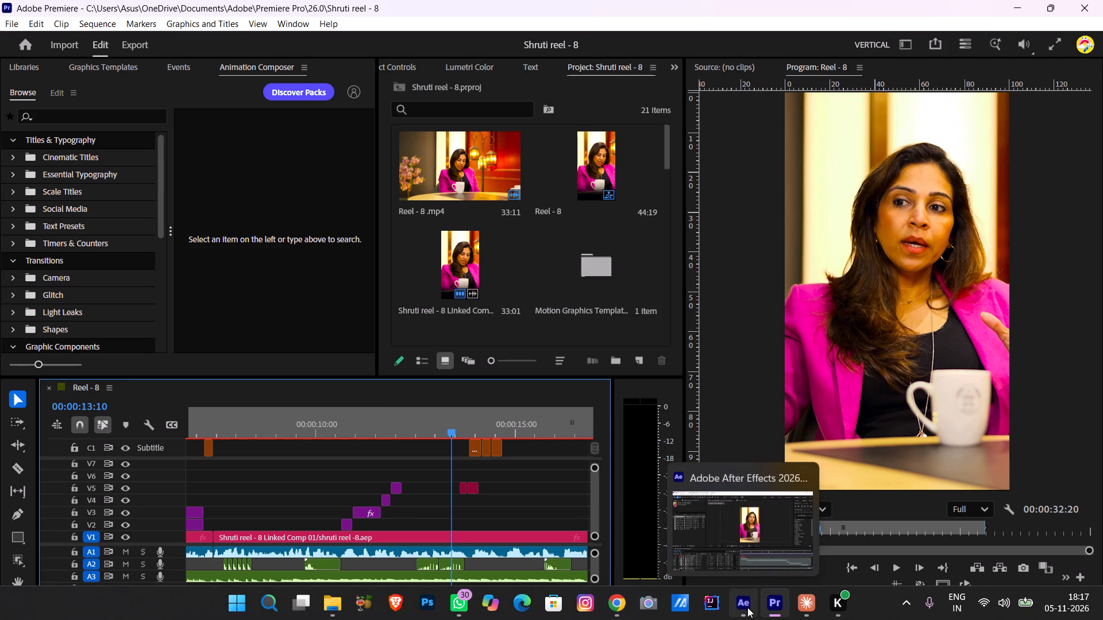
scroll(618, 499, down, 2)
drag(653, 484, 634, 496)
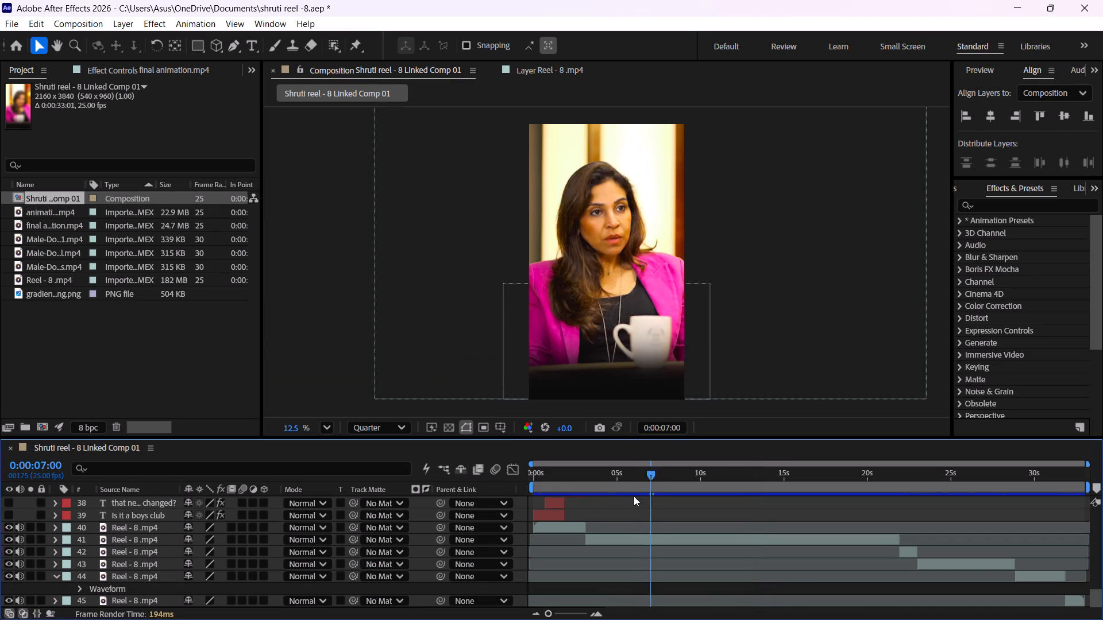
drag(634, 496, 768, 479)
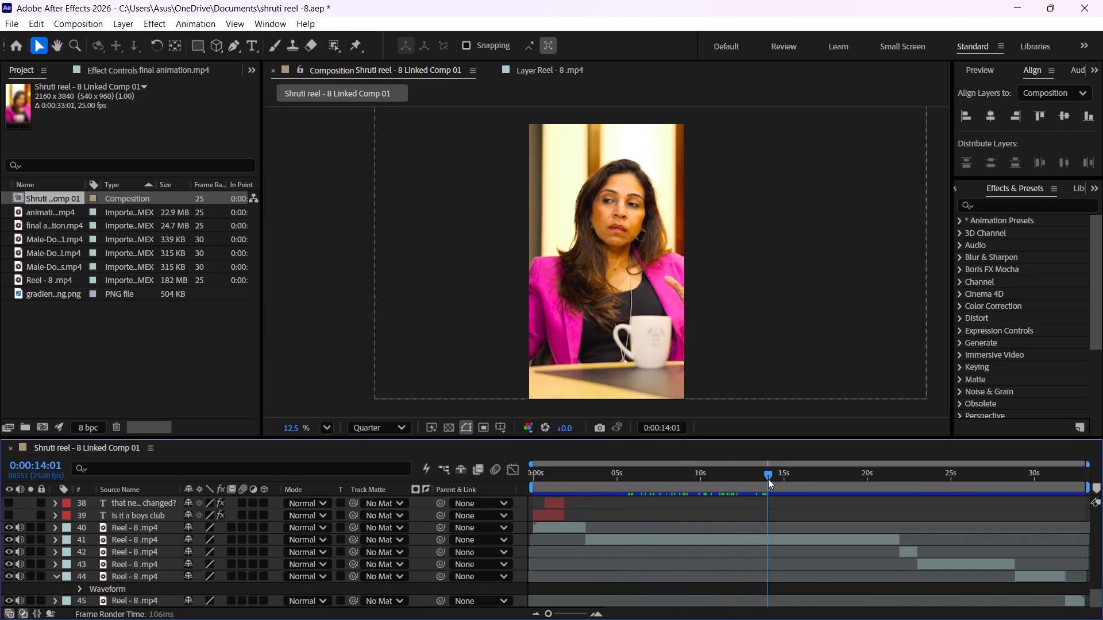
drag(768, 479, 824, 476)
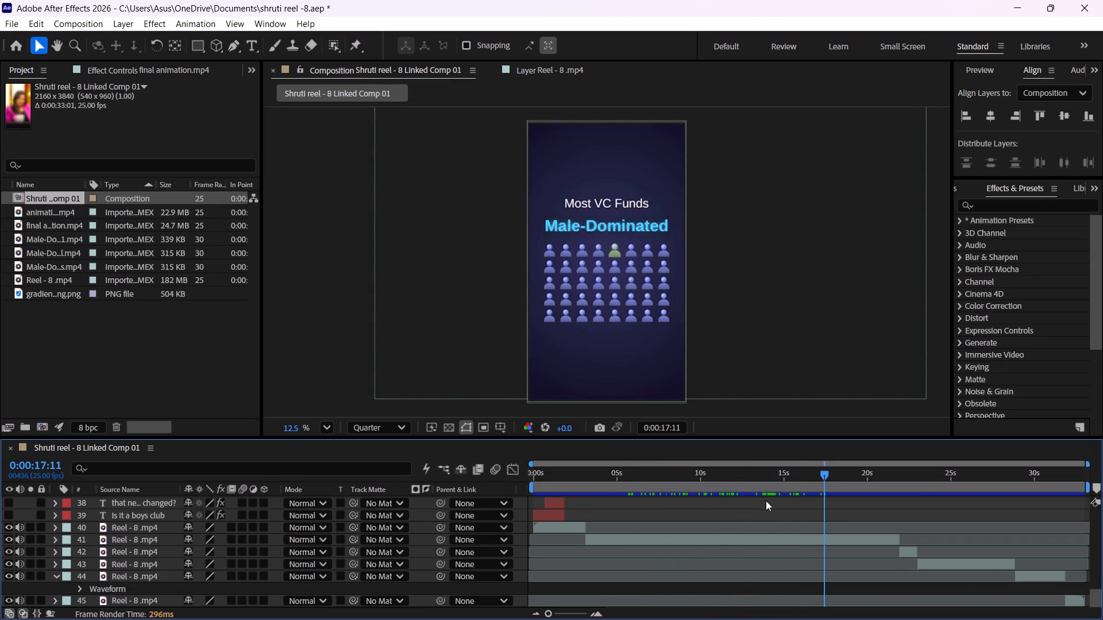
scroll(763, 503, down, 4)
click(819, 474)
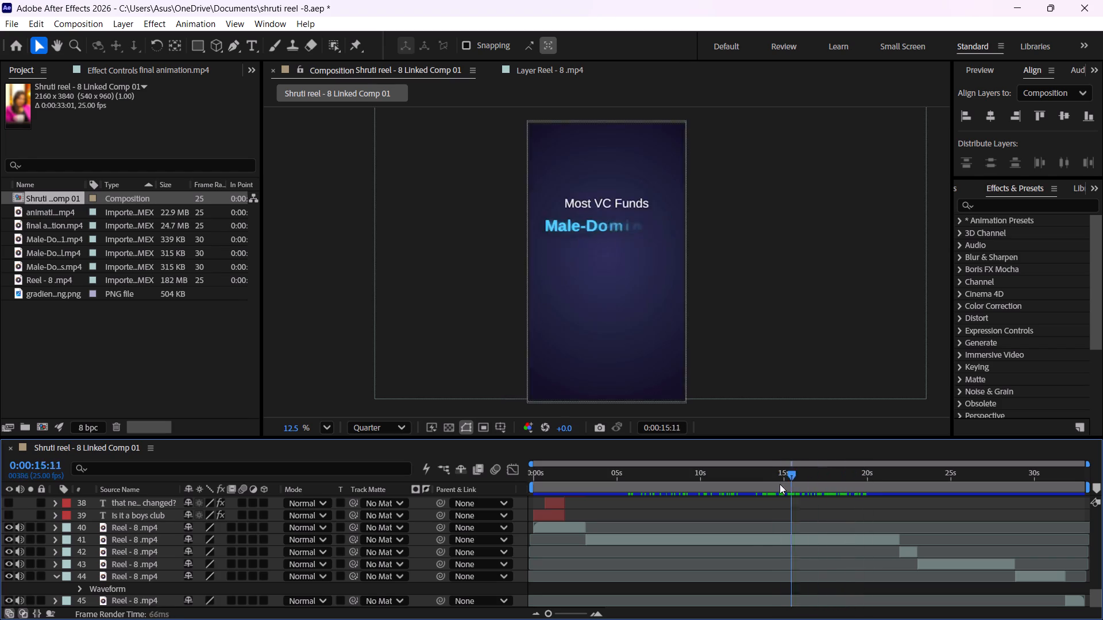
scroll(793, 511, down, 3)
scroll(793, 511, up, 7)
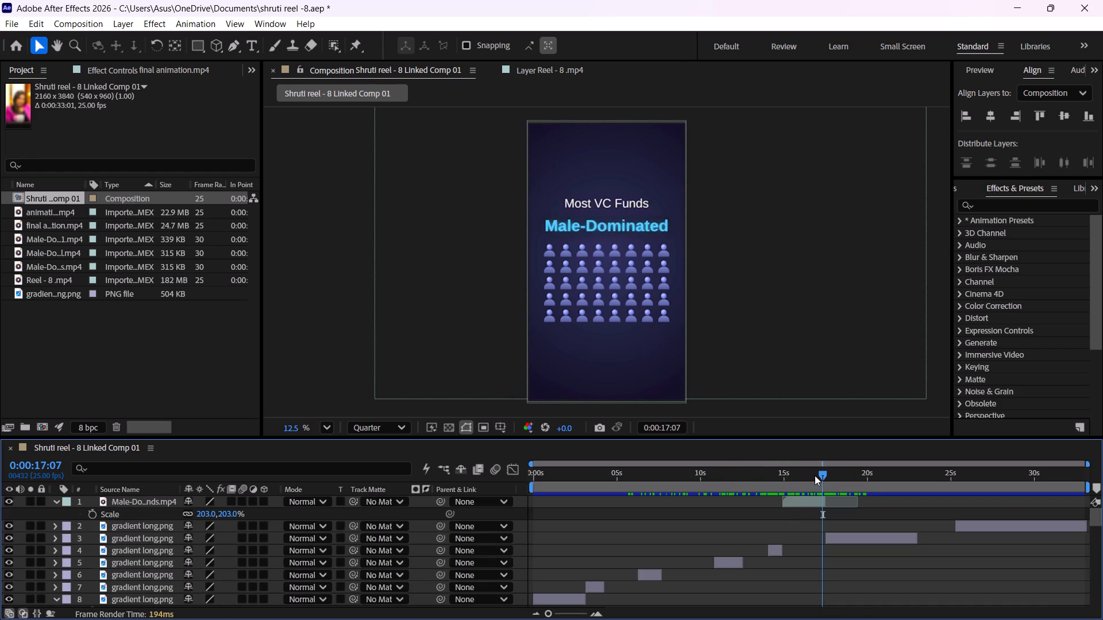
drag(815, 475, 784, 485)
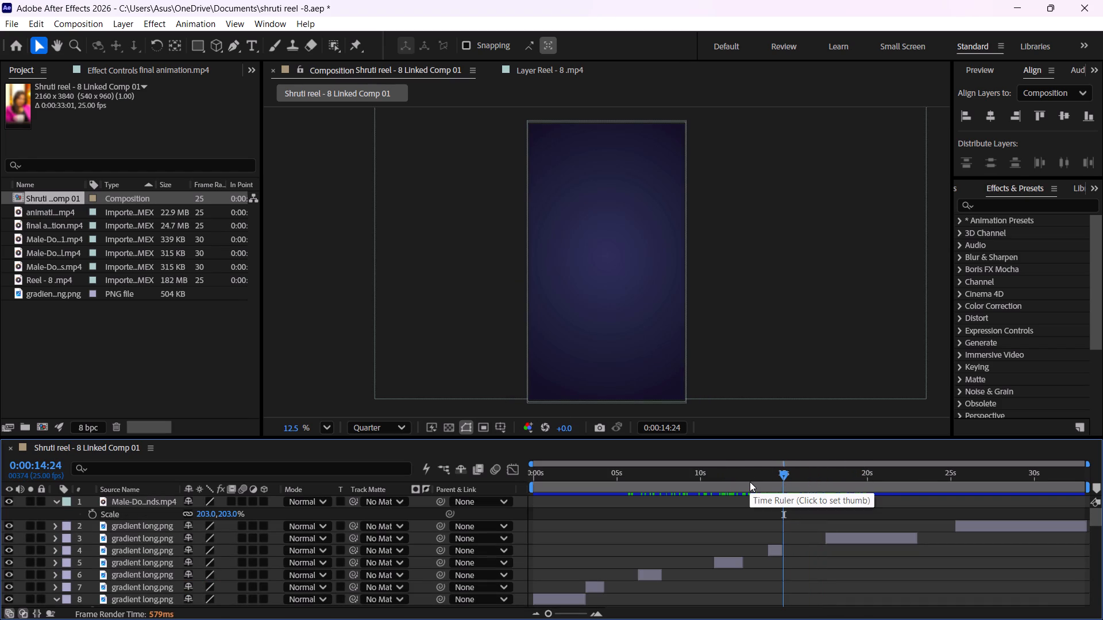
key(space)
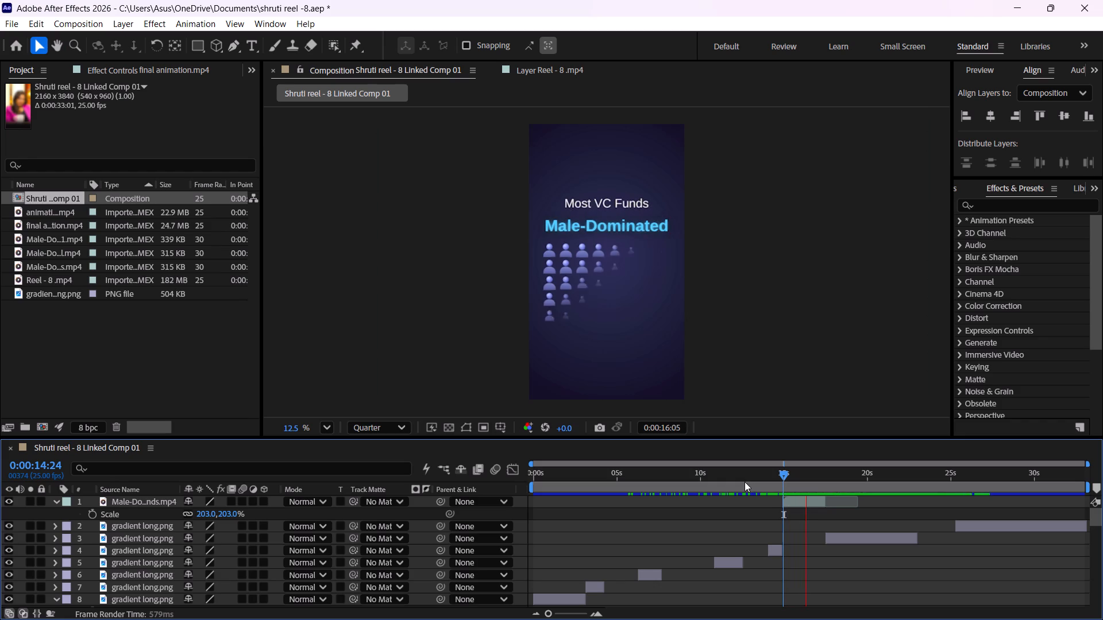
key(space)
Examine the composition's layer stack and the passage from the "Male-Dominated" animation into the speaker footage around 19 seconds.
scroll(836, 565, down, 2)
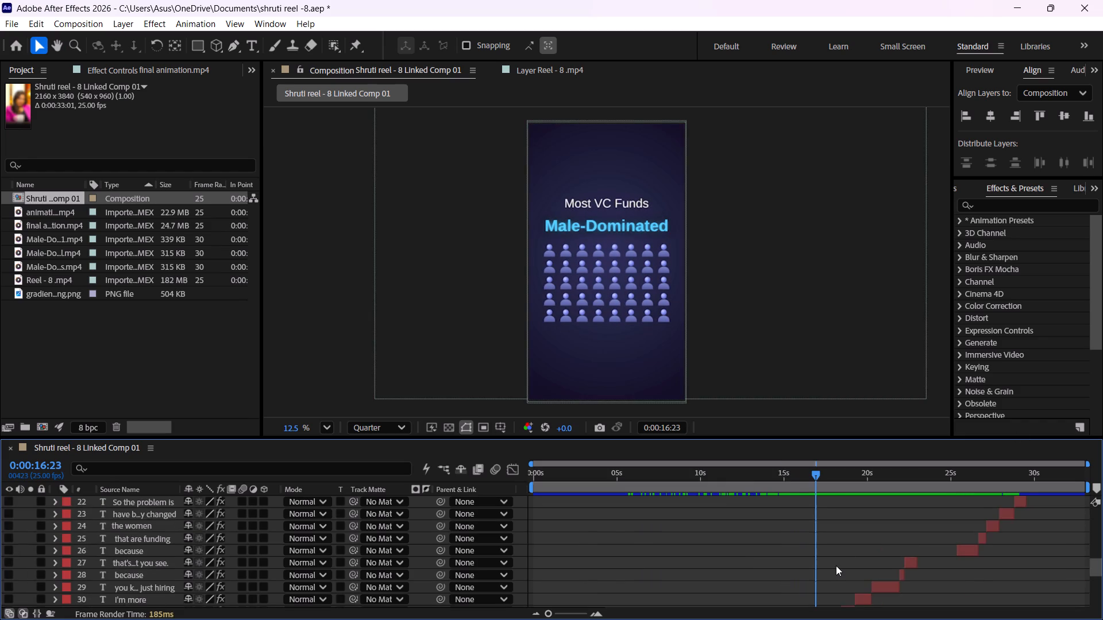
scroll(838, 561, up, 4)
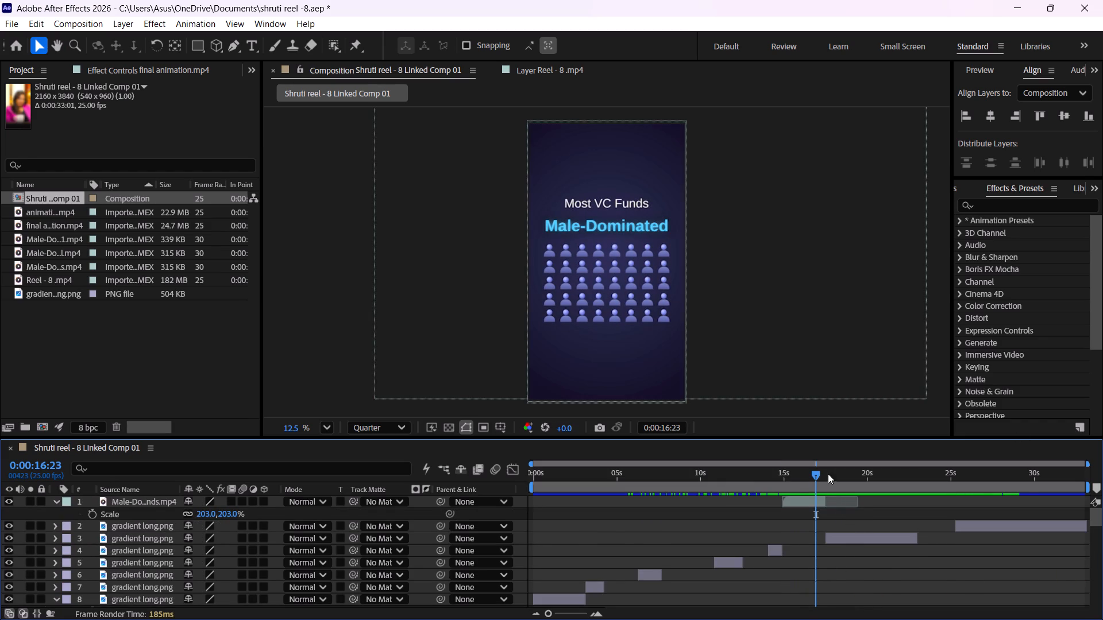
drag(817, 473, 856, 472)
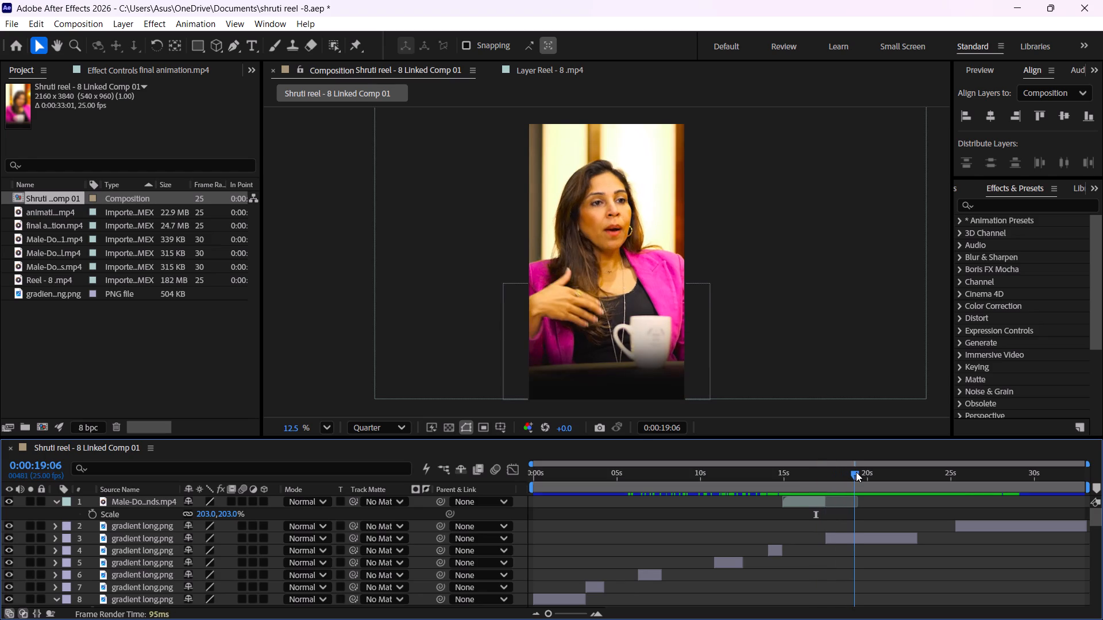
drag(856, 472, 809, 483)
scroll(923, 517, up, 1)
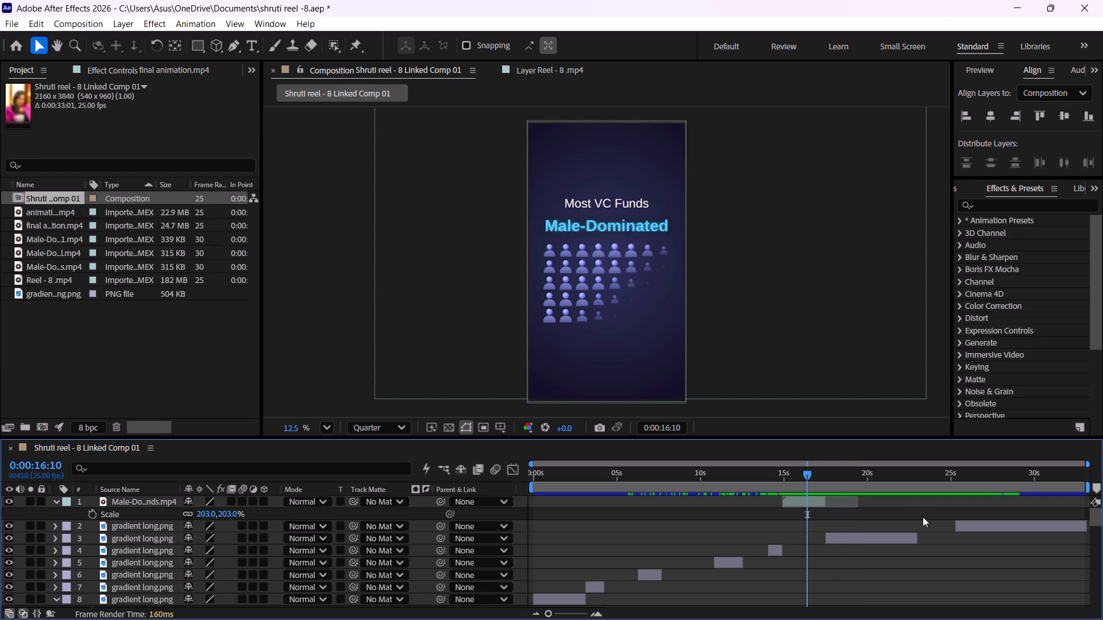
scroll(923, 517, up, 1)
drag(804, 466, 848, 472)
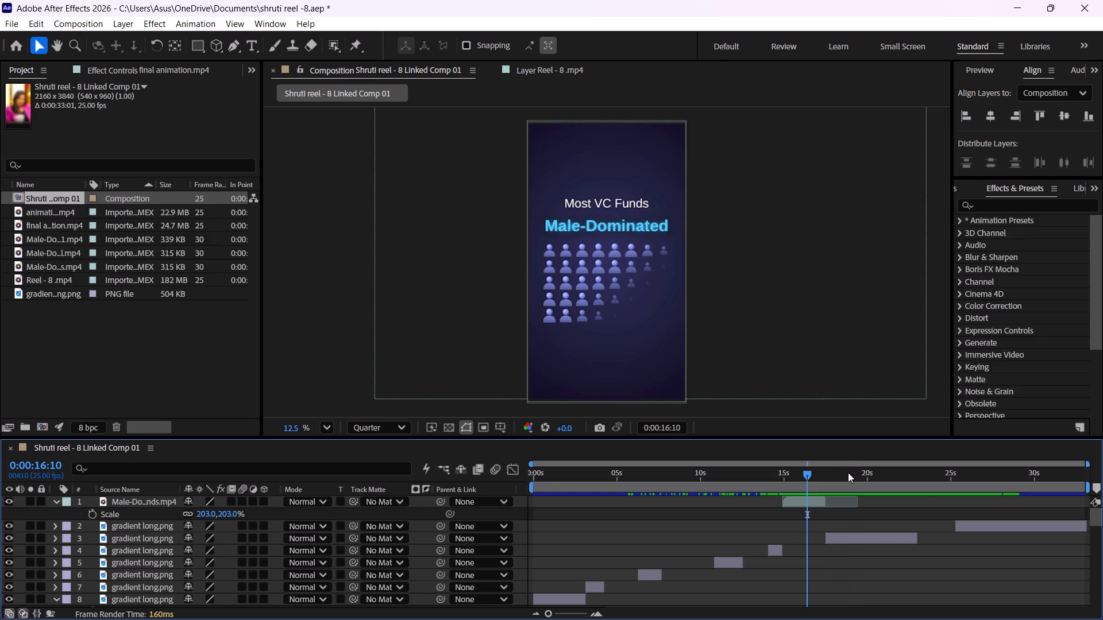
drag(848, 472, 856, 474)
click(854, 475)
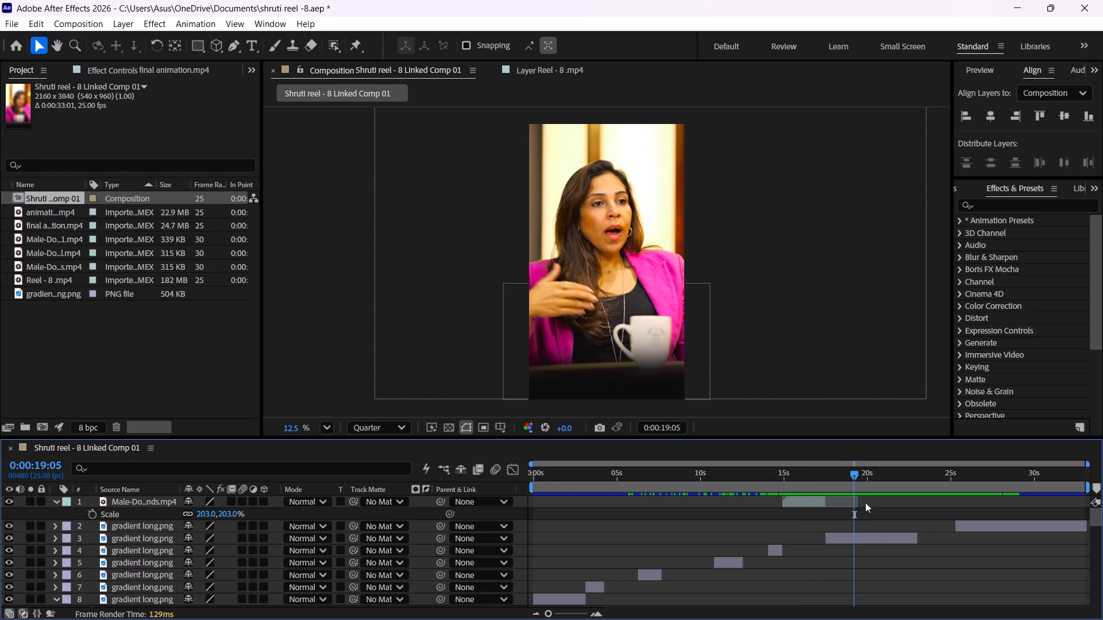
scroll(865, 502, down, 1)
scroll(865, 502, up, 3)
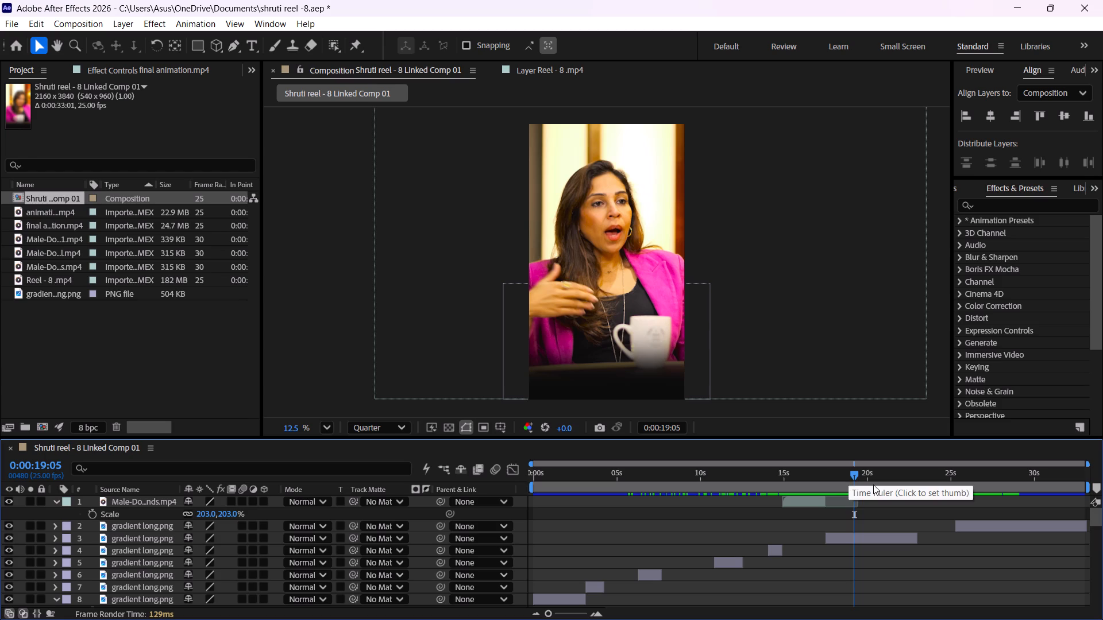
scroll(887, 522, up, 3)
drag(857, 475, 857, 474)
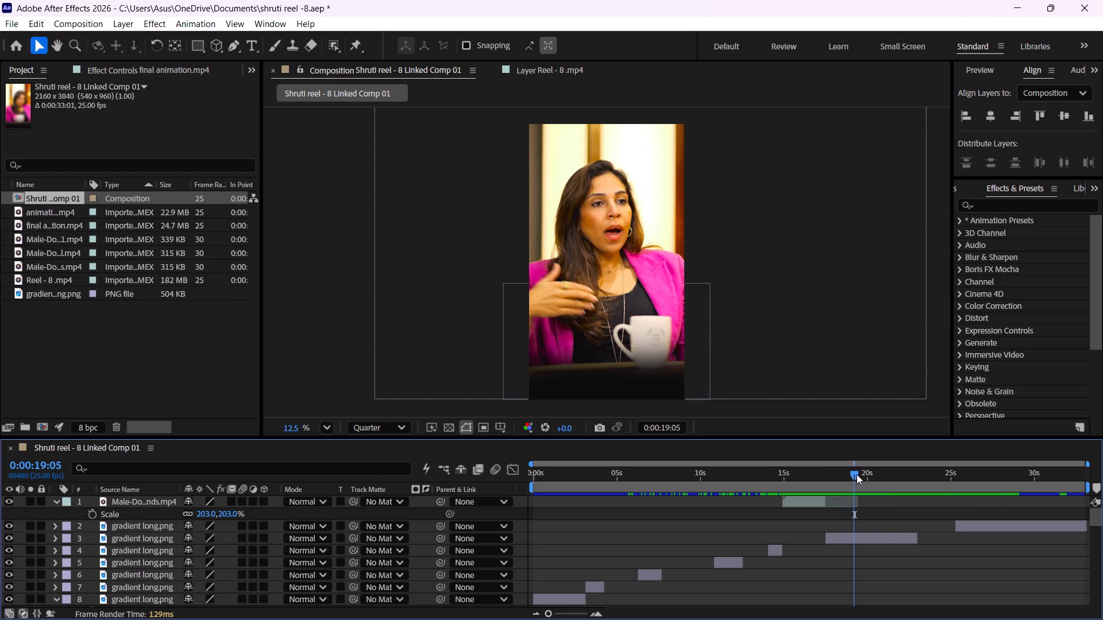
Scrub ahead through the seated speaker shot to the "Over the Last Decade" chart at about 24 seconds.
drag(857, 474, 915, 479)
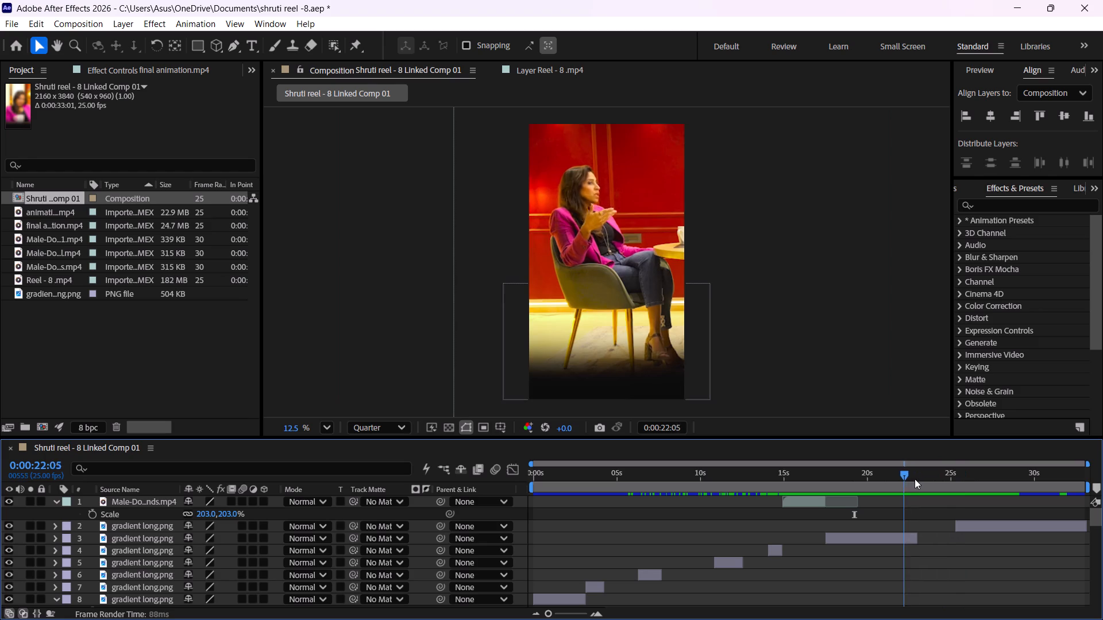
drag(915, 479, 922, 474)
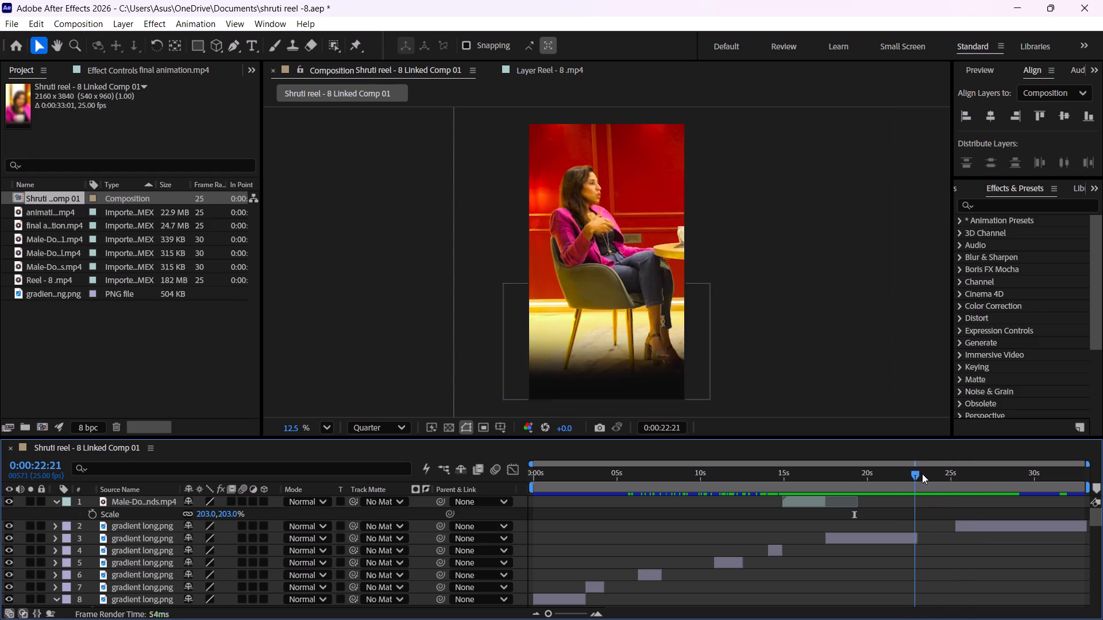
drag(922, 474, 935, 469)
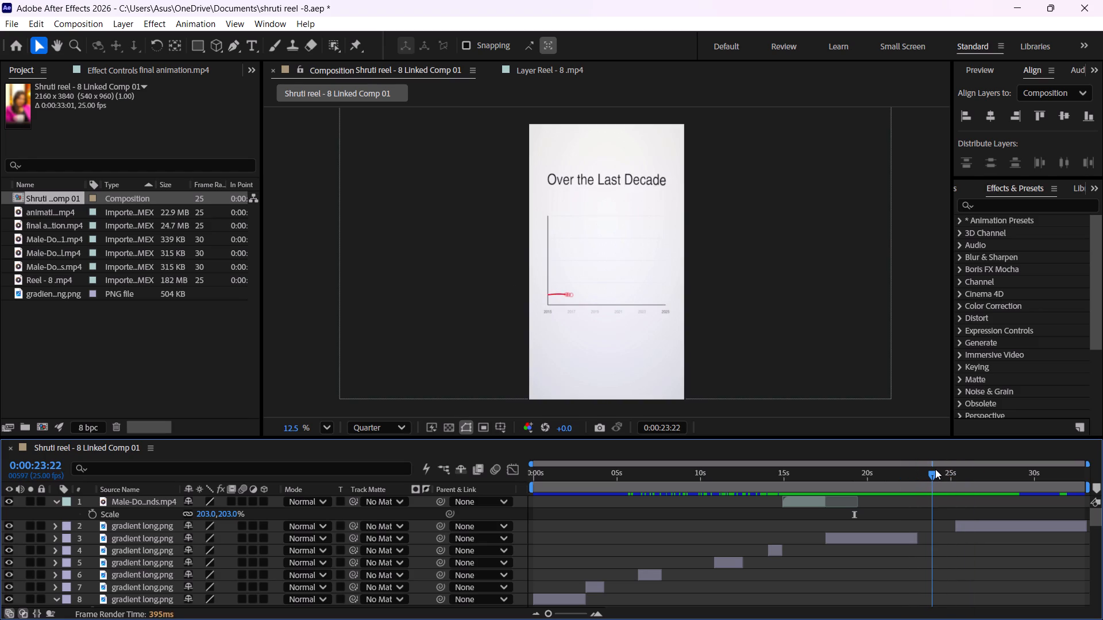
drag(935, 469, 939, 467)
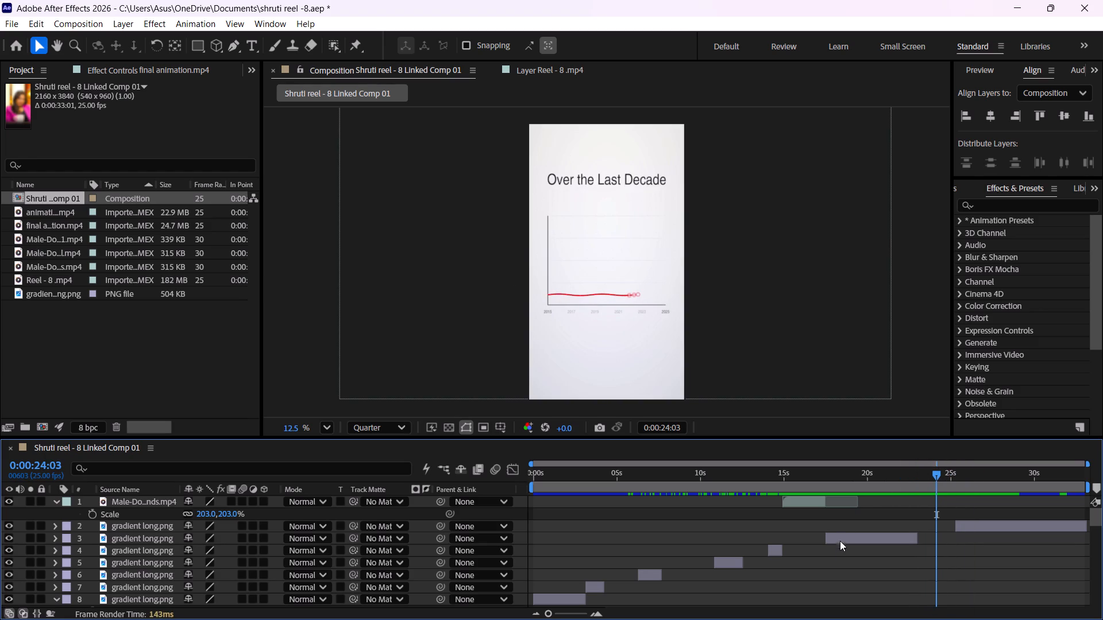
Scrub the "Over the Last Decade" chart around 24 seconds and check the Reel - 8 footage layer beneath it by toggling its visibility.
scroll(837, 553, down, 5)
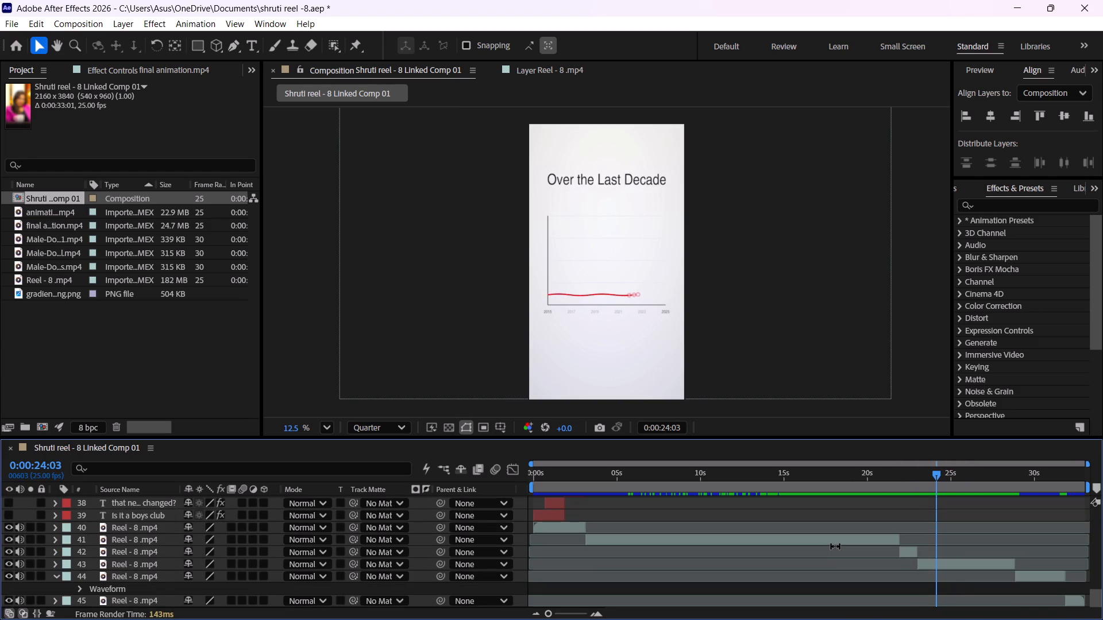
scroll(835, 547, down, 2)
drag(937, 473, 945, 475)
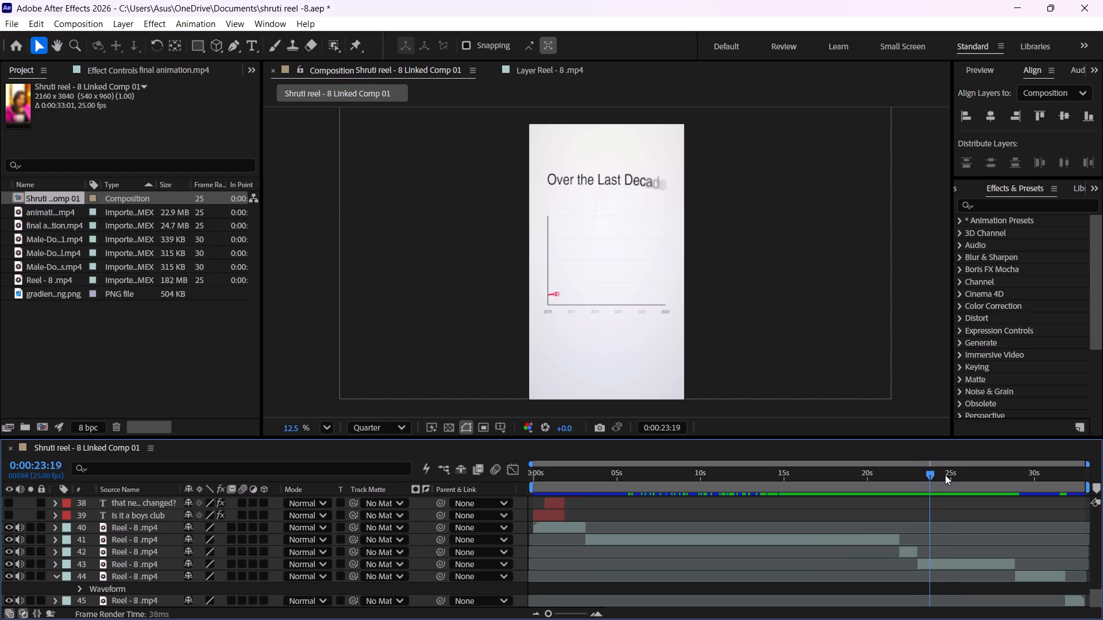
drag(945, 475, 946, 478)
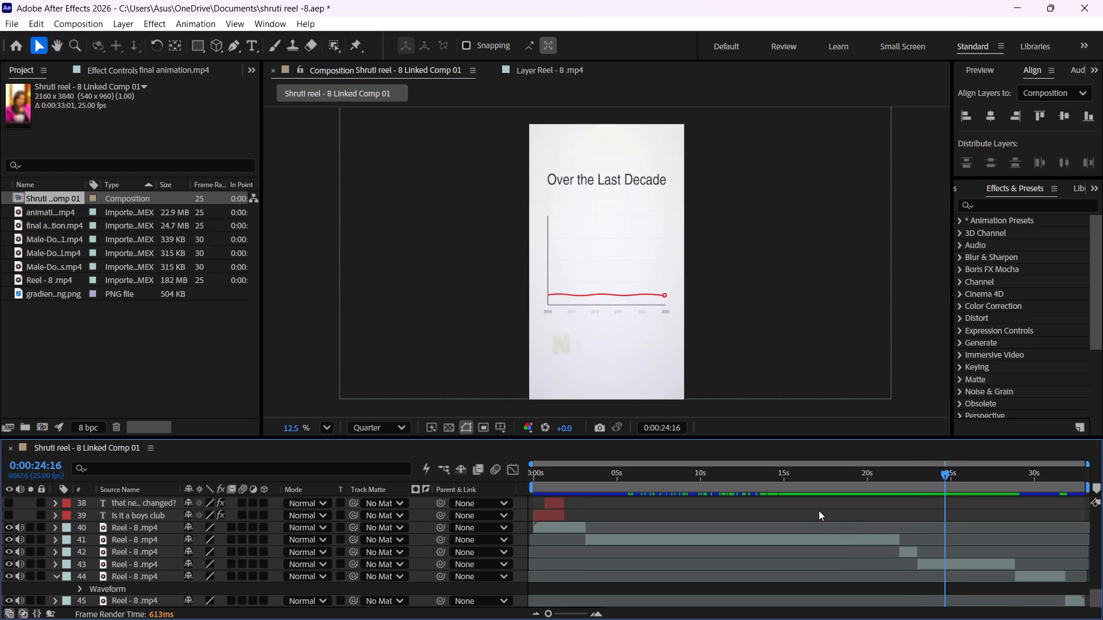
scroll(817, 511, down, 1)
click(936, 561)
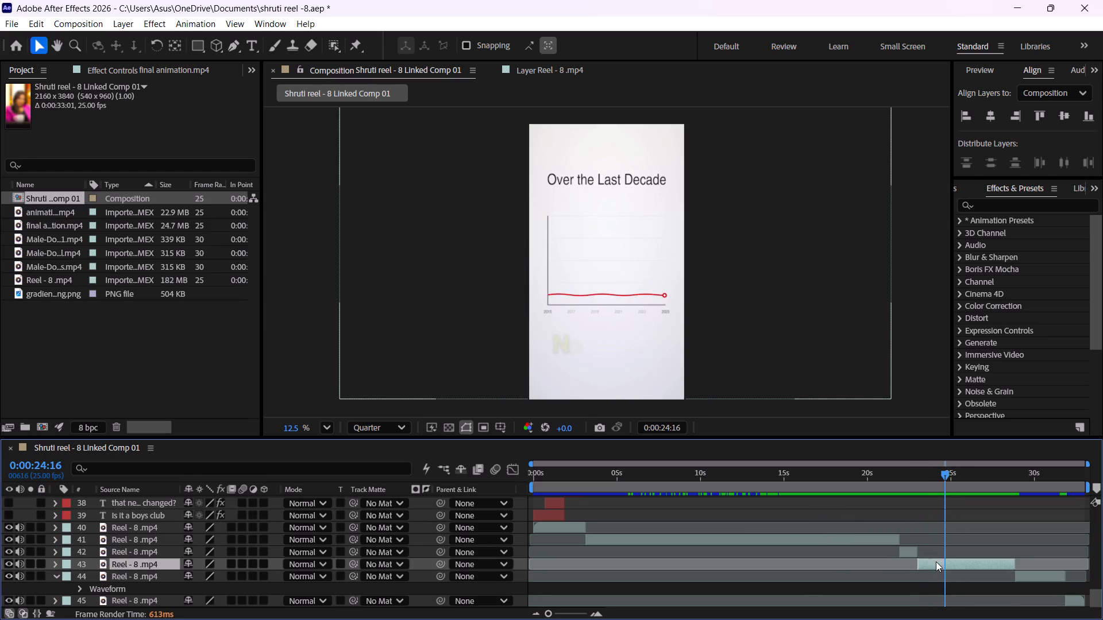
click(6, 566)
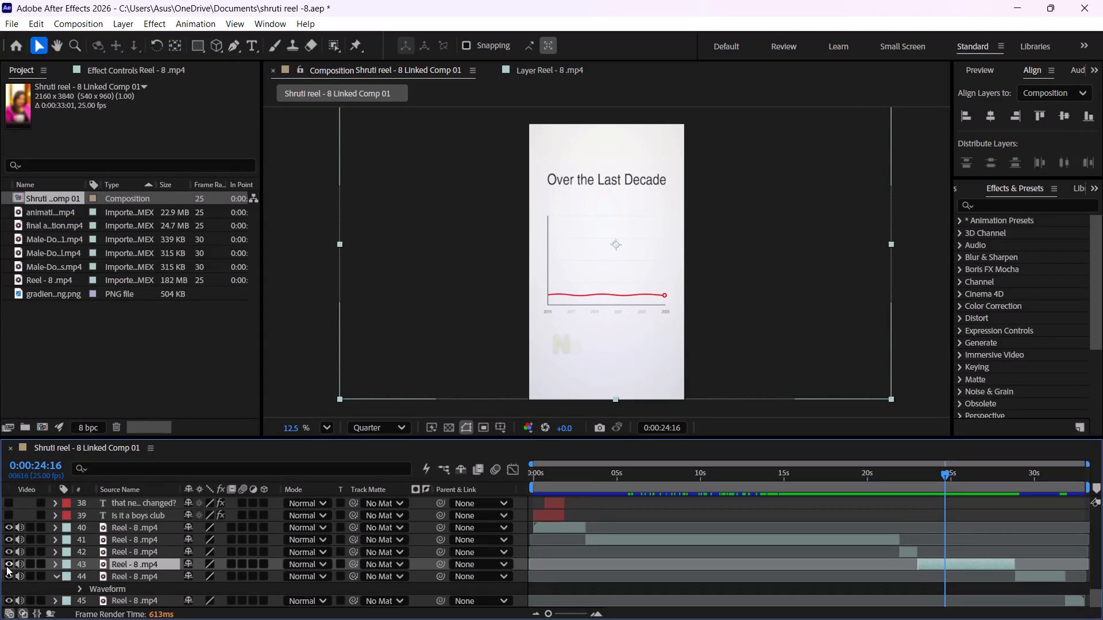
click(6, 566)
Hide and reshow the final animation layer carrying the "Over the Last Decade" chart, and scrub back to the chart's beginning near 23 seconds.
scroll(913, 501, up, 6)
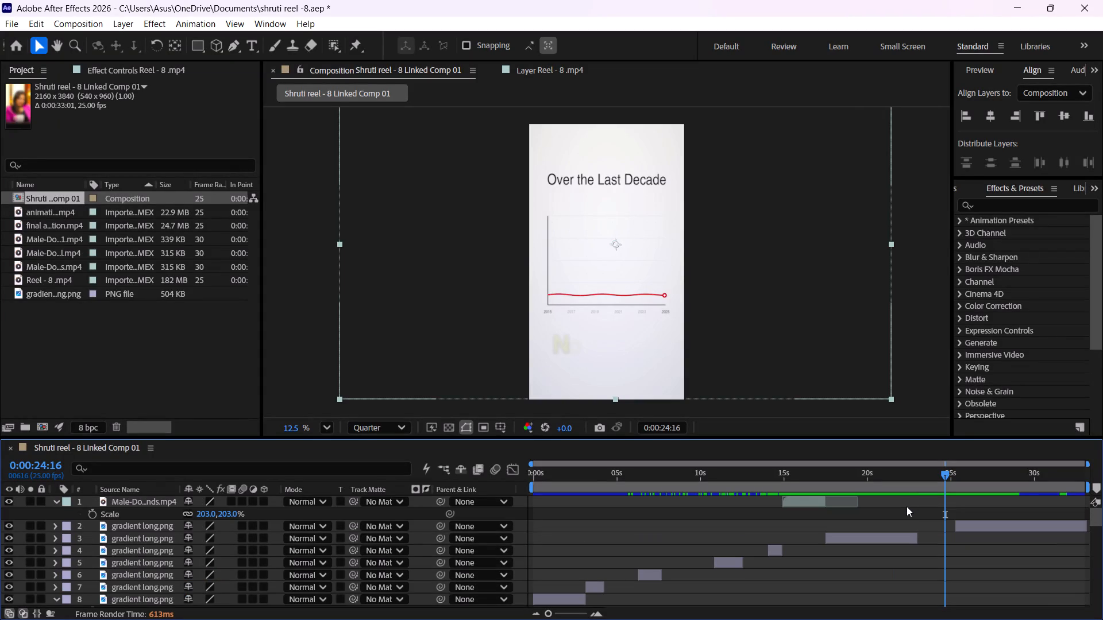
scroll(907, 506, up, 2)
scroll(905, 506, down, 2)
scroll(905, 506, up, 2)
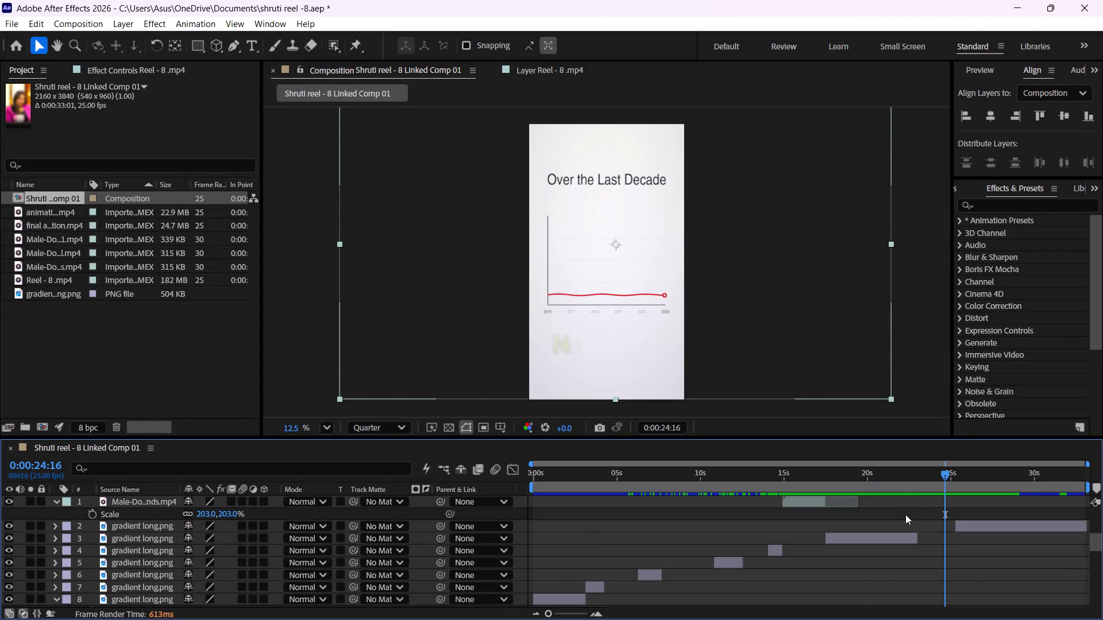
scroll(907, 516, down, 1)
click(931, 514)
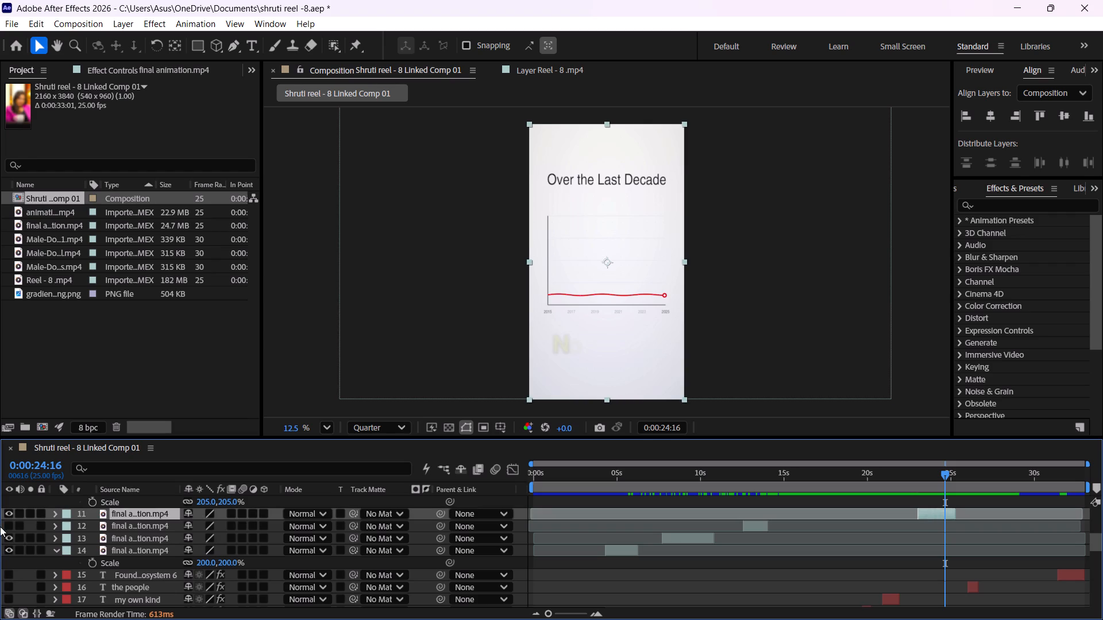
click(11, 517)
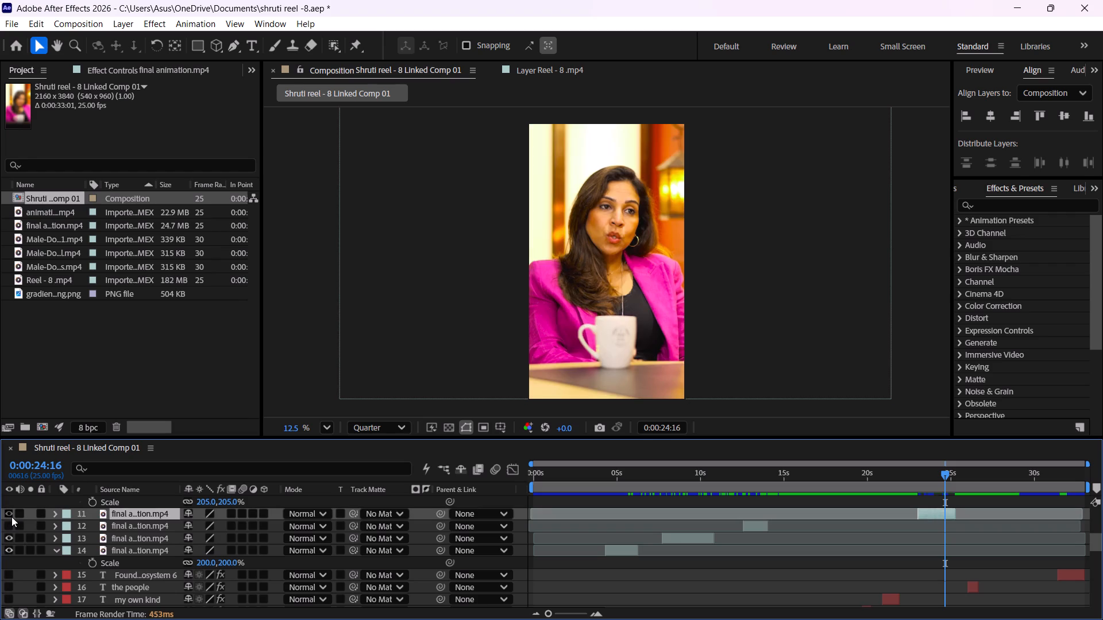
click(11, 516)
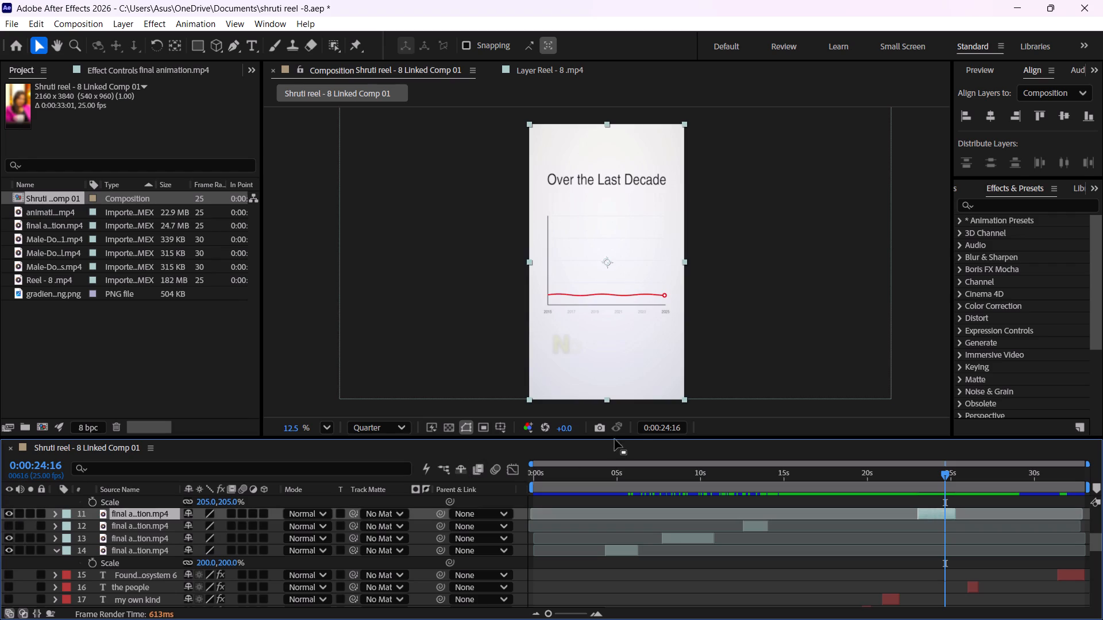
drag(941, 474, 919, 480)
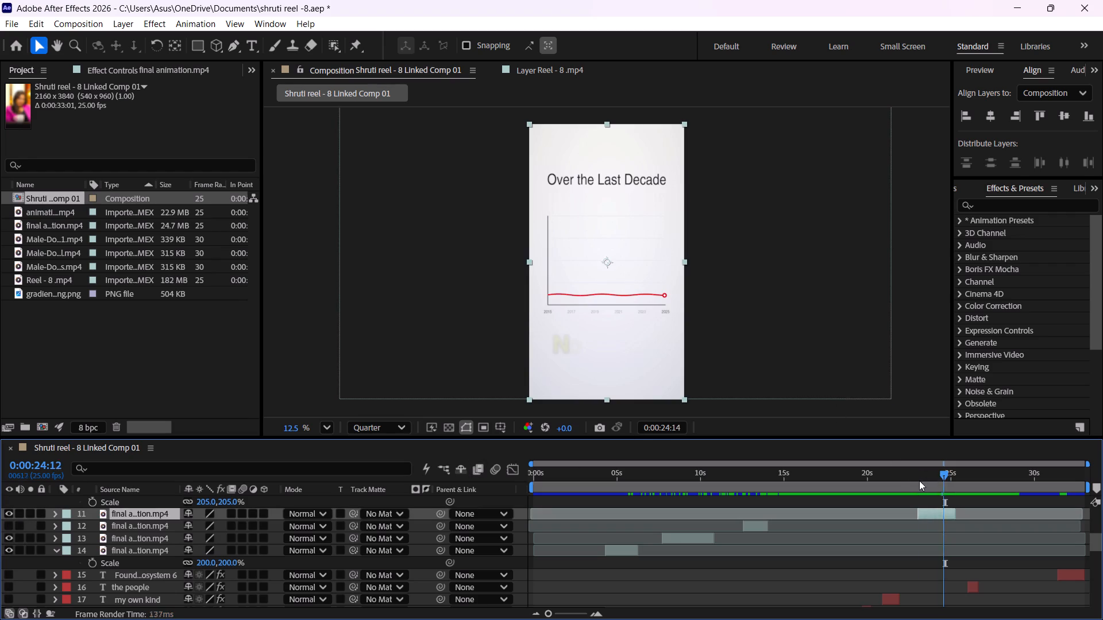
drag(919, 480, 917, 473)
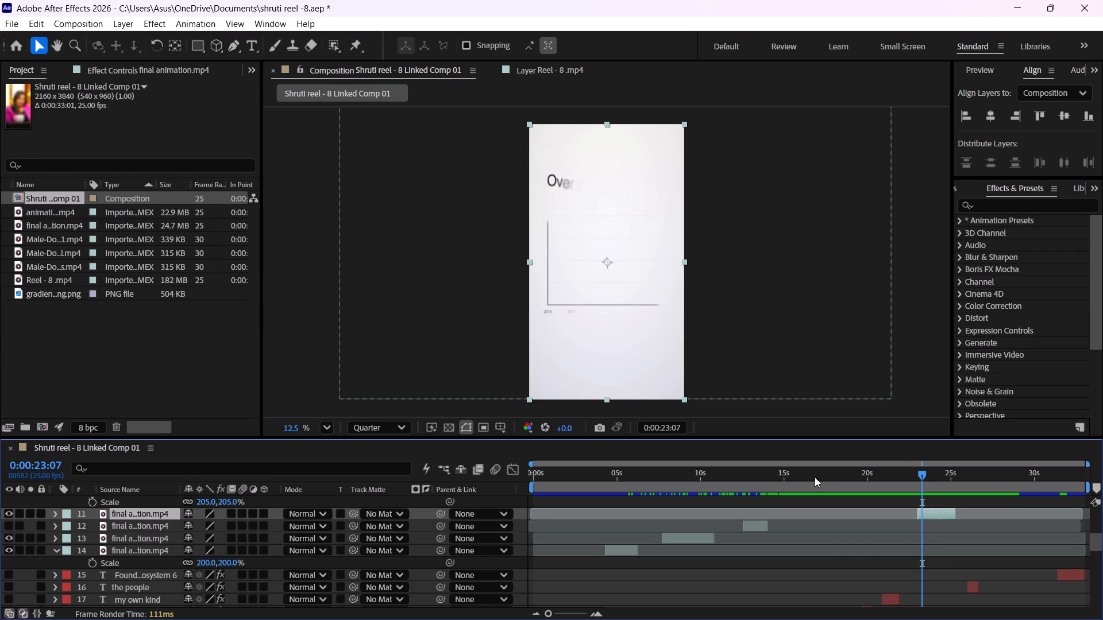
scroll(814, 478, up, 2)
drag(801, 480, 629, 503)
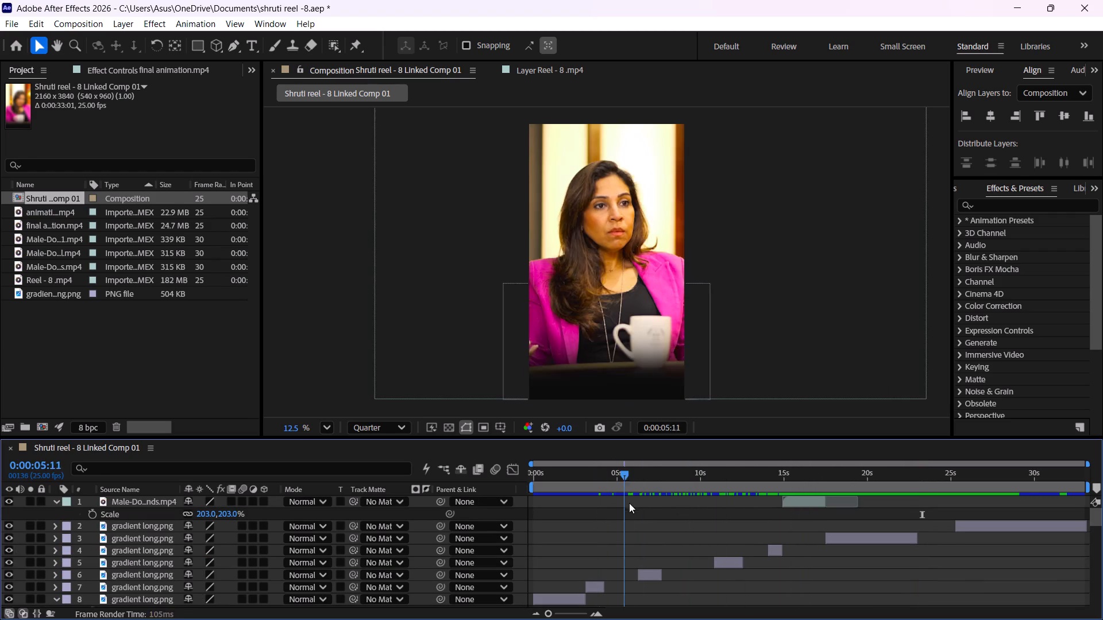
drag(629, 503, 653, 497)
scroll(722, 494, up, 1)
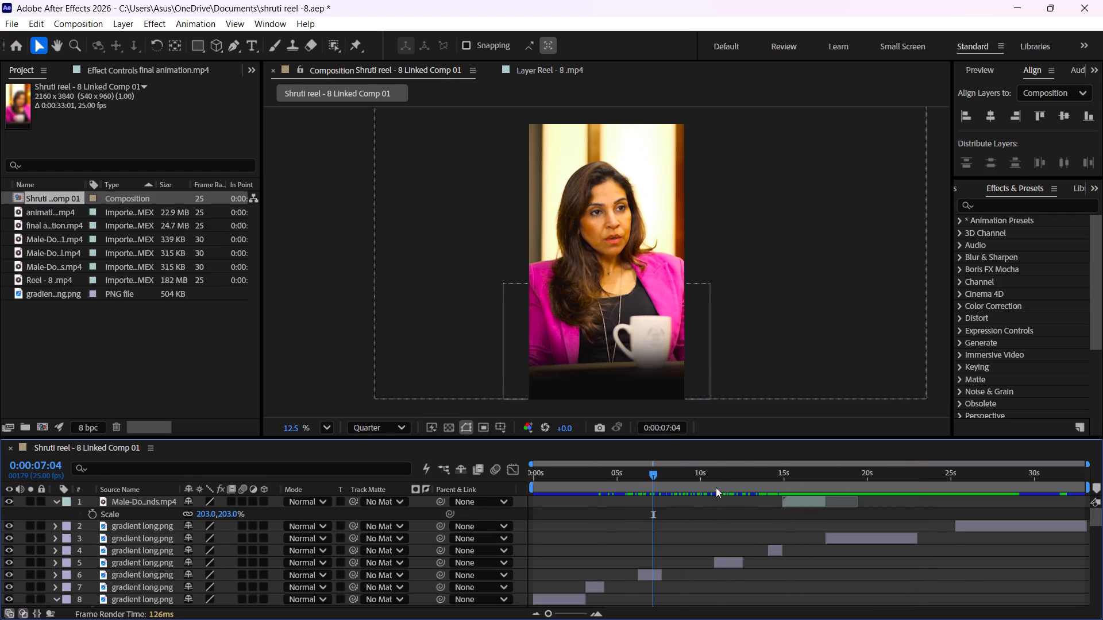
click(716, 487)
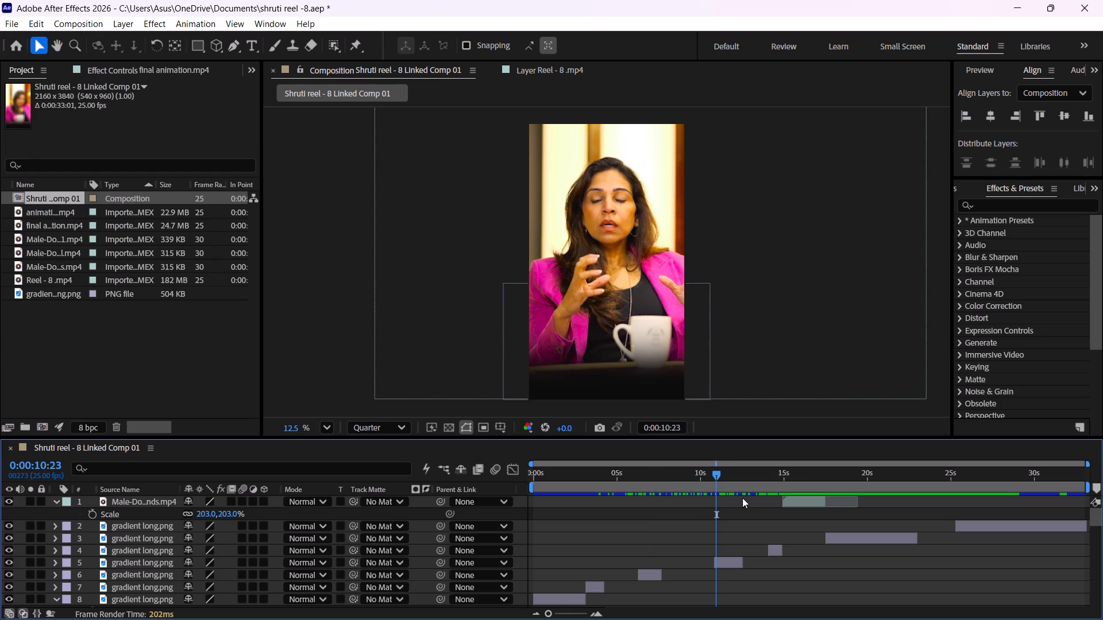
scroll(703, 528, down, 2)
scroll(703, 528, up, 2)
drag(719, 476, 733, 478)
click(730, 471)
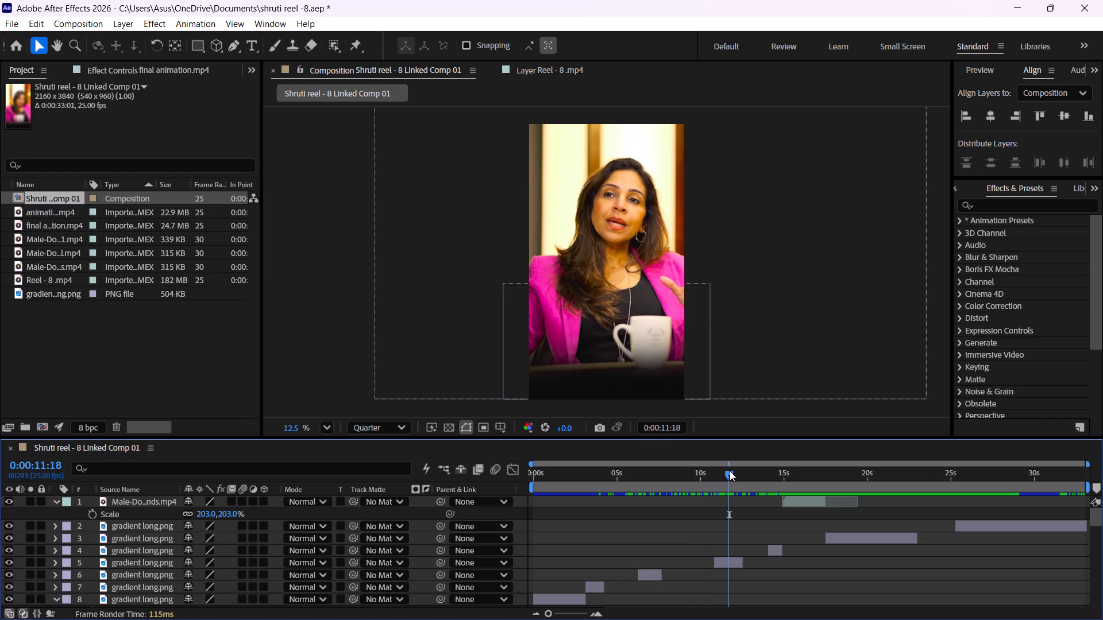
scroll(731, 479, up, 2)
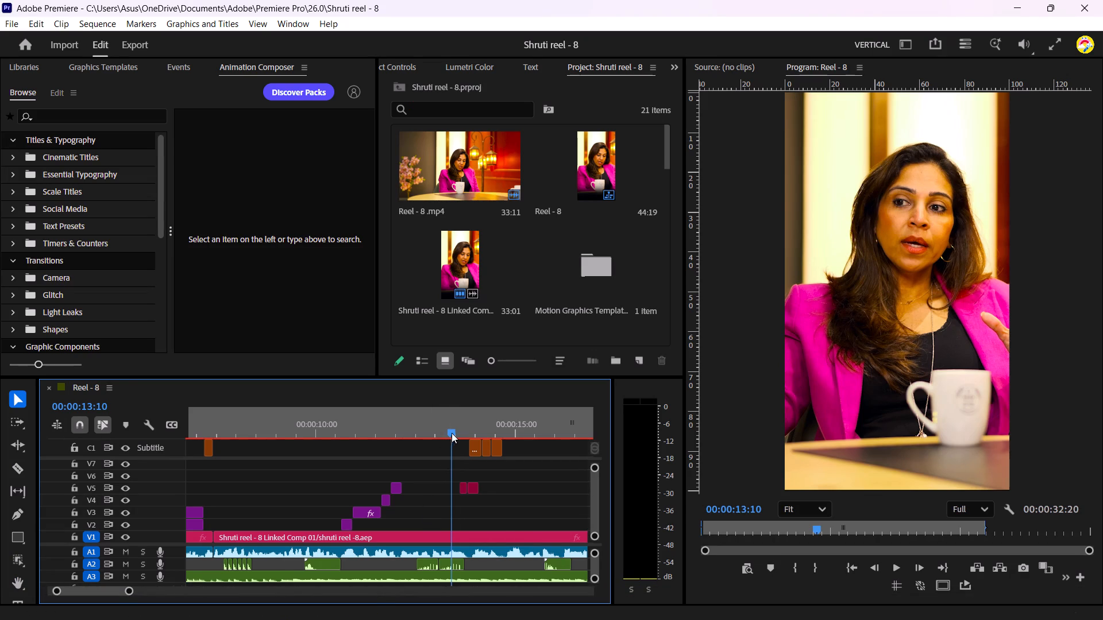
drag(452, 433, 554, 439)
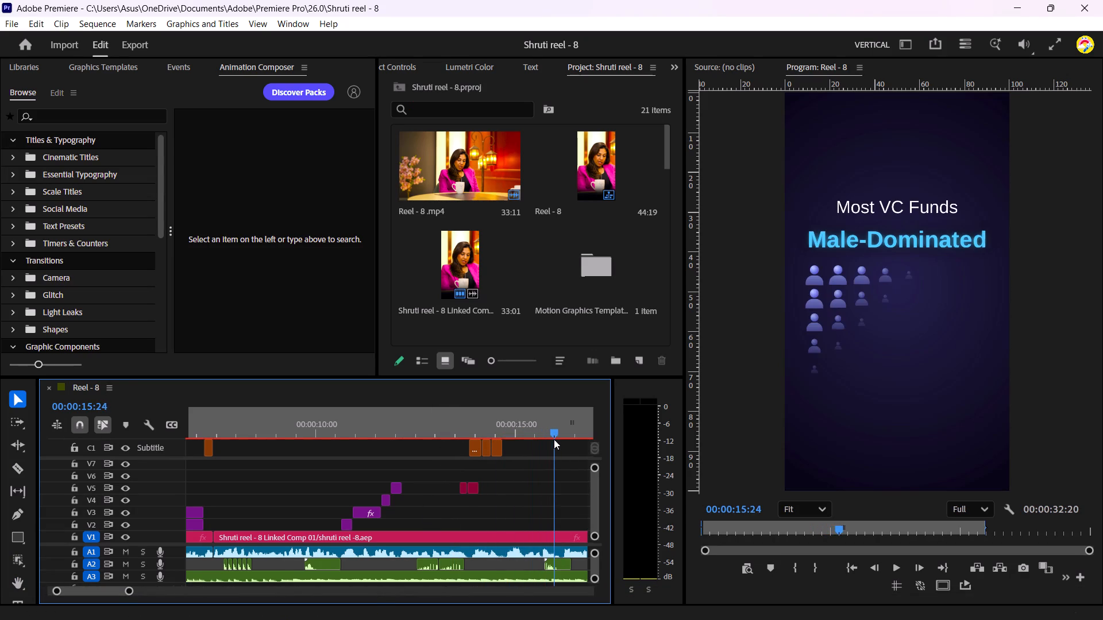
drag(554, 439, 565, 439)
scroll(524, 467, up, 1)
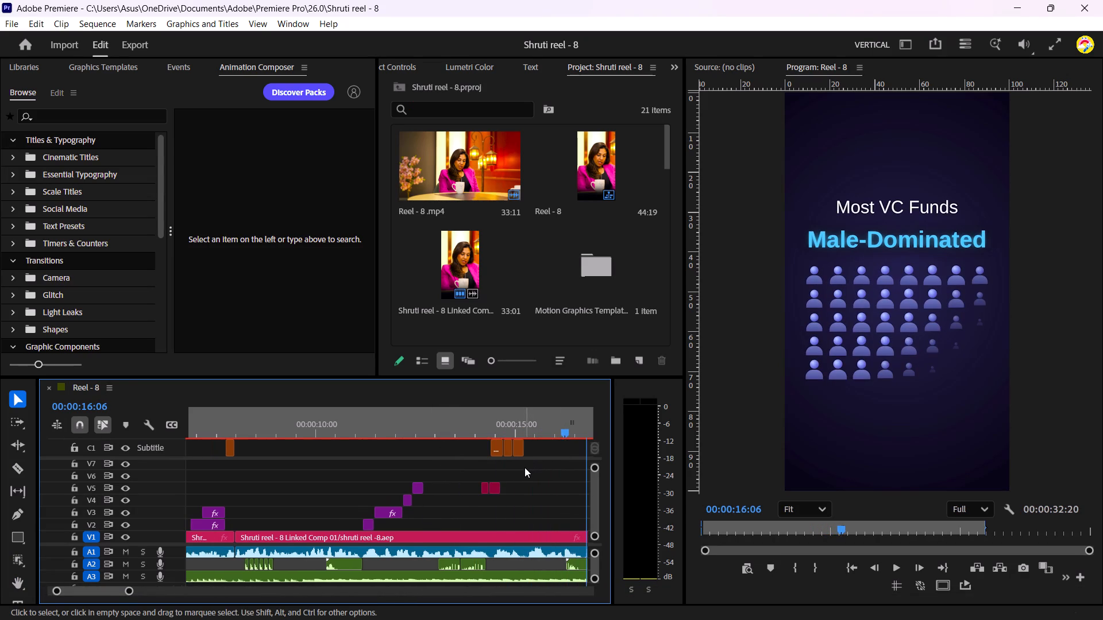
scroll(524, 467, down, 5)
drag(480, 432, 488, 433)
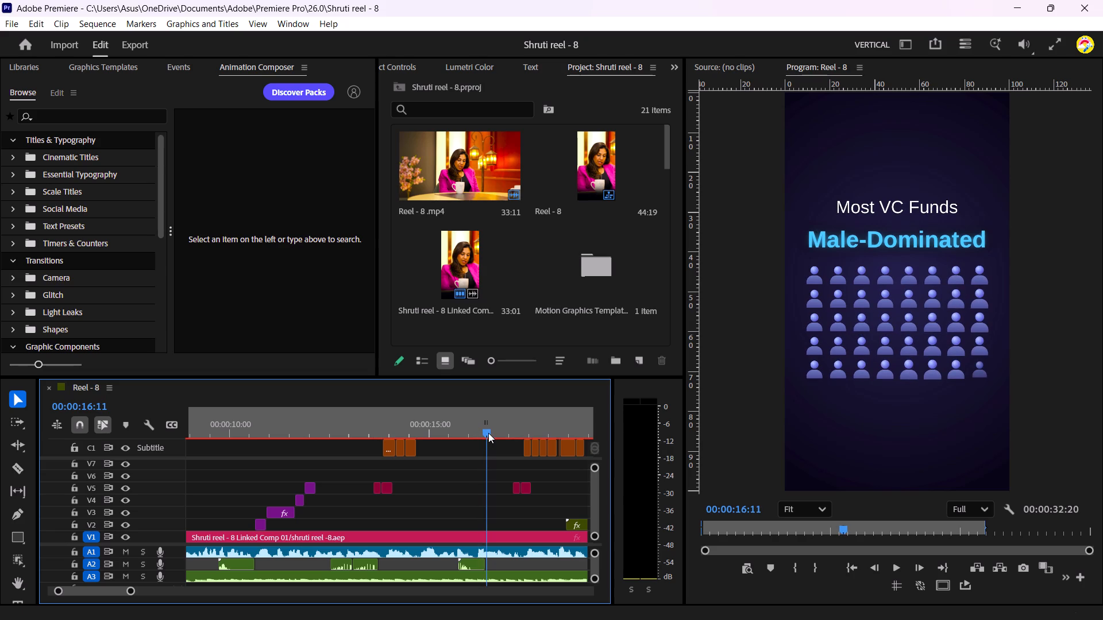
drag(488, 433, 527, 429)
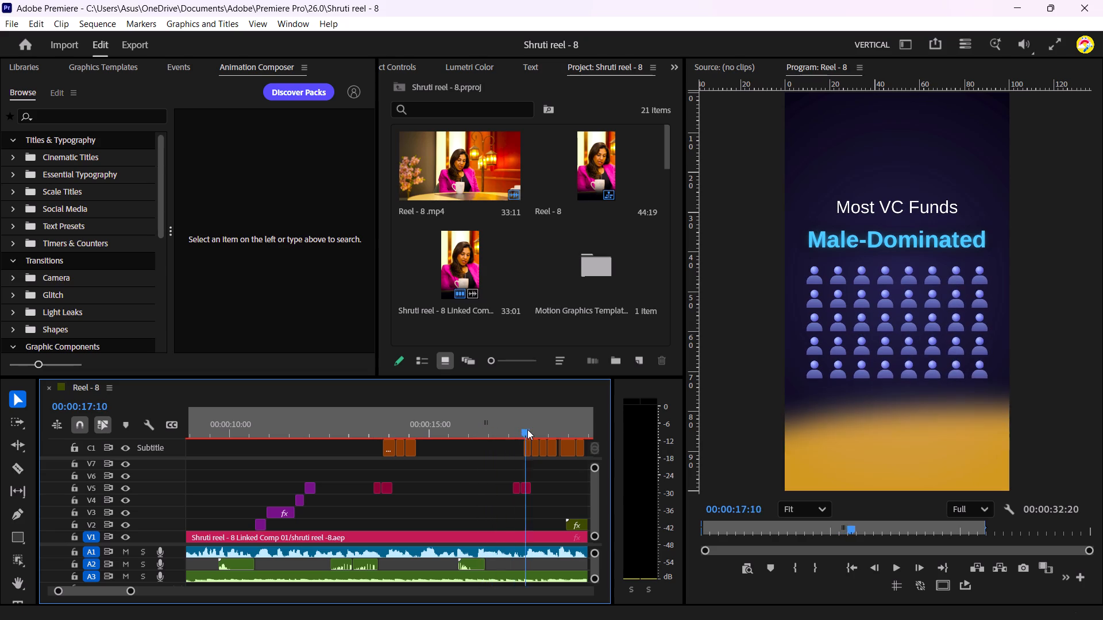
drag(527, 429, 557, 428)
Scrub onward through the captioned speaker footage in the Reel - 8 sequence, from about 19 to 24 seconds.
scroll(478, 453, down, 6)
drag(430, 431, 472, 431)
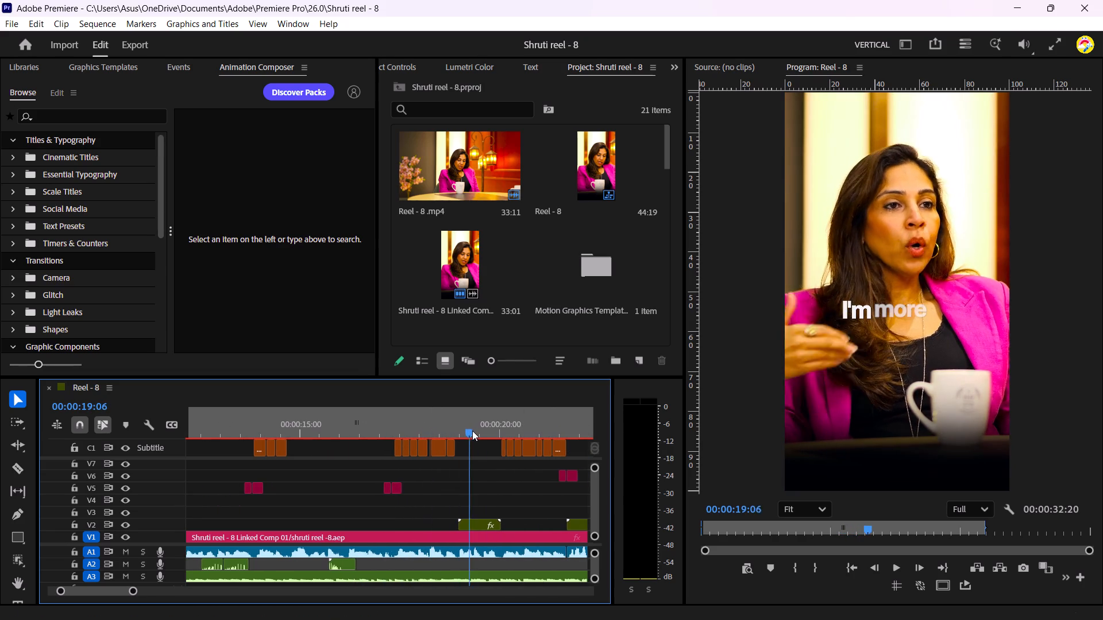
drag(472, 431, 476, 431)
scroll(449, 464, down, 3)
drag(408, 433, 534, 441)
scroll(461, 479, down, 5)
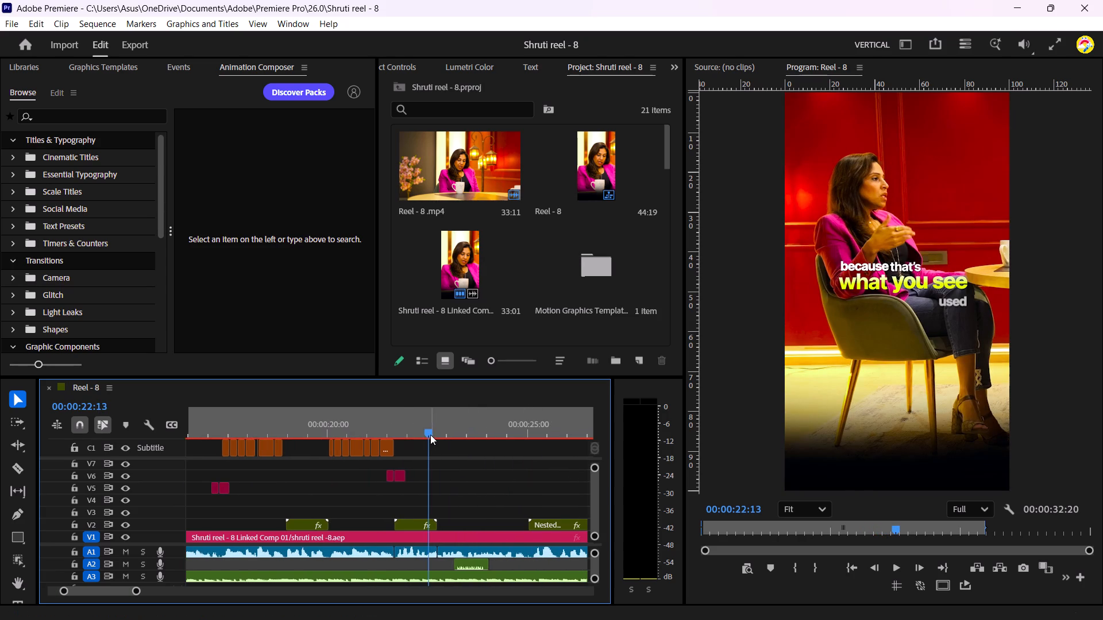
drag(430, 433, 524, 442)
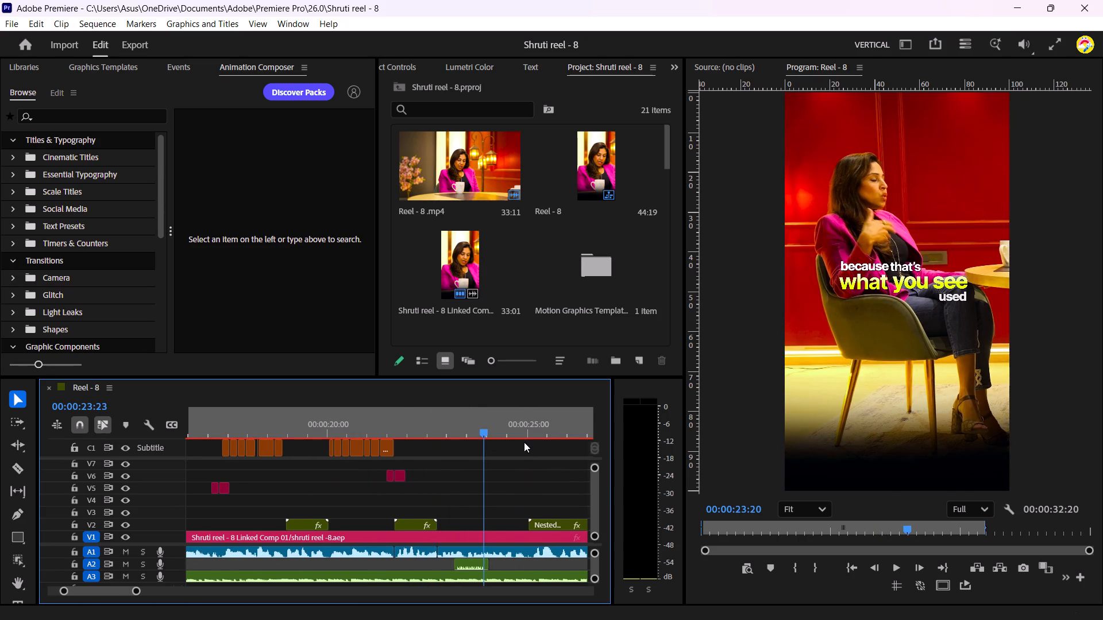
scroll(522, 444, down, 4)
drag(488, 432, 512, 432)
drag(512, 432, 514, 432)
drag(457, 436, 482, 434)
drag(483, 432, 459, 444)
Scrub back and forth over the "Over the Last Decade" graph animation, and play it briefly from 00:00:23:01.
scroll(481, 431, down, 3)
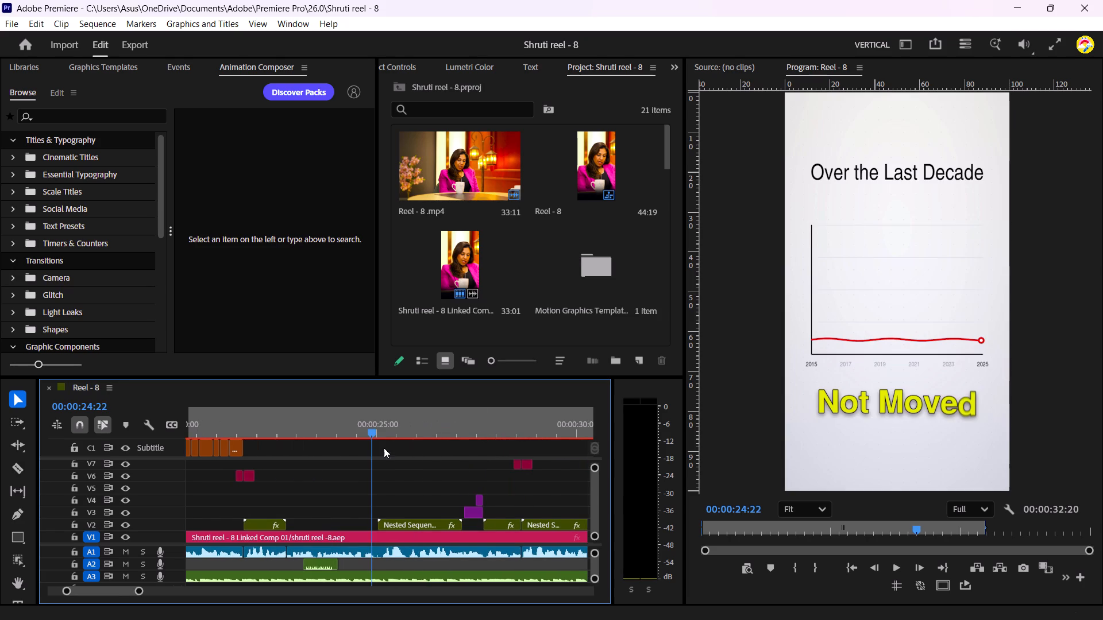
drag(373, 434, 411, 432)
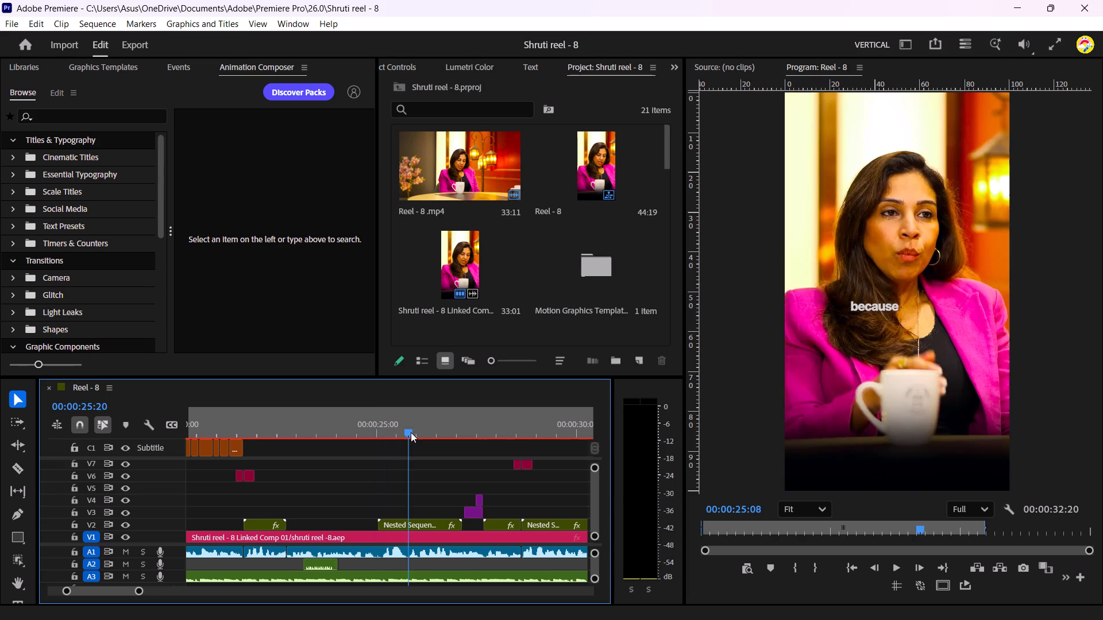
drag(411, 432, 367, 439)
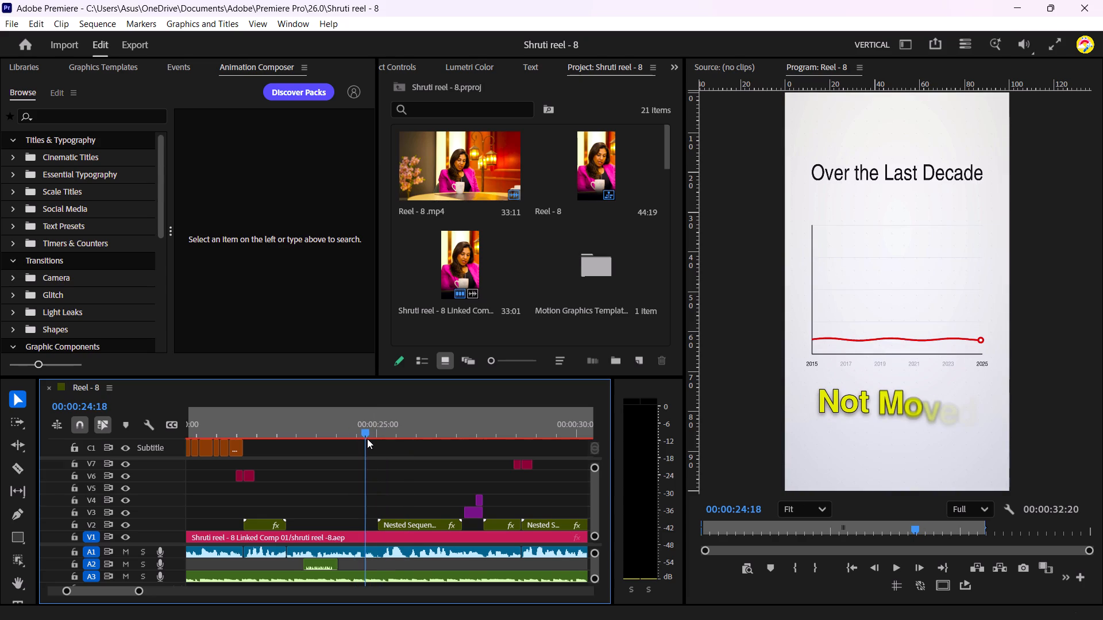
drag(367, 439, 314, 452)
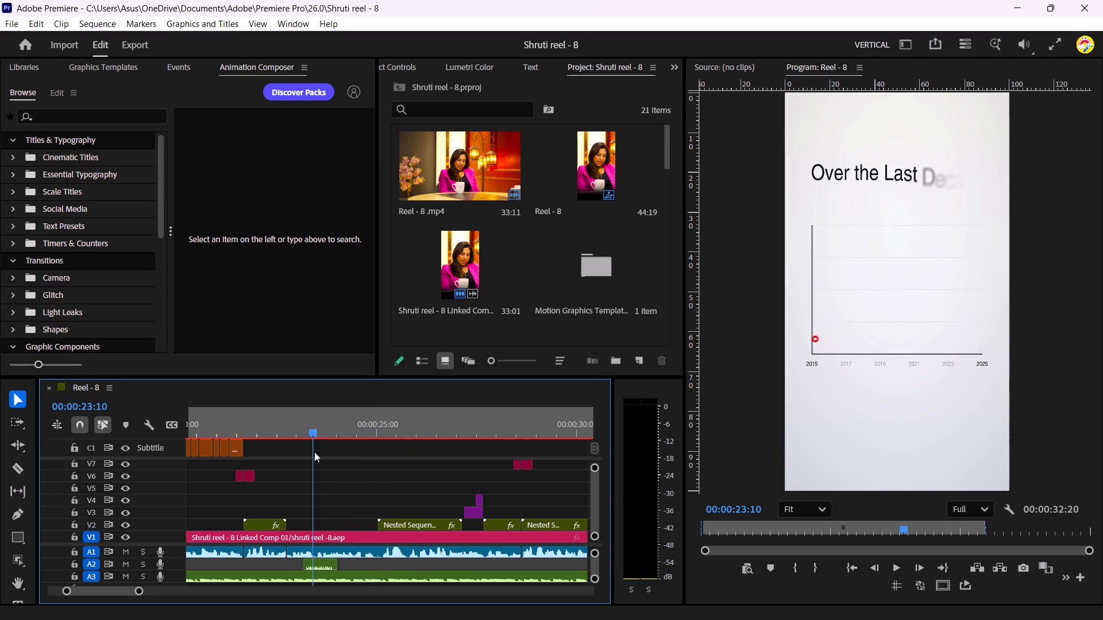
drag(314, 452, 296, 456)
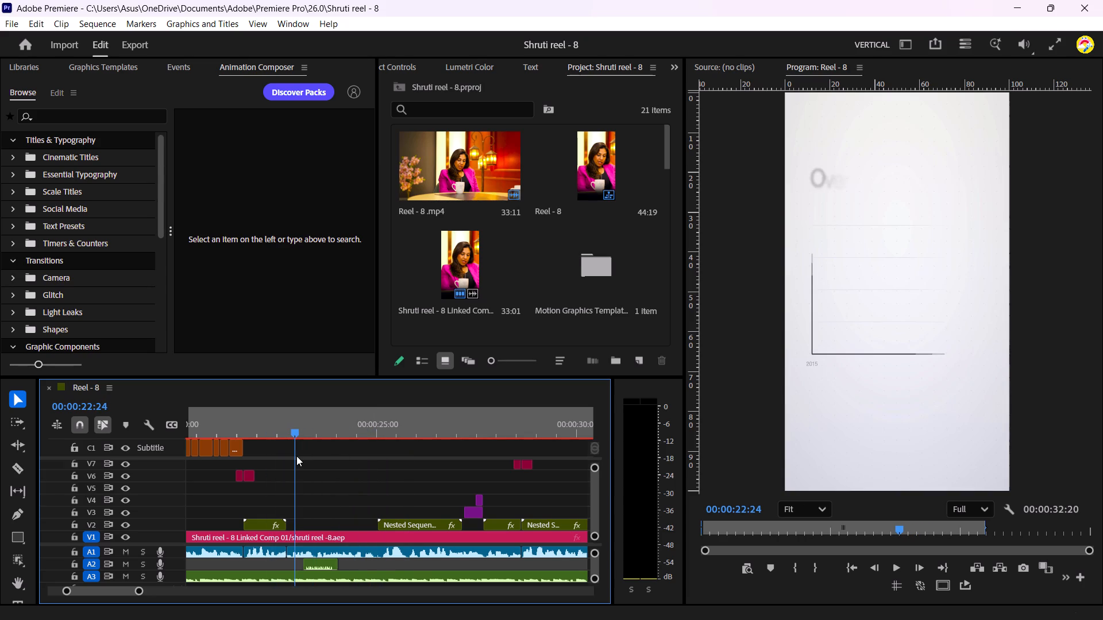
drag(296, 456, 300, 456)
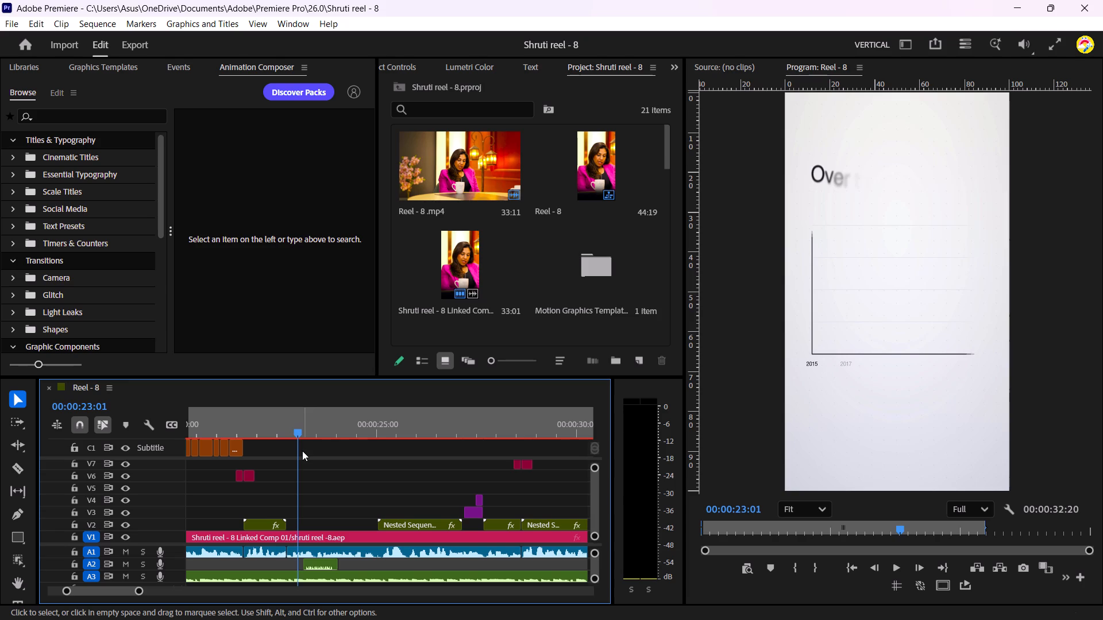
key(space)
key(space)
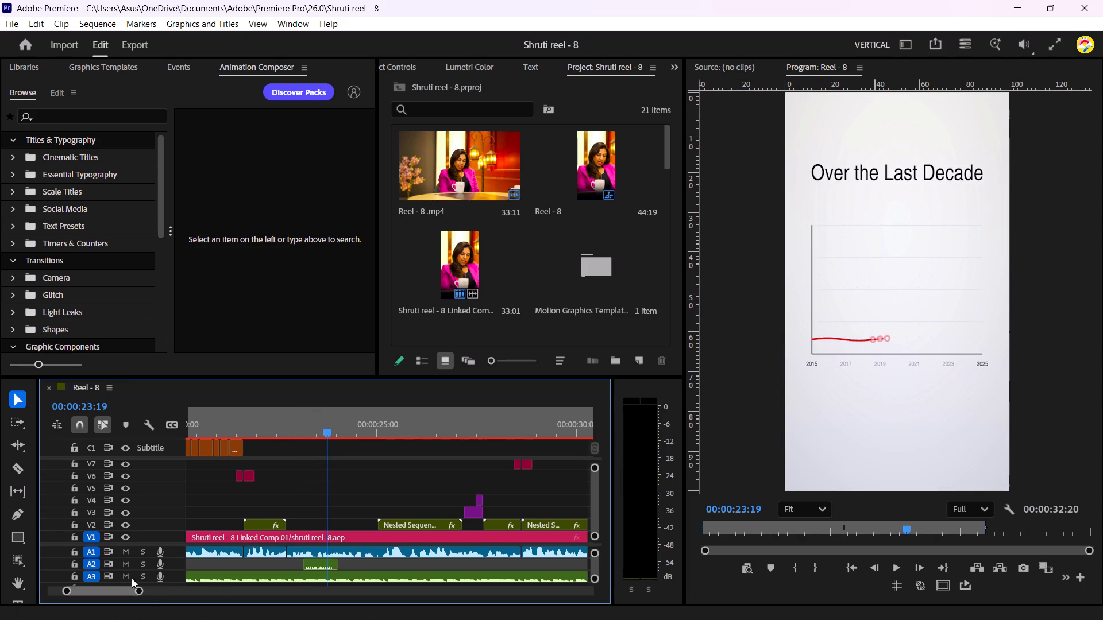
Play the "Over the Last Decade" graph section from 00:00:22:23 through the cut to the speaker, pausing at 00:00:25:17.
drag(140, 590, 130, 592)
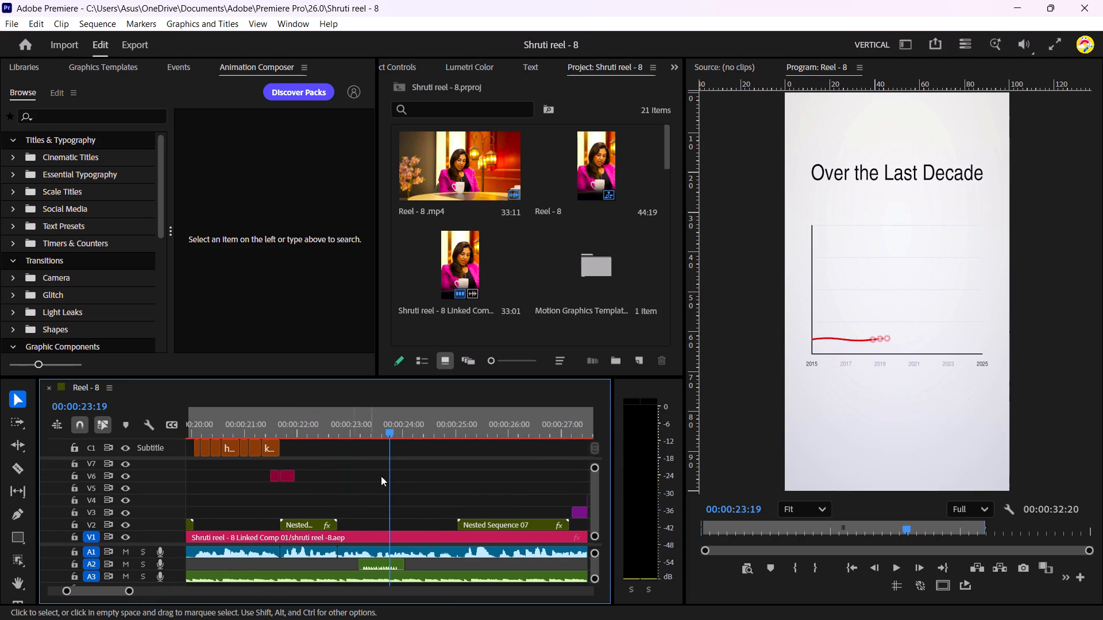
click(345, 430)
key(space)
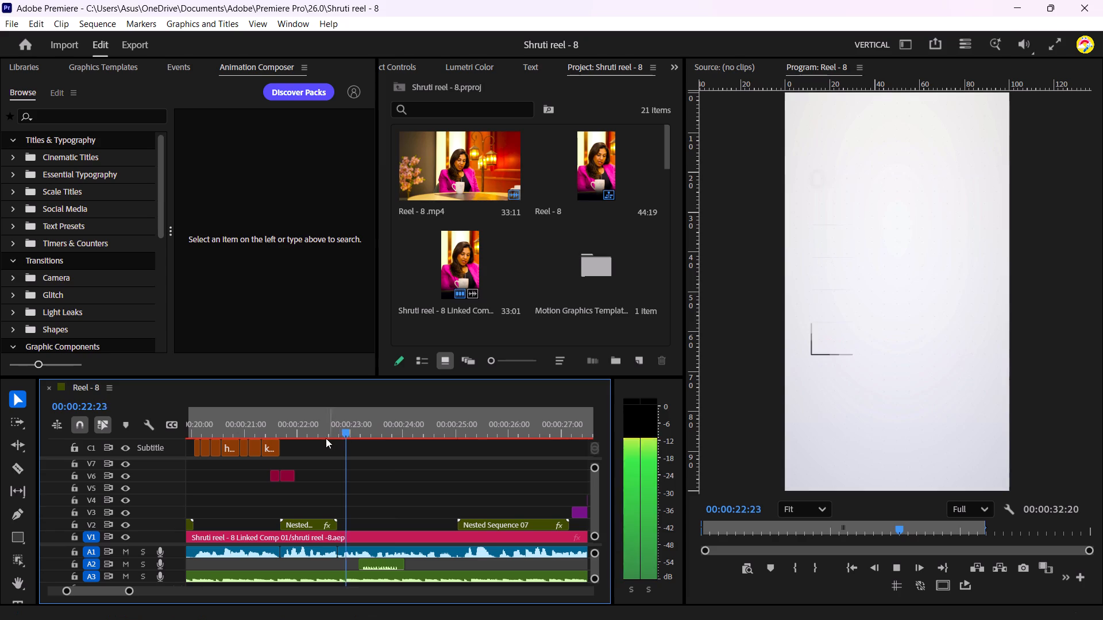
key(space)
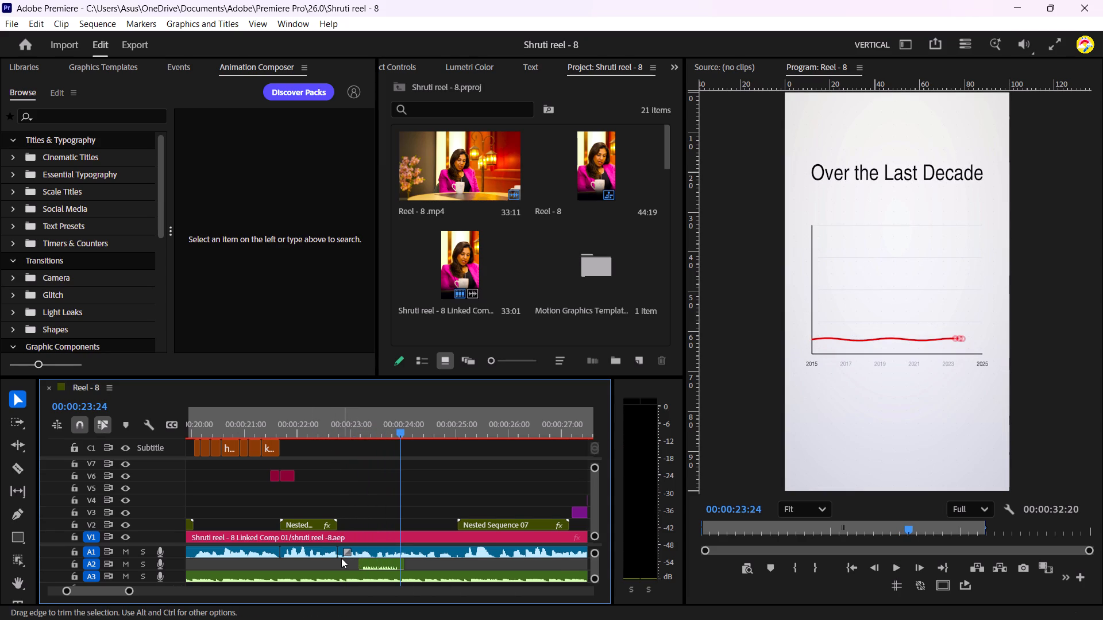
key(space)
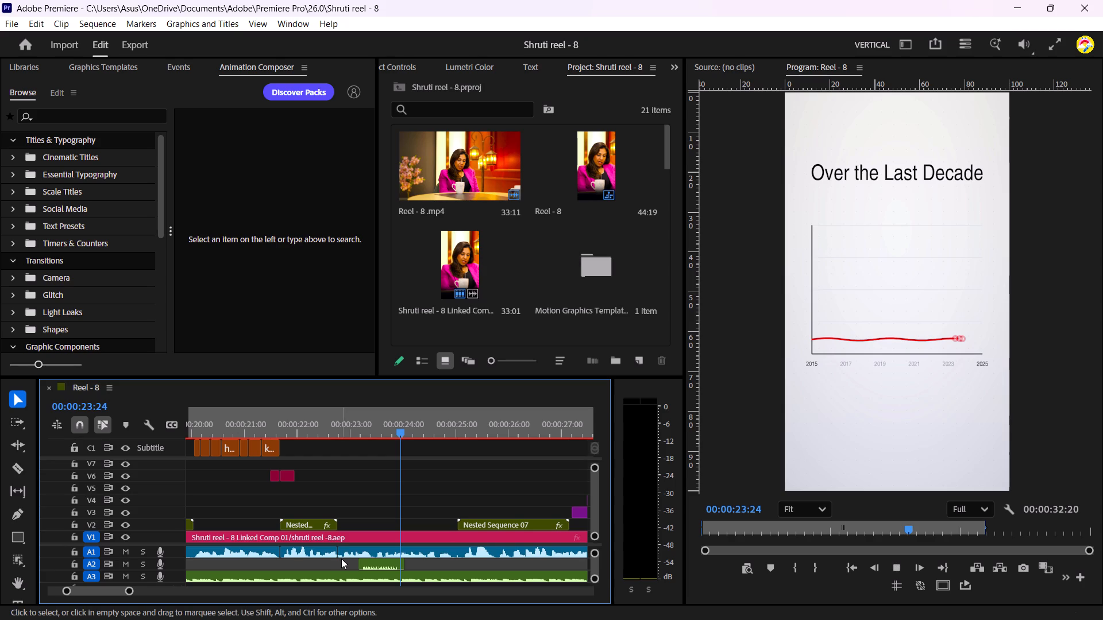
key(space)
key(space)
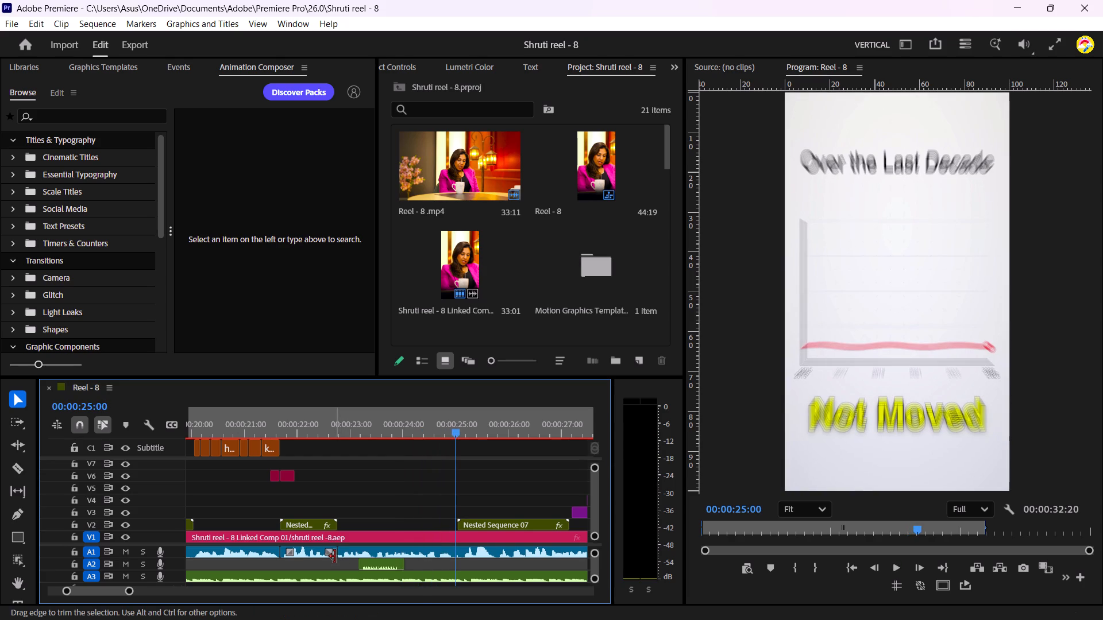
key(space)
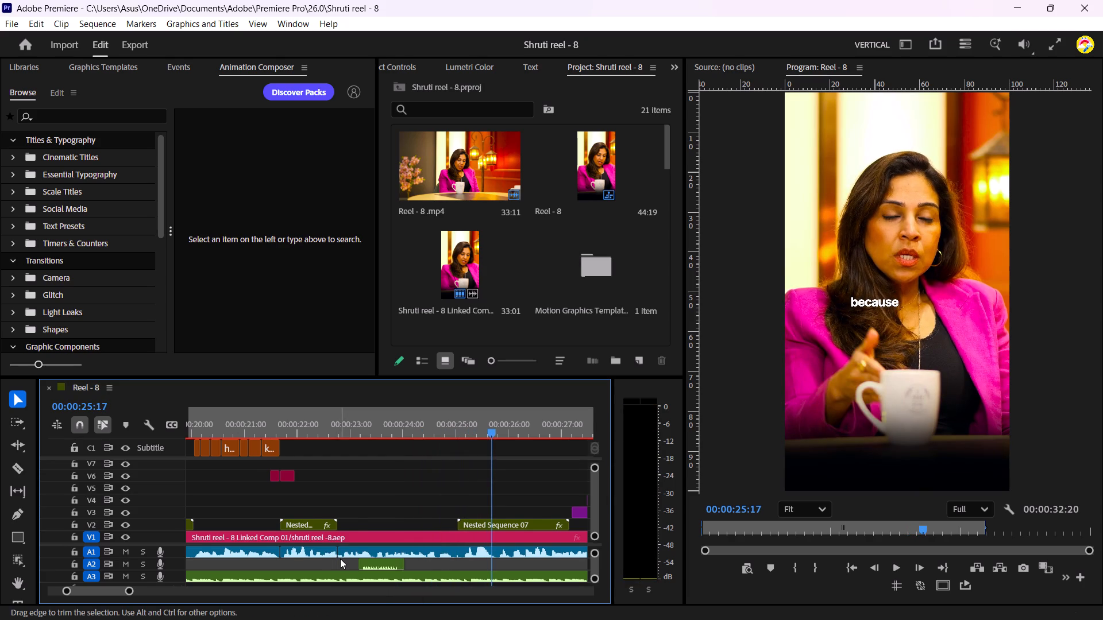
Replay the graph animation from about 23 seconds and pause as "Not Moved" animates in at 00:00:24:19.
scroll(340, 559, up, 2)
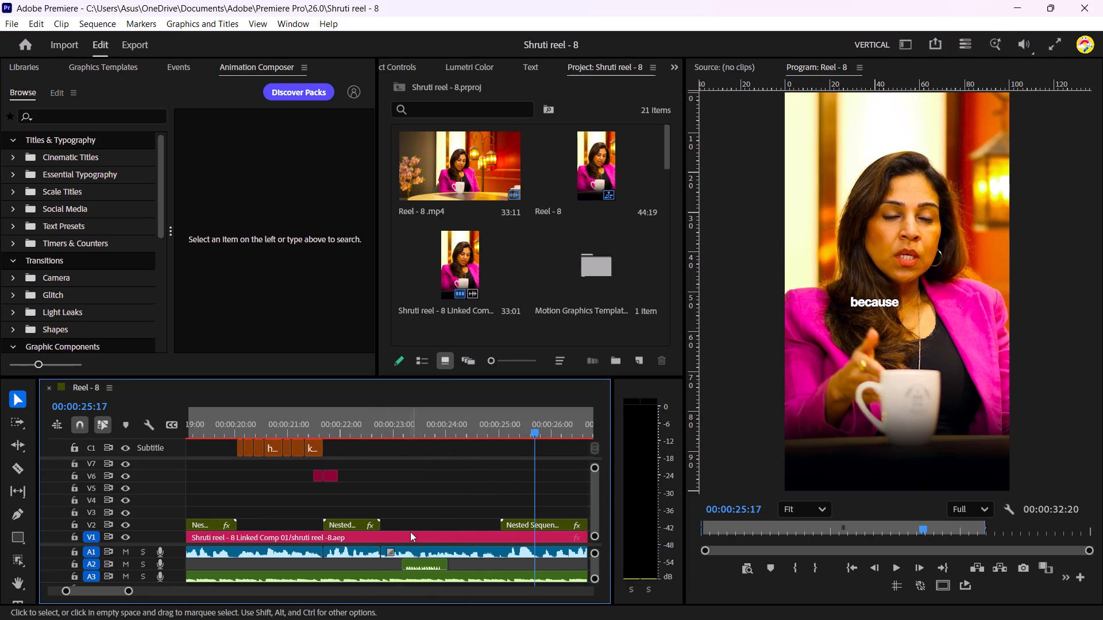
click(415, 431)
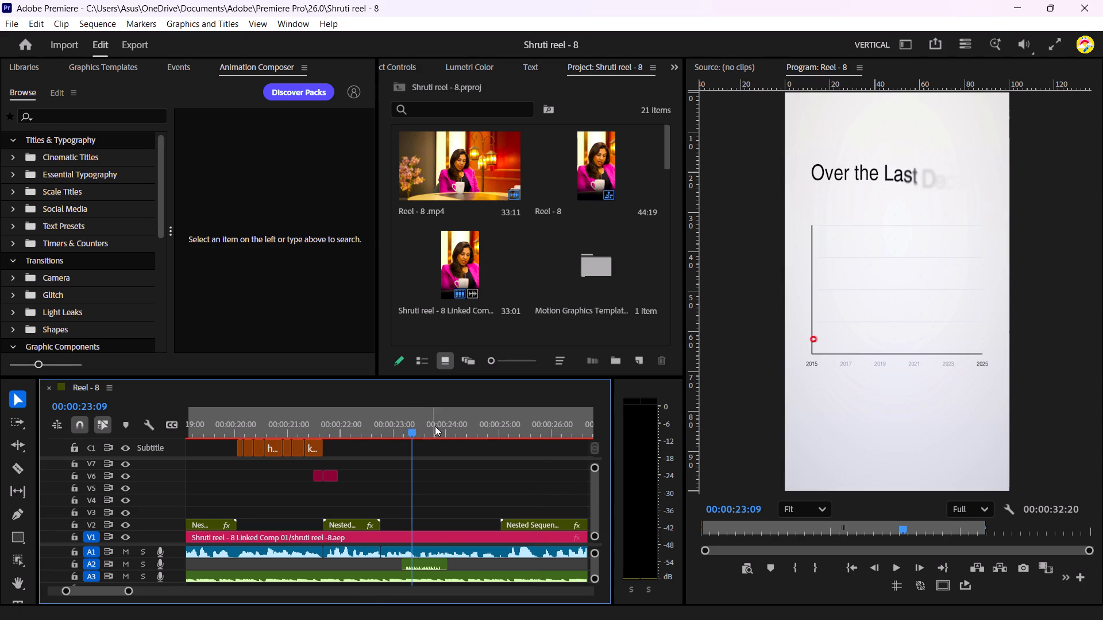
click(435, 426)
key(space)
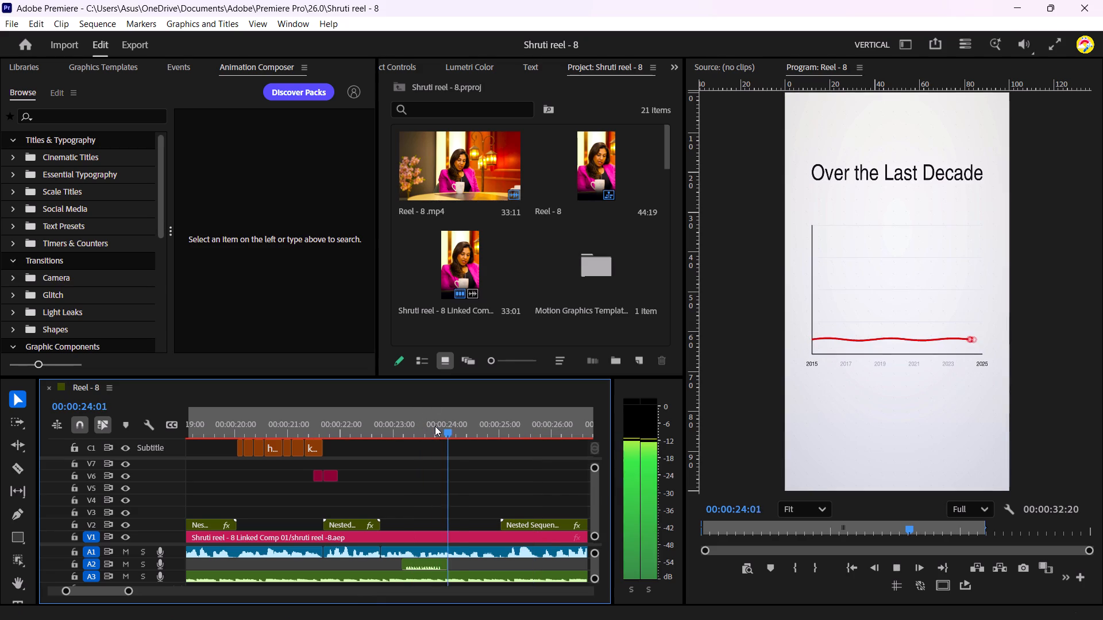
key(space)
key(space)
key(space)
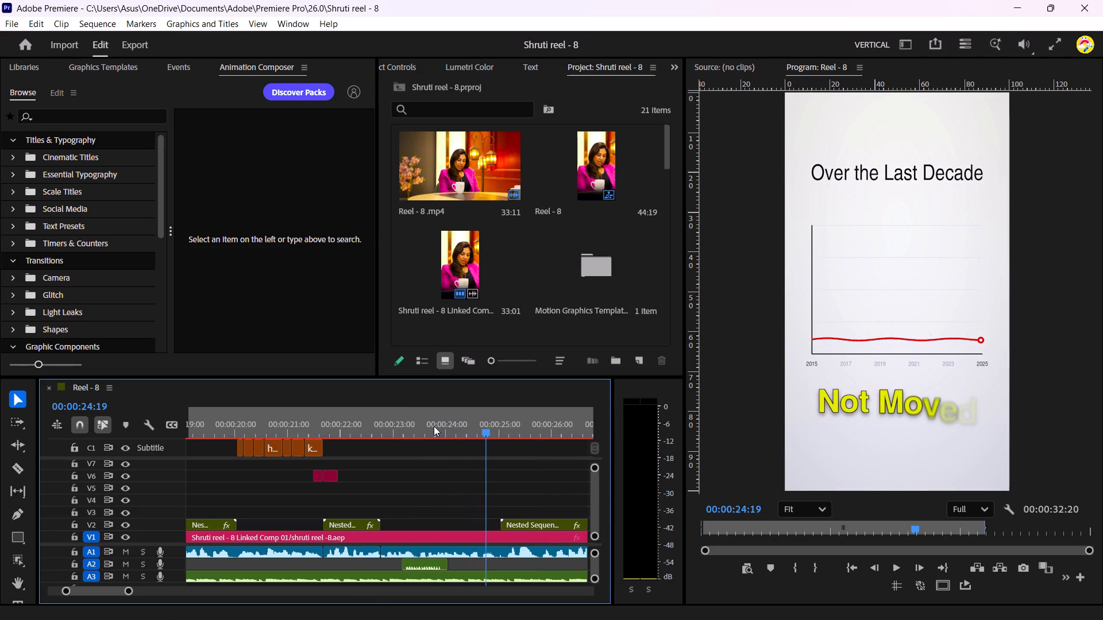
Park the playhead at 00:00:24:21 on the "Over the Last Decade" graph and capture a screenshot of the full program frame.
key(space)
key(space)
drag(481, 433, 489, 437)
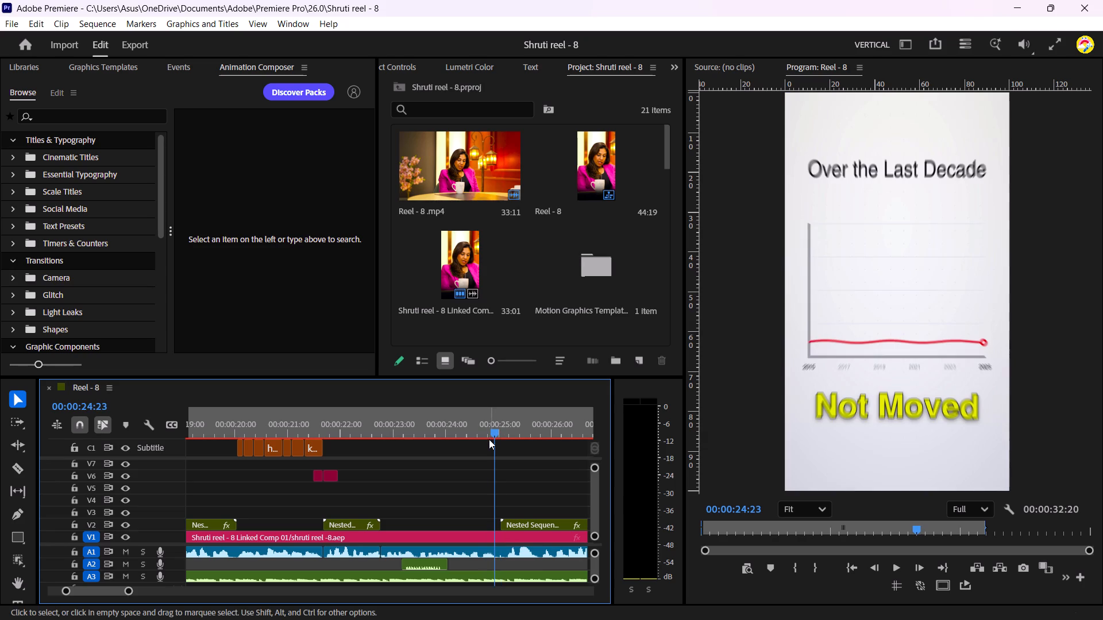
click(481, 435)
click(491, 434)
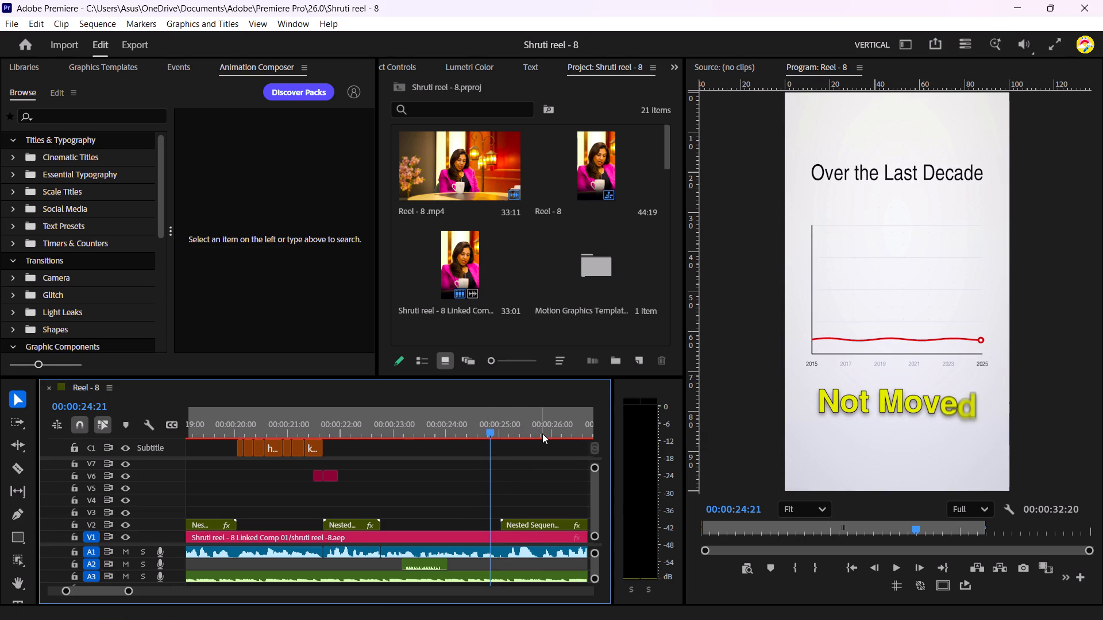
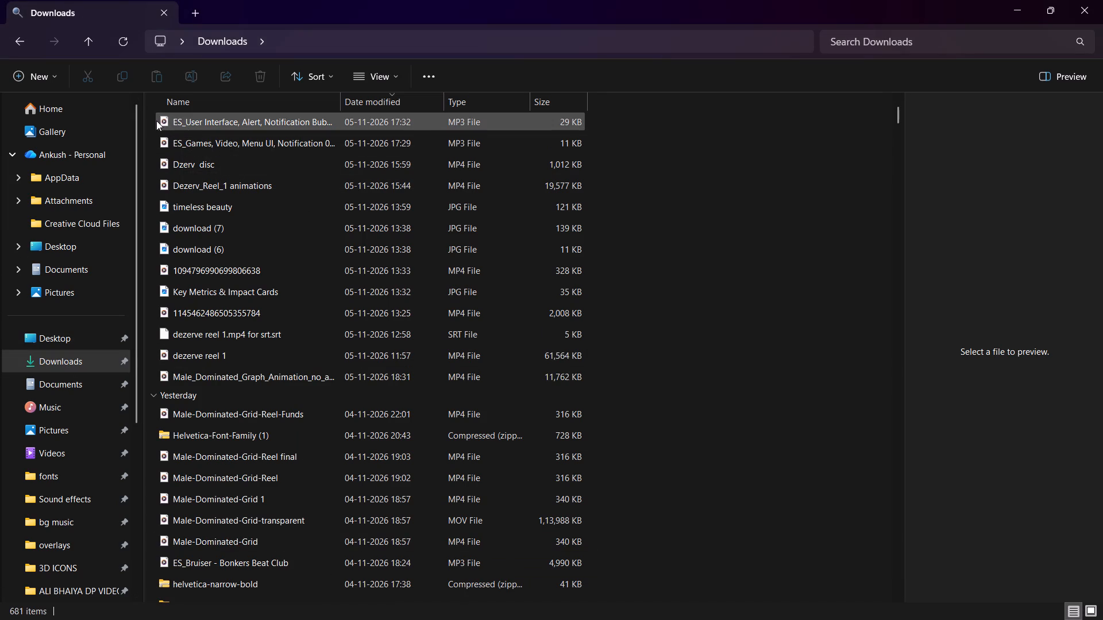
drag(159, 119, 682, 619)
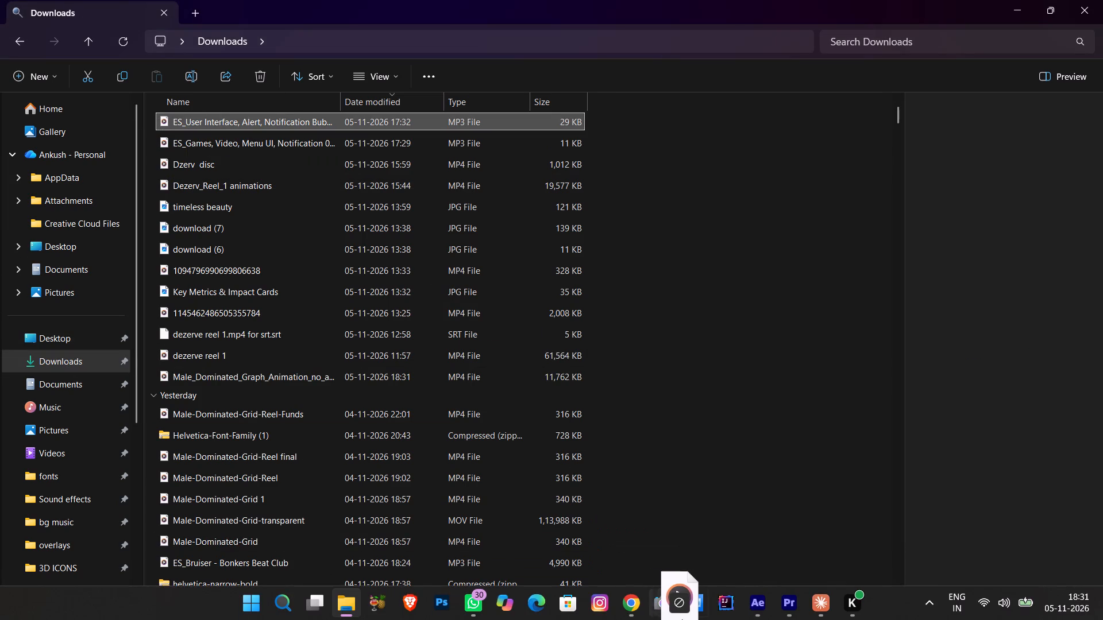
drag(682, 619, 737, 584)
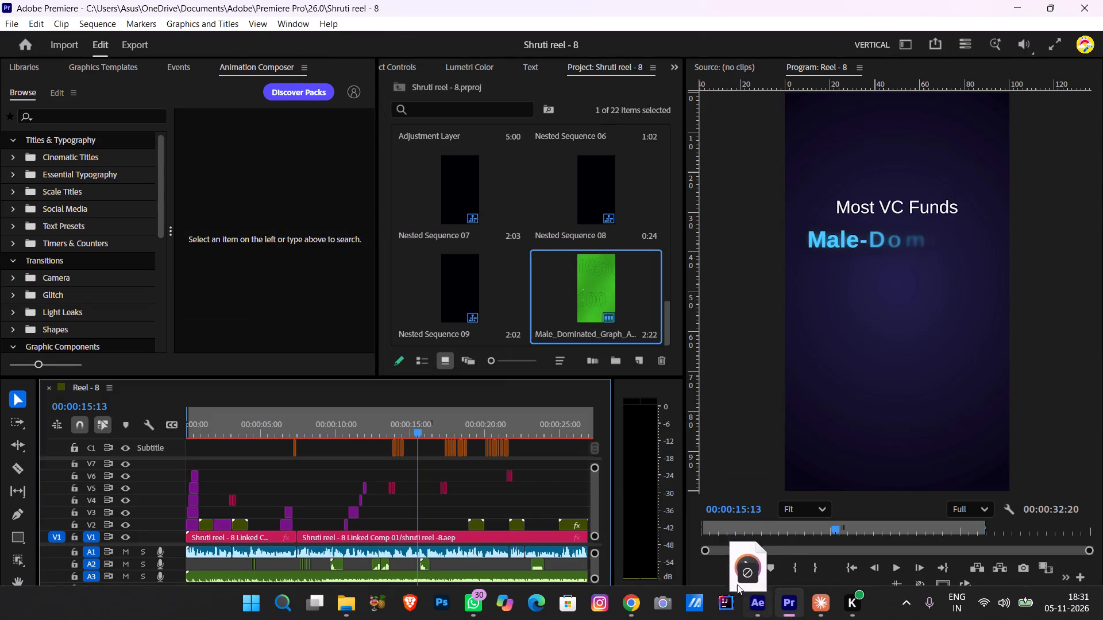
drag(737, 584, 416, 511)
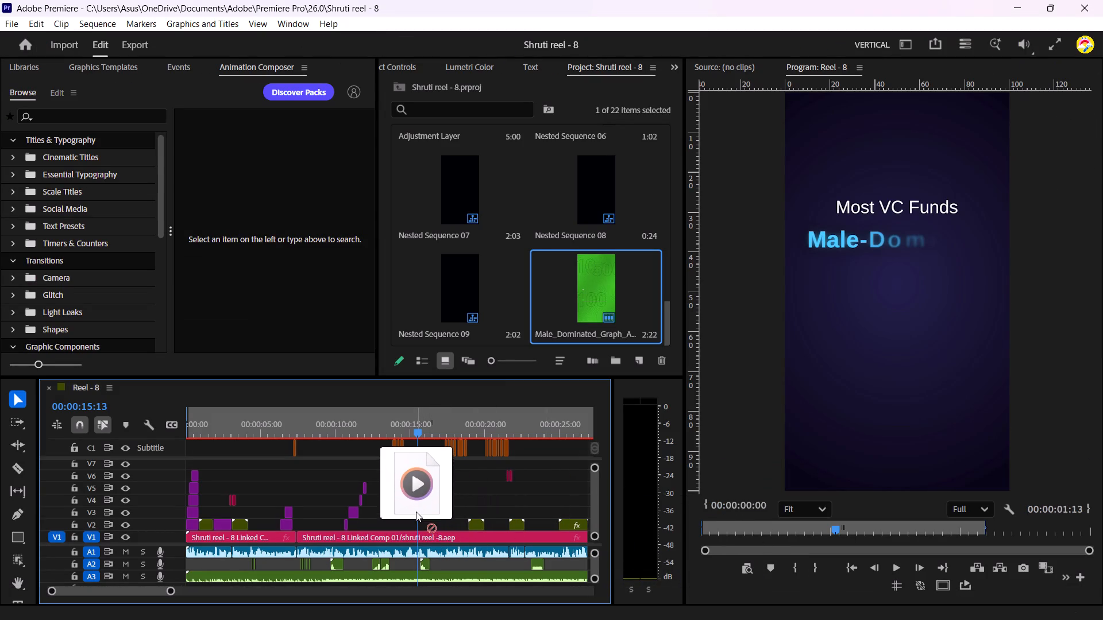
drag(416, 511, 483, 285)
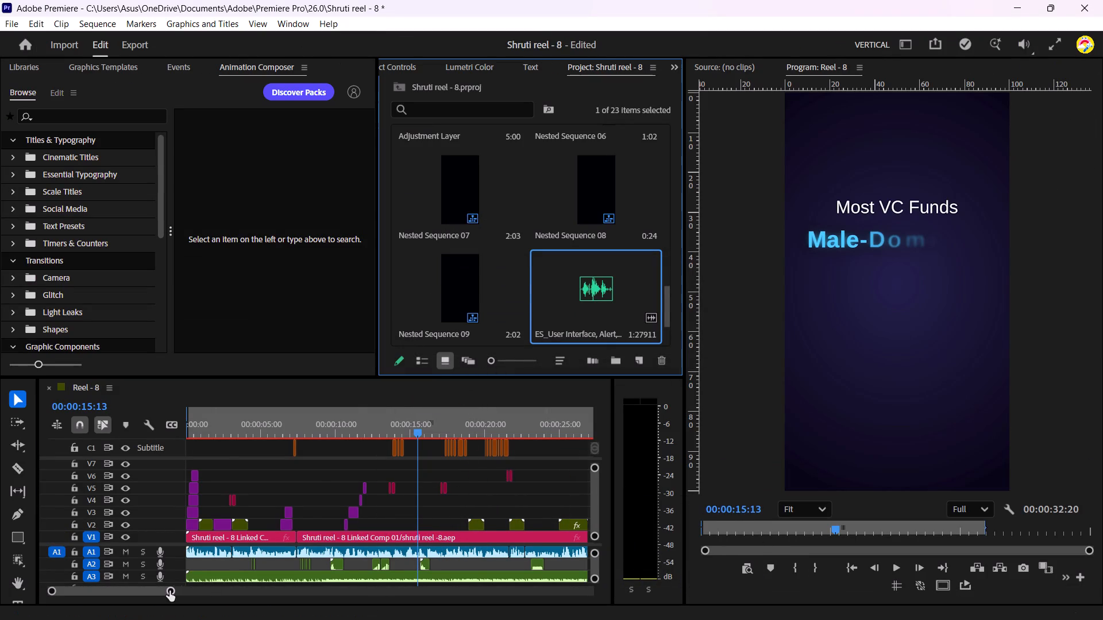
Place the Male_Dominated_Graph animation from the project bin on track V2 of Reel - 8, starting at about 12.5 seconds.
drag(169, 591, 154, 592)
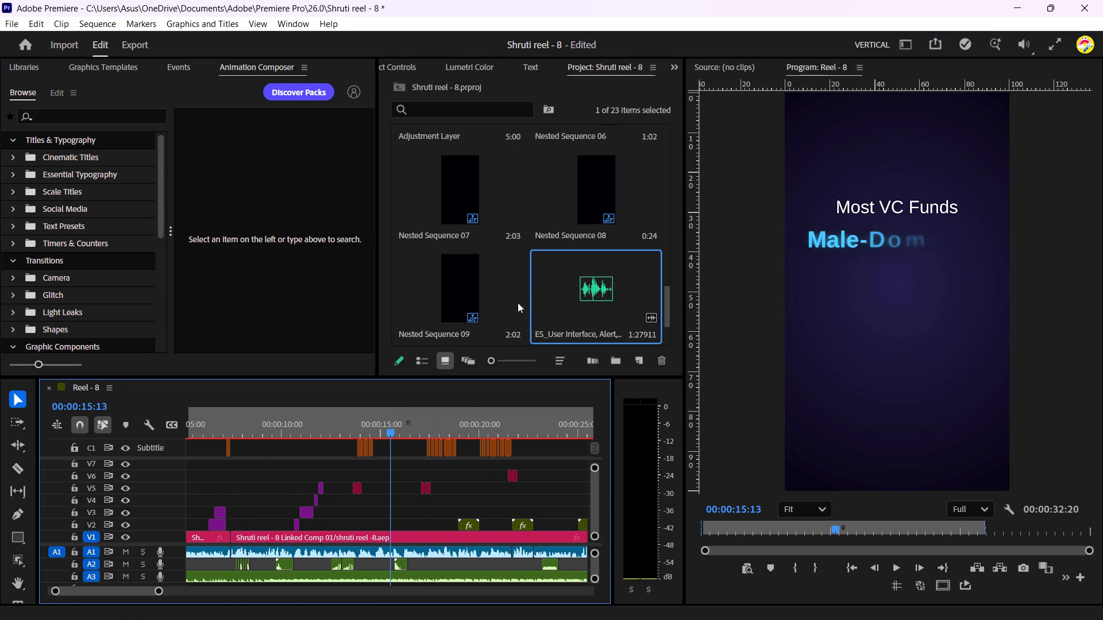
scroll(519, 231, down, 7)
click(463, 286)
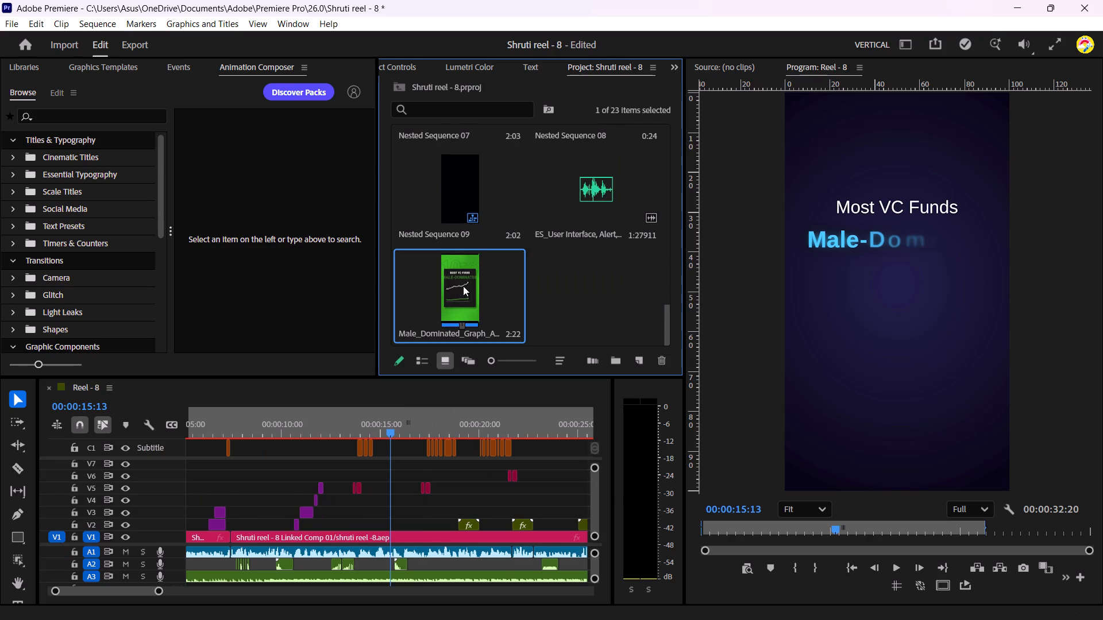
drag(462, 286, 380, 529)
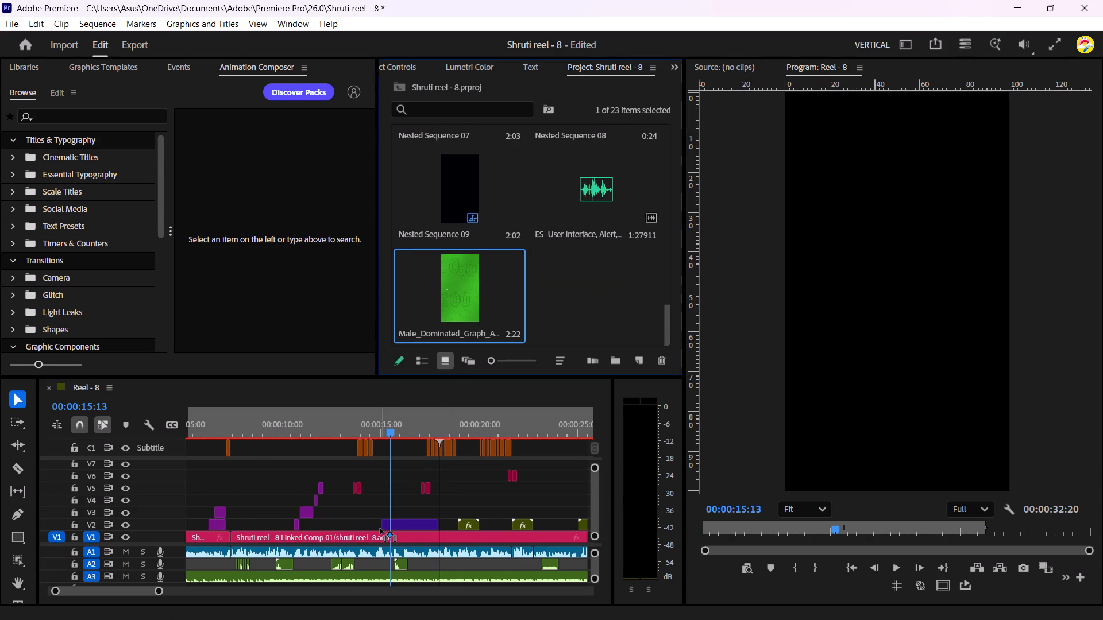
drag(380, 529, 332, 522)
Play Reel - 8 from the start of the graph animation clip on V2 to check its title and timing.
click(329, 431)
key(space)
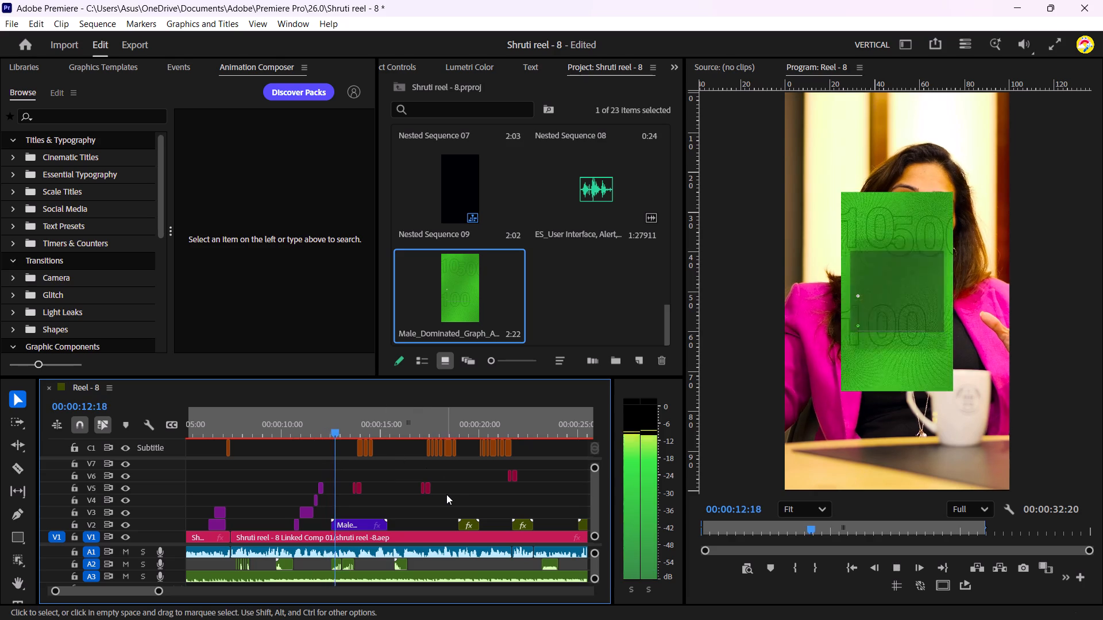
key(space)
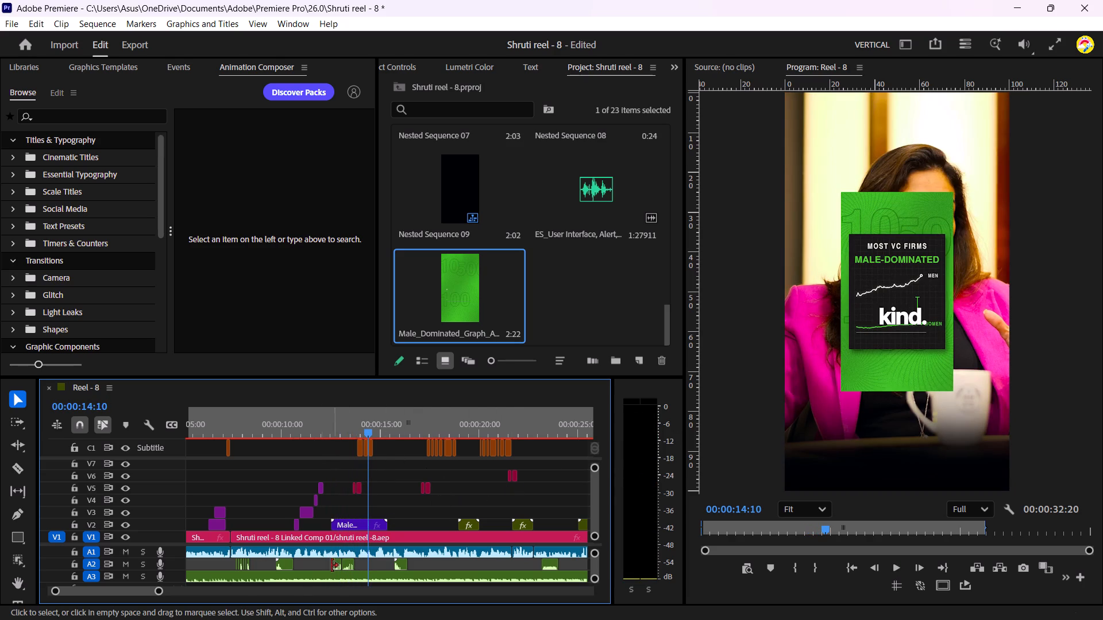
drag(156, 593, 110, 597)
click(265, 430)
key(space)
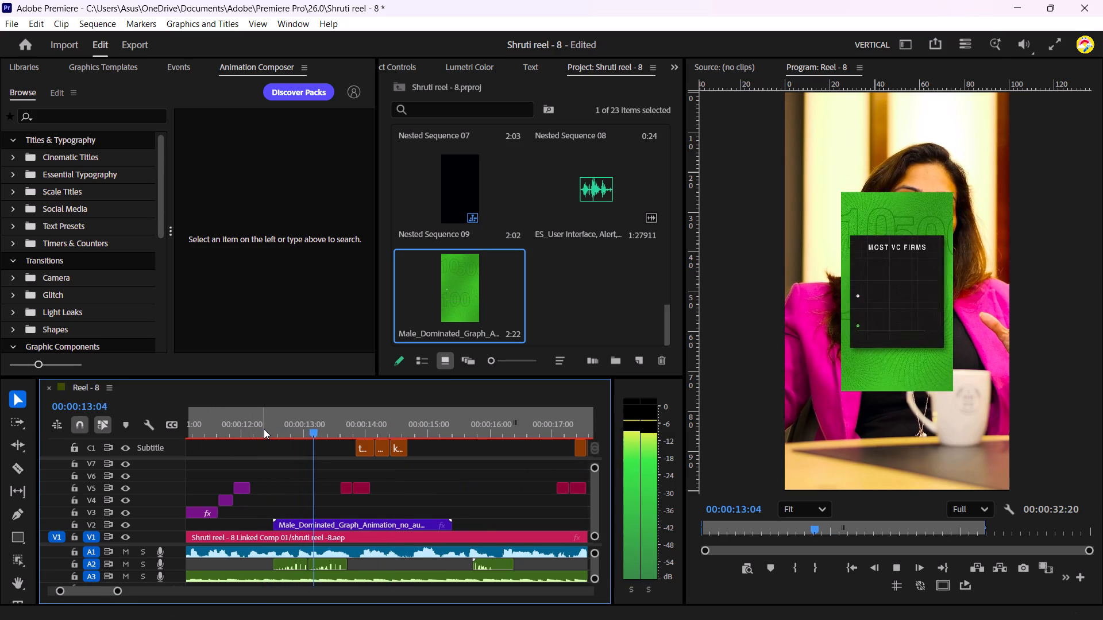
key(space)
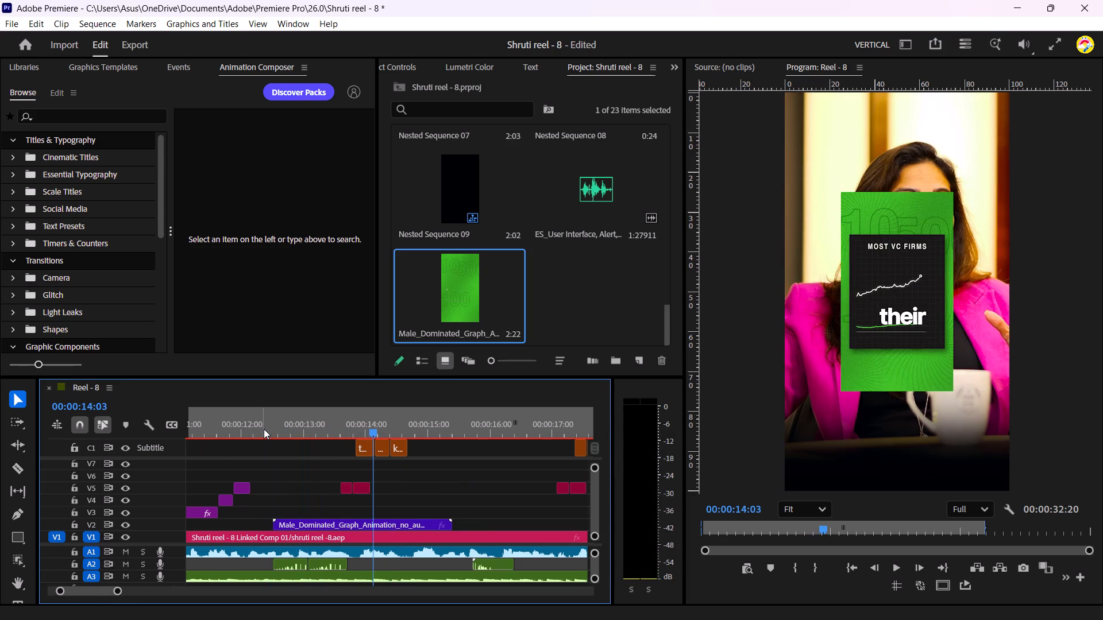
Move the Male_Dominated_Graph clip on V2 later to start at about 15.7 seconds and play back its new position.
scroll(264, 429, down, 1)
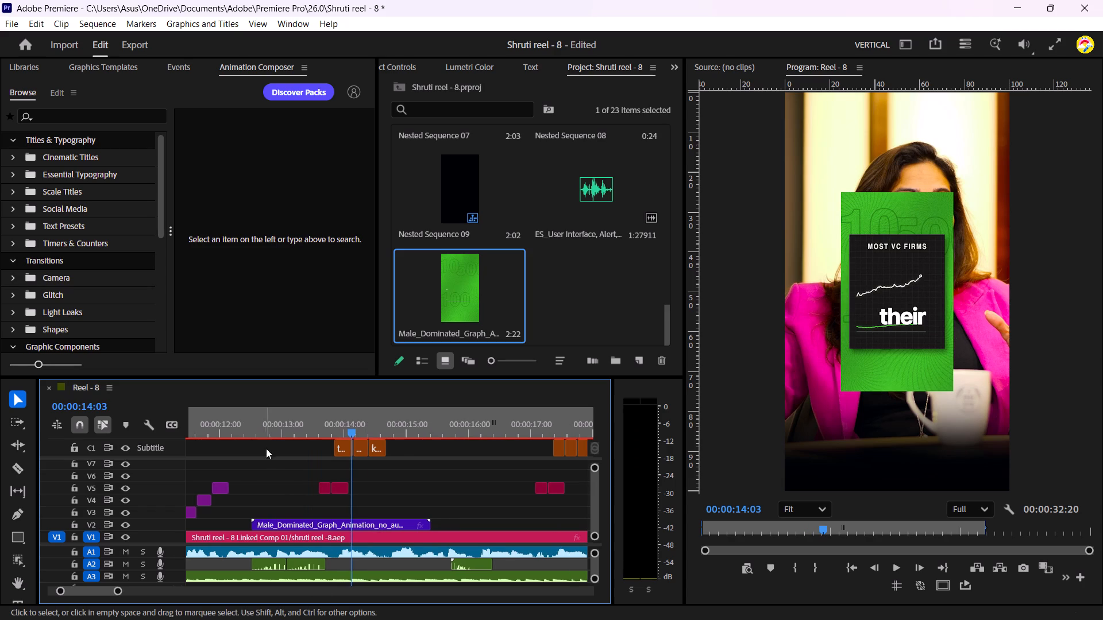
drag(287, 524, 475, 518)
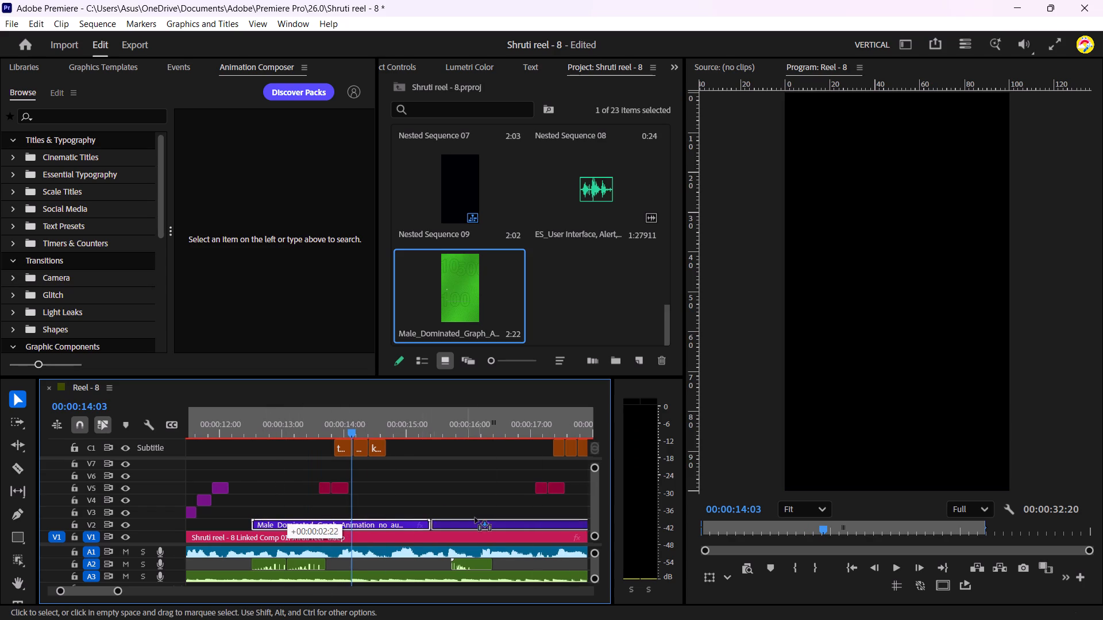
drag(475, 518, 535, 506)
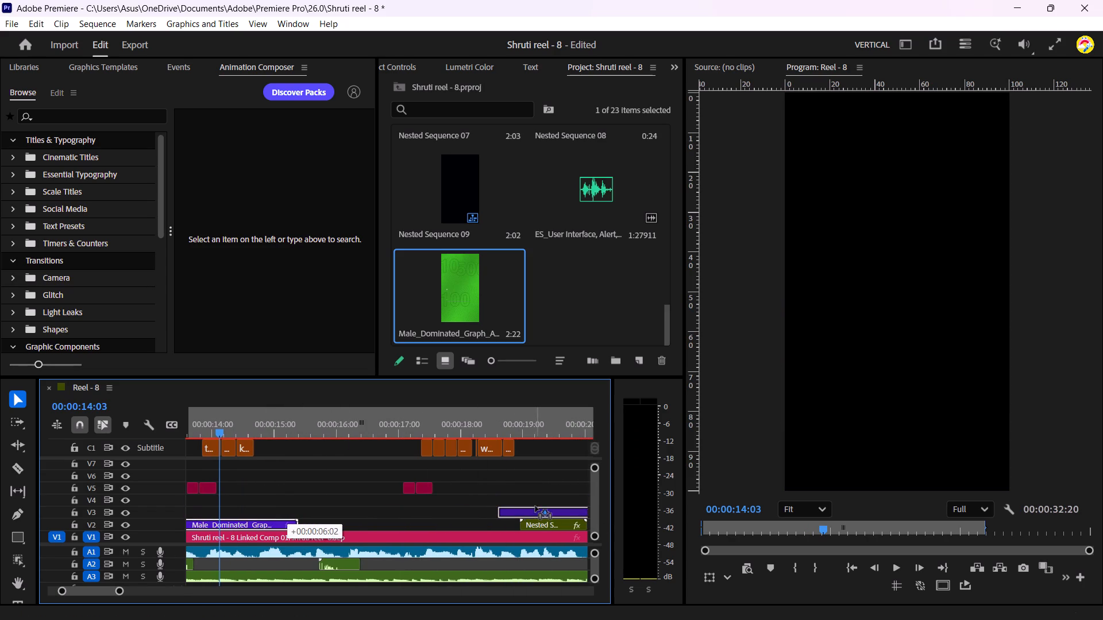
drag(535, 506, 351, 522)
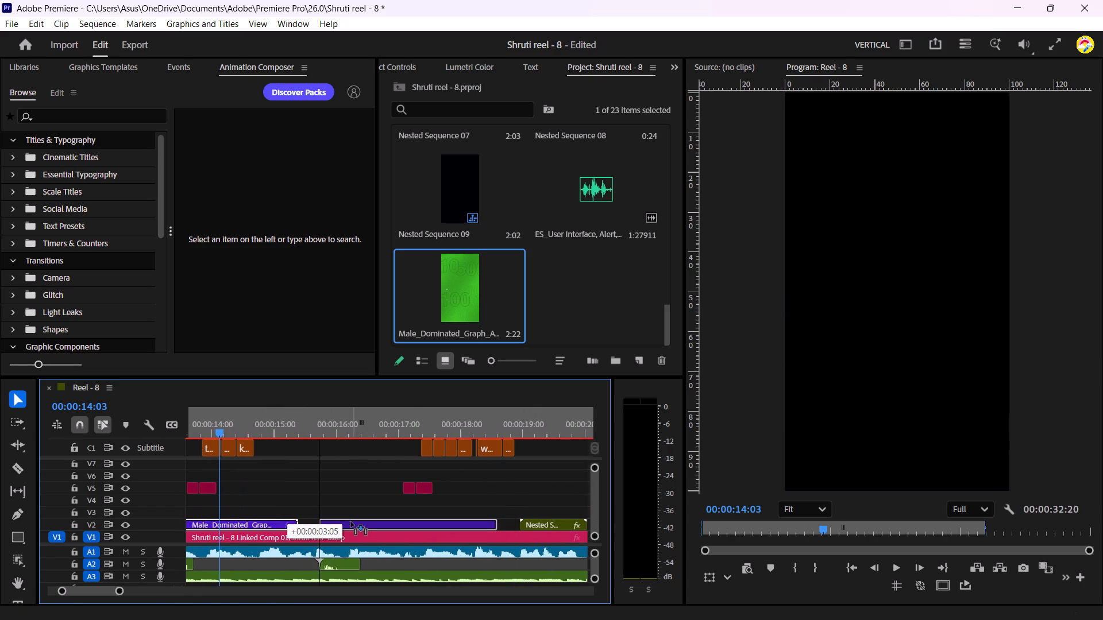
drag(351, 522, 352, 524)
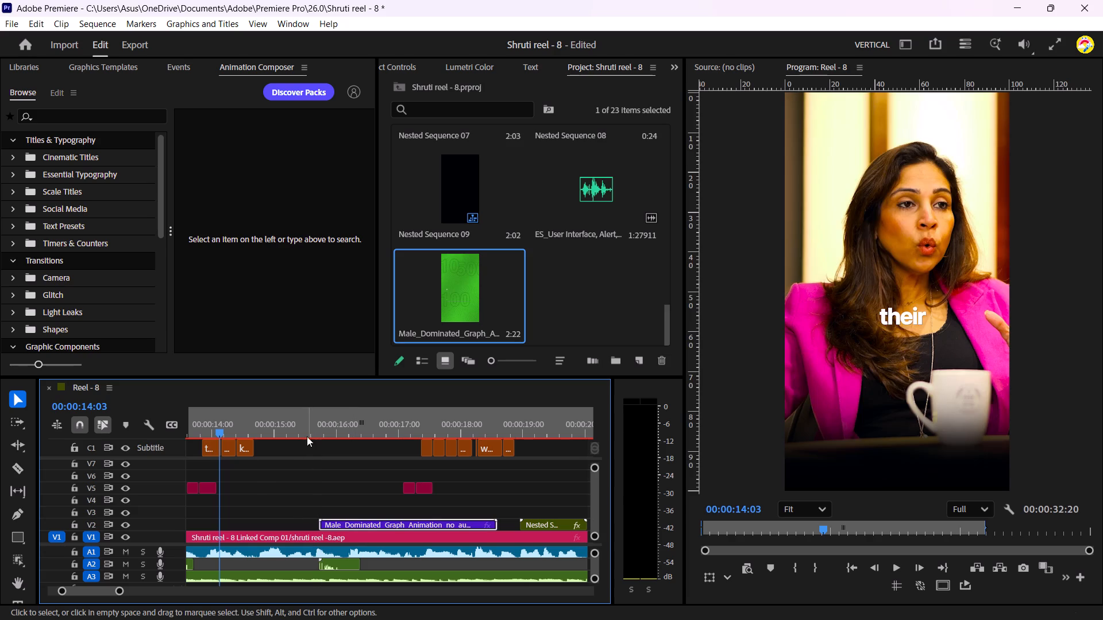
click(307, 424)
key(space)
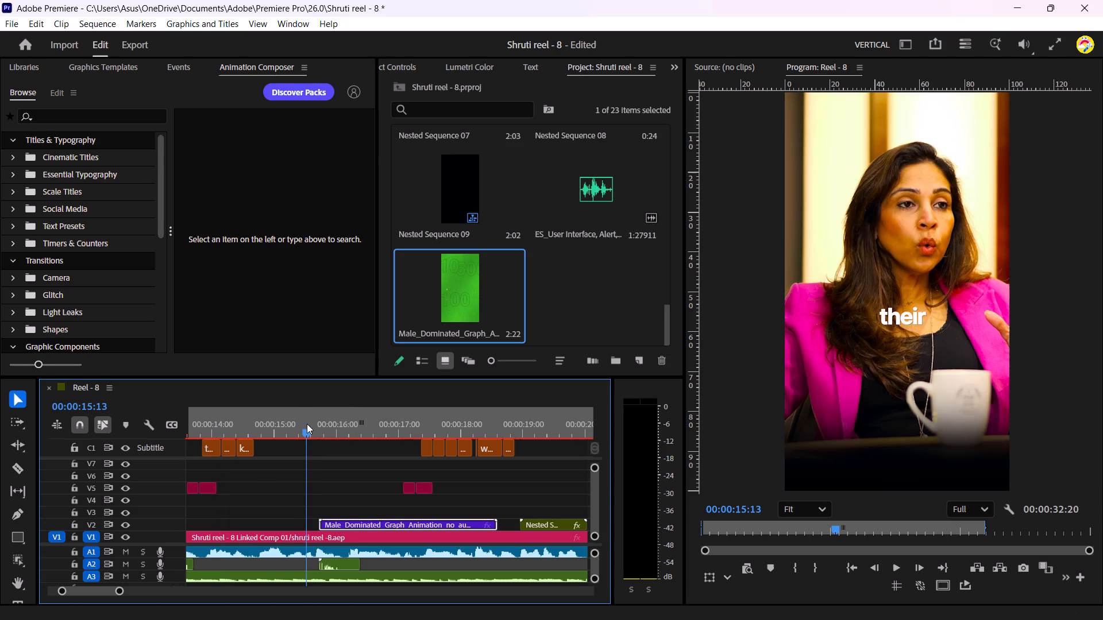
key(space)
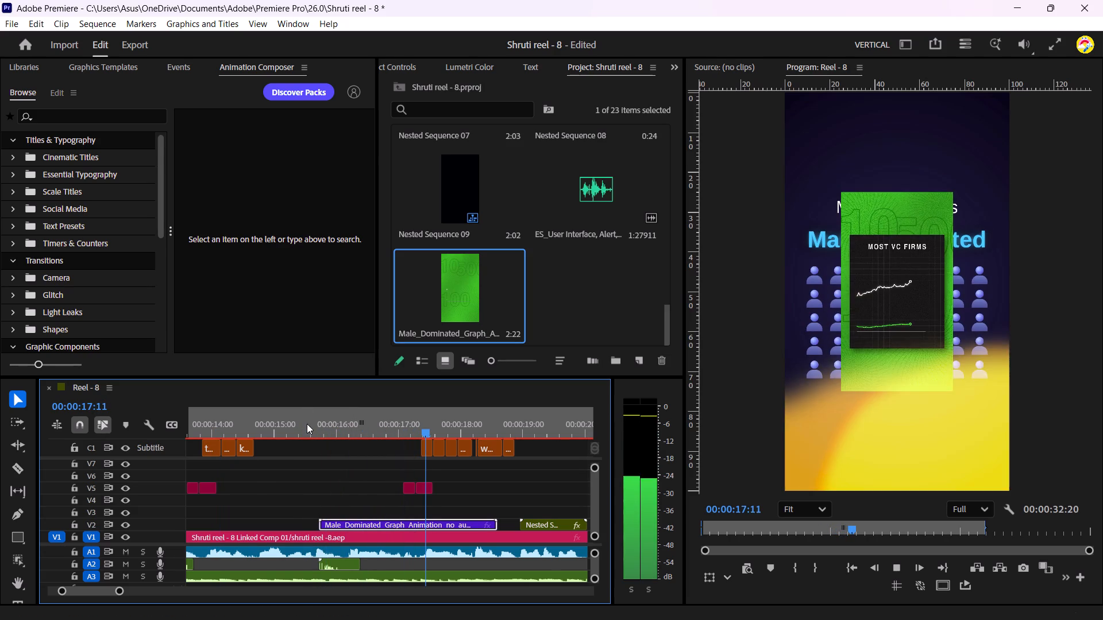
Delete the sound effect clip on A2 that lies beneath the moved graph animation.
drag(339, 563, 351, 563)
click(346, 564)
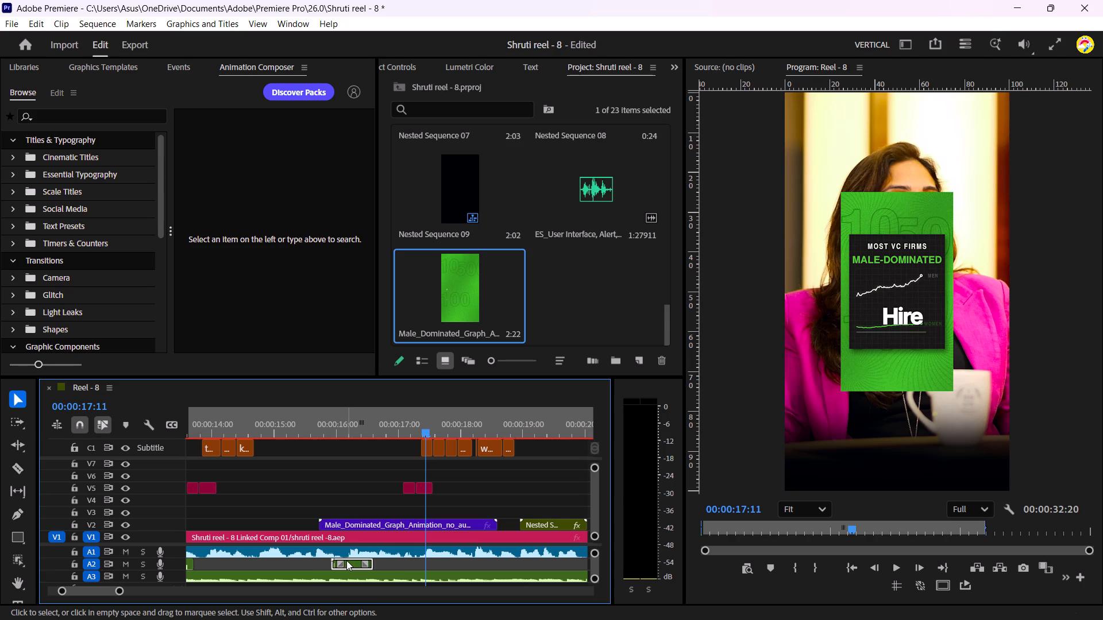
key(BackSpace)
Move the two adjacent sound effect clips on A2 to the graph clip's start at about 15.7 seconds and play the section.
scroll(302, 494, up, 3)
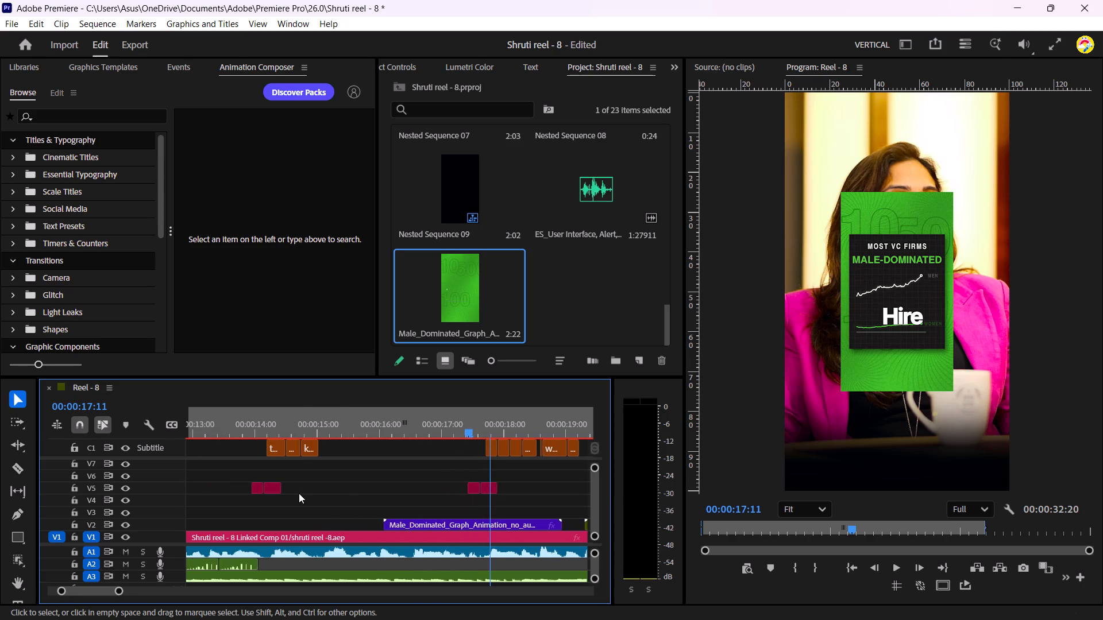
scroll(299, 493, up, 3)
drag(238, 563, 329, 567)
drag(268, 561, 336, 563)
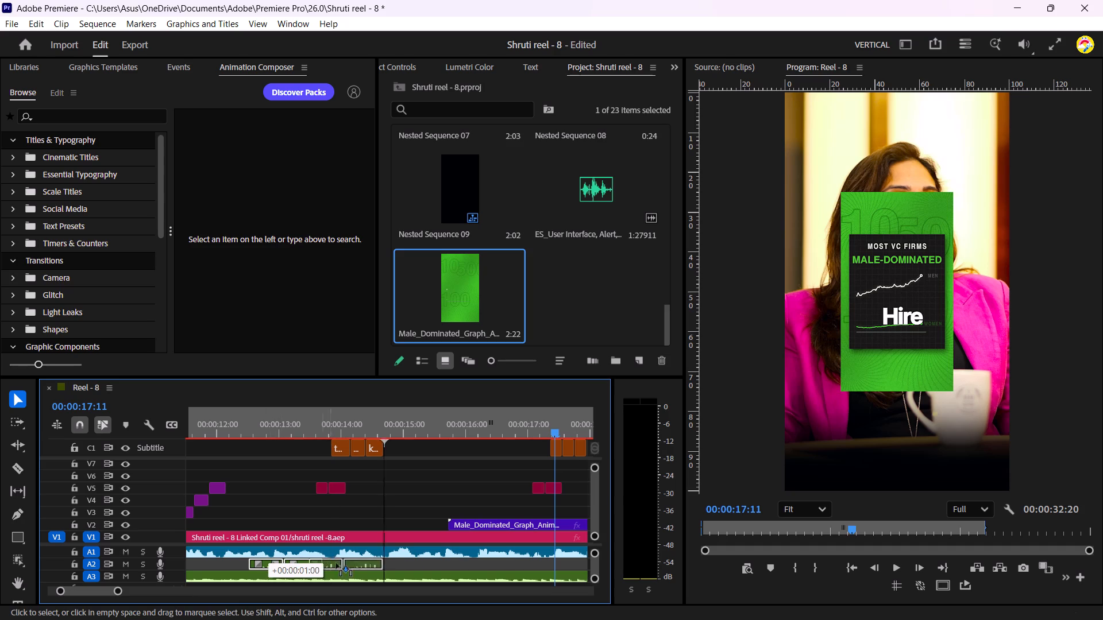
drag(336, 563, 468, 568)
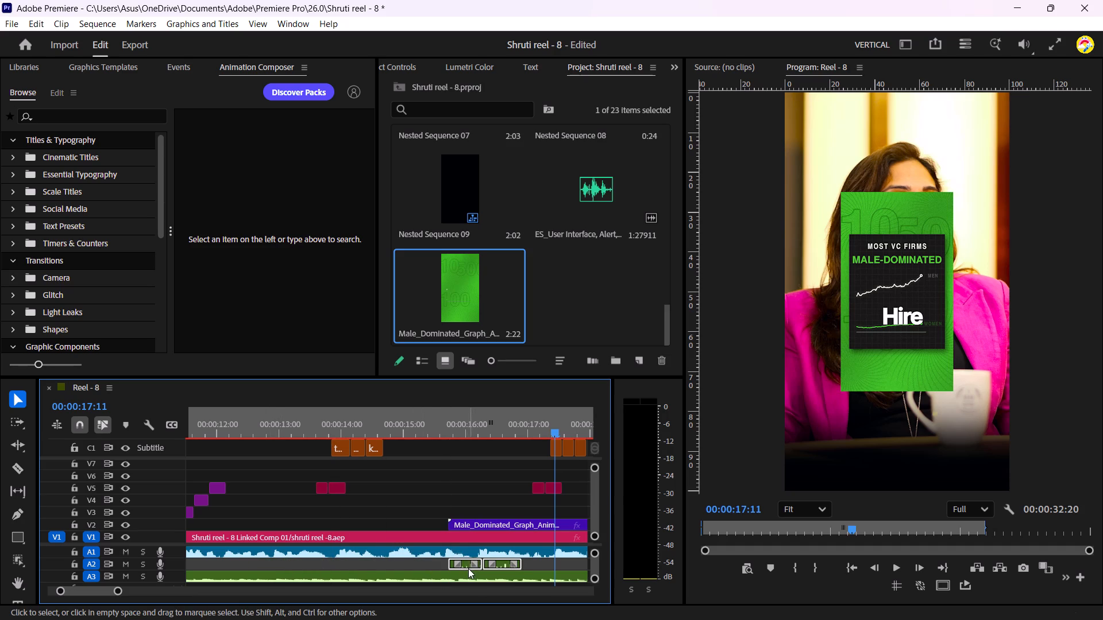
click(435, 422)
key(space)
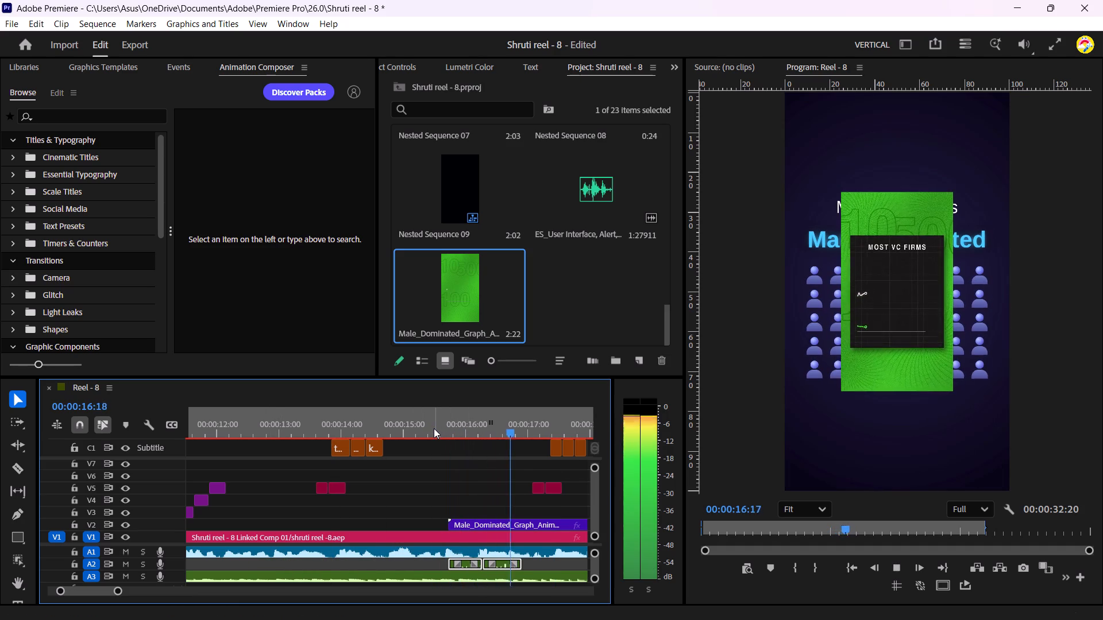
key(space)
Shift the two sound effect clips on A2 slightly later to about 15.9 seconds and play back their sync with the graph.
drag(461, 565, 485, 564)
key(ctrl+z)
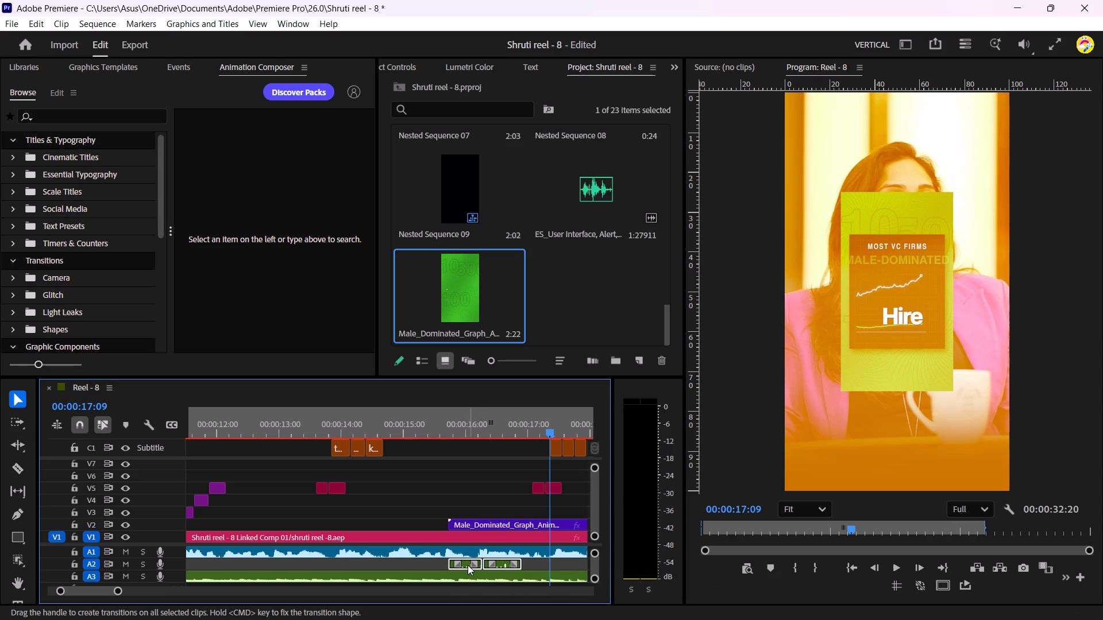
click(468, 565)
drag(467, 564, 479, 563)
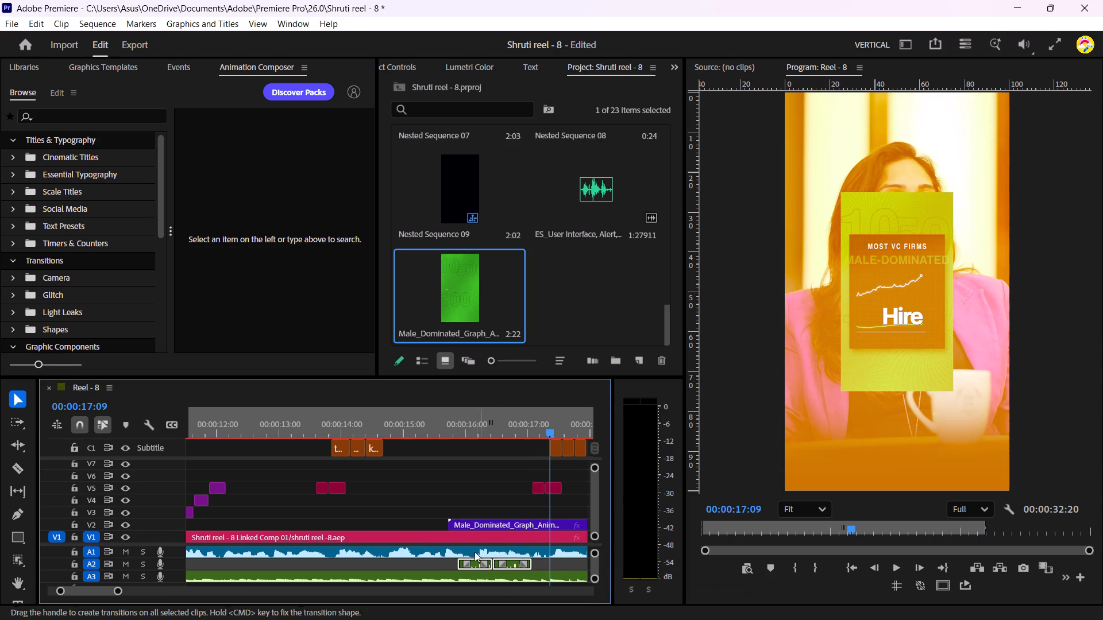
click(445, 420)
key(space)
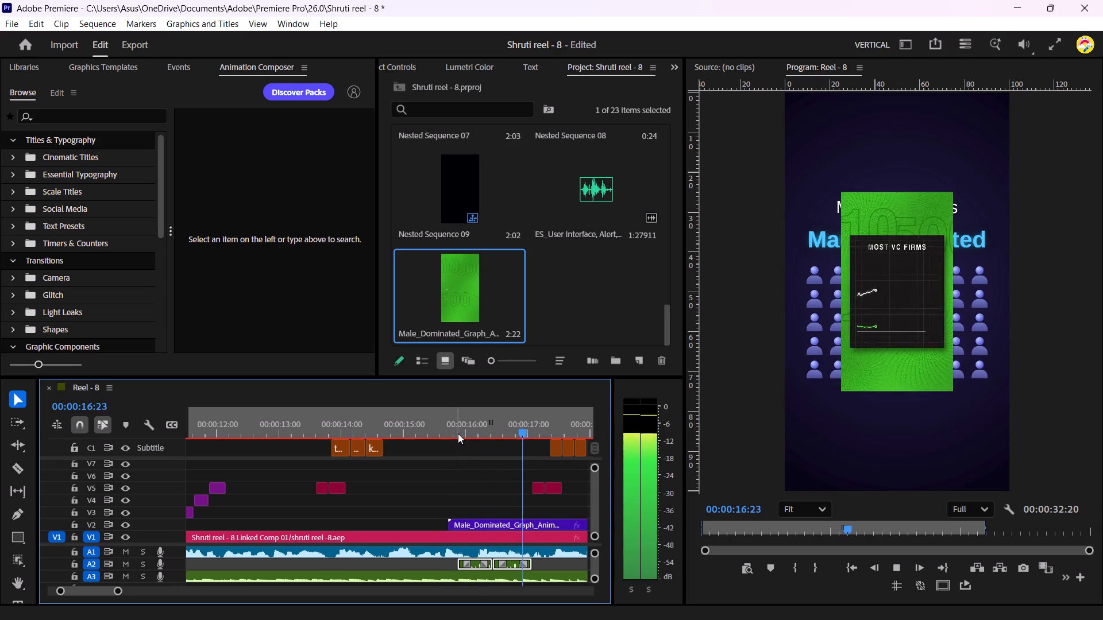
key(space)
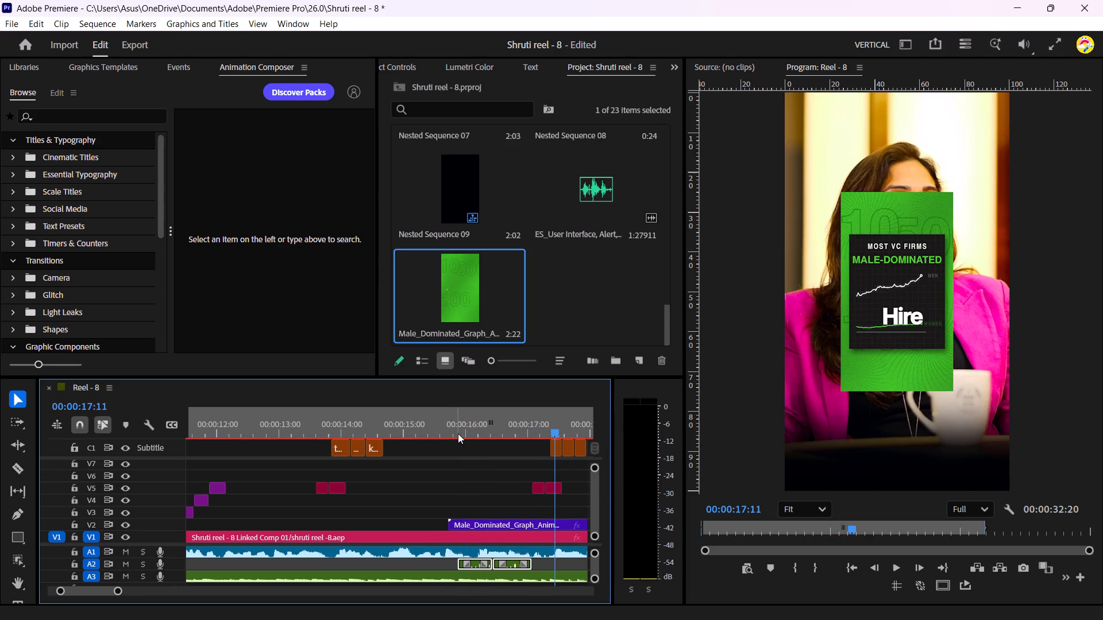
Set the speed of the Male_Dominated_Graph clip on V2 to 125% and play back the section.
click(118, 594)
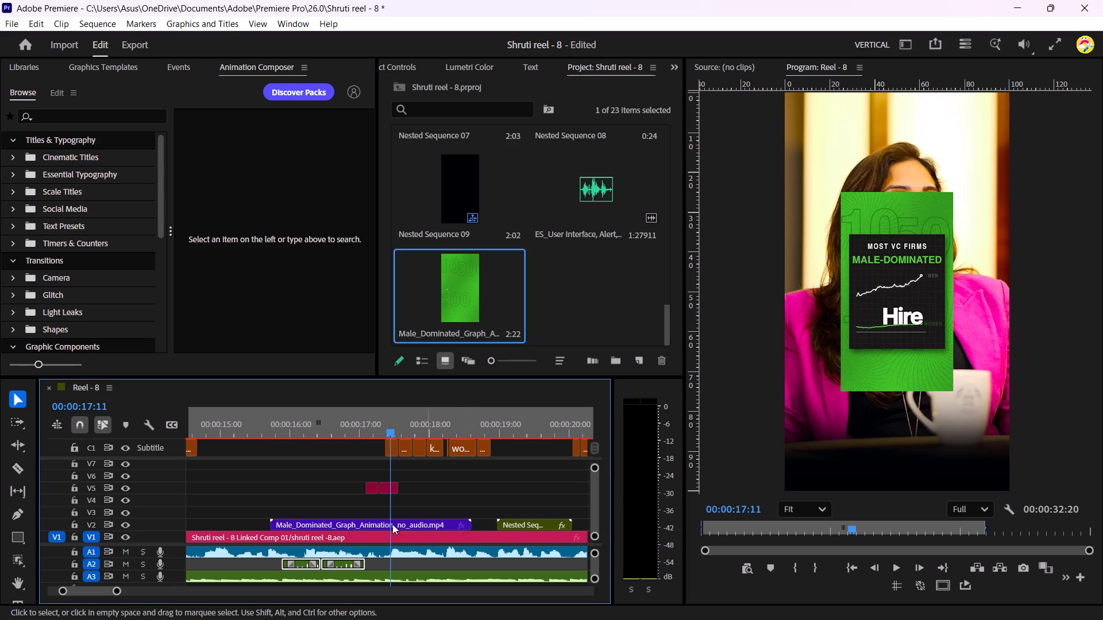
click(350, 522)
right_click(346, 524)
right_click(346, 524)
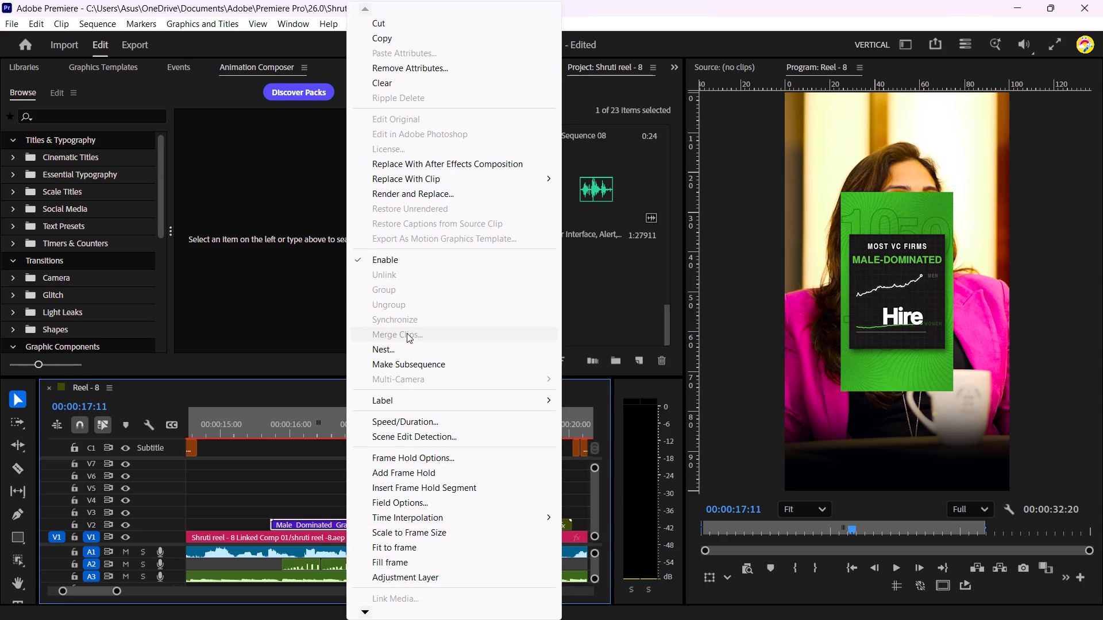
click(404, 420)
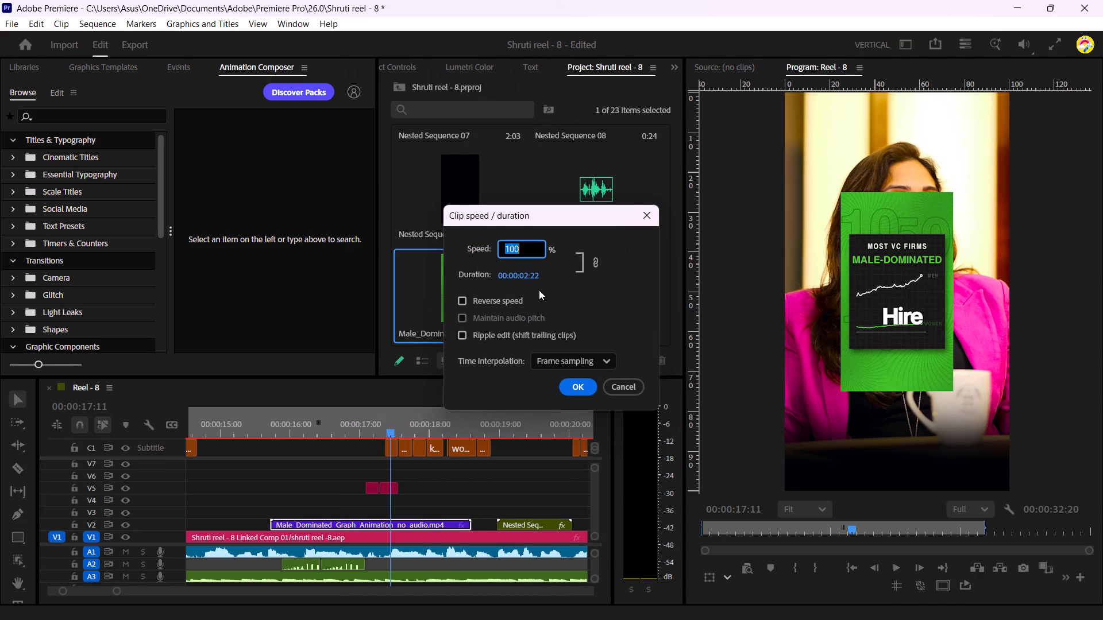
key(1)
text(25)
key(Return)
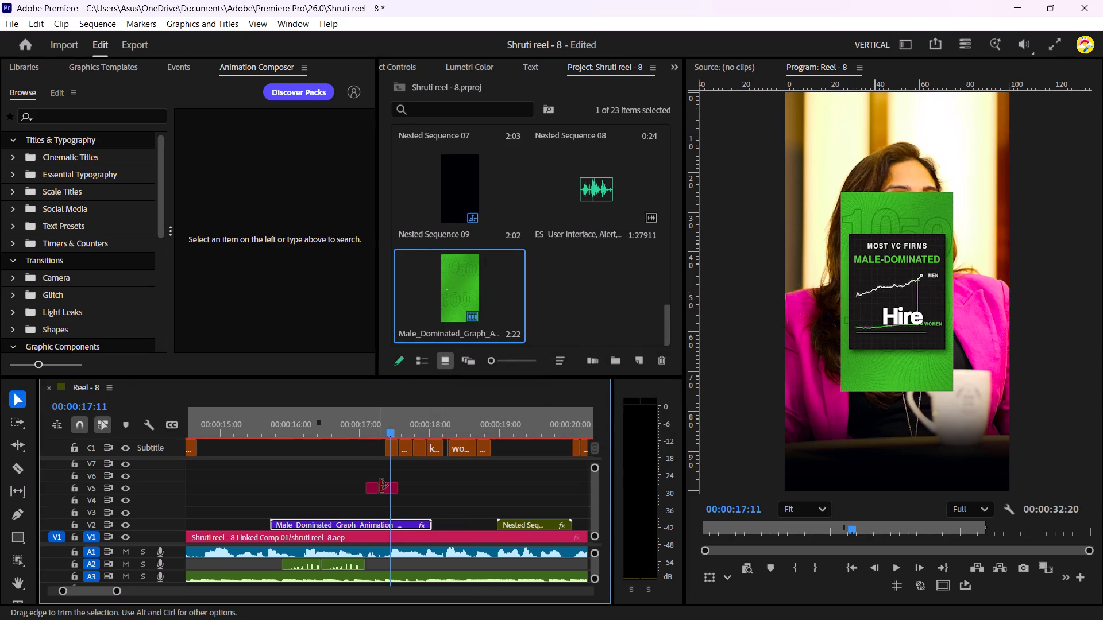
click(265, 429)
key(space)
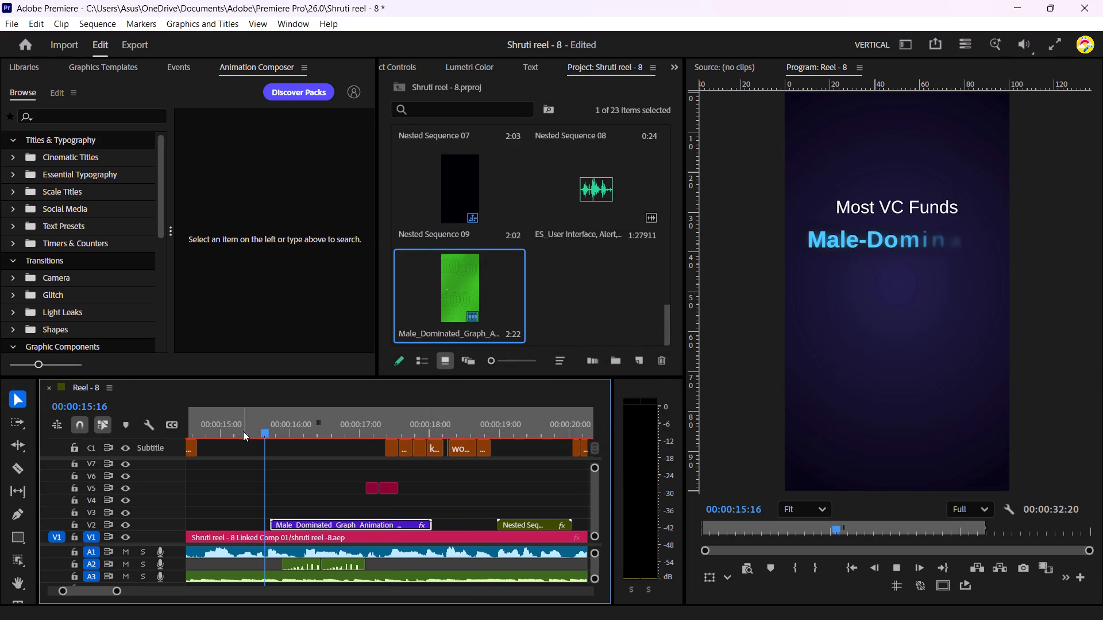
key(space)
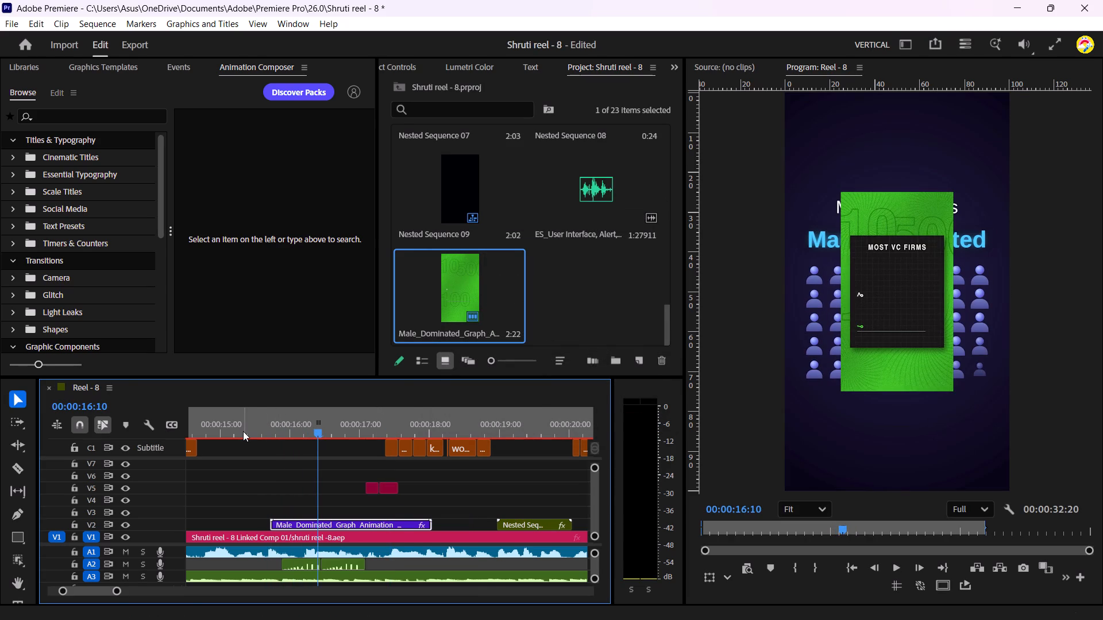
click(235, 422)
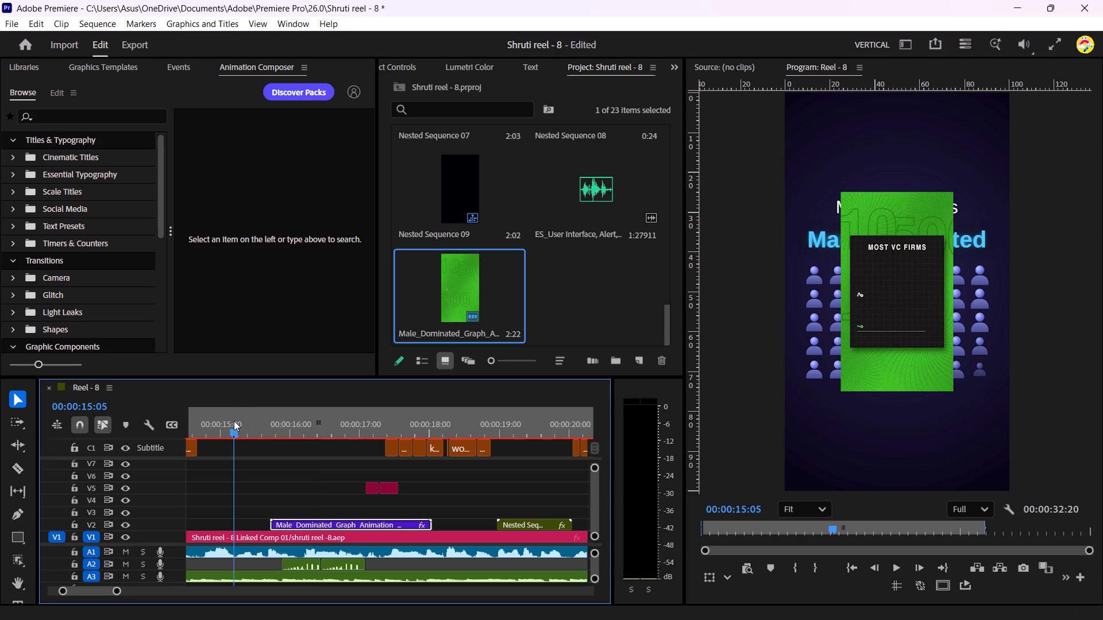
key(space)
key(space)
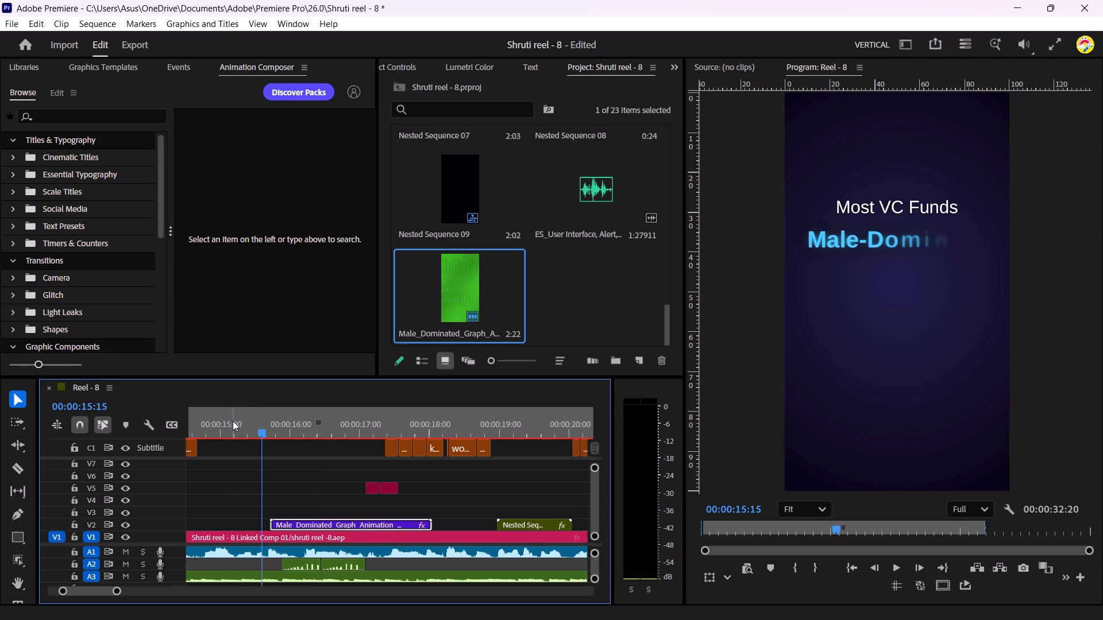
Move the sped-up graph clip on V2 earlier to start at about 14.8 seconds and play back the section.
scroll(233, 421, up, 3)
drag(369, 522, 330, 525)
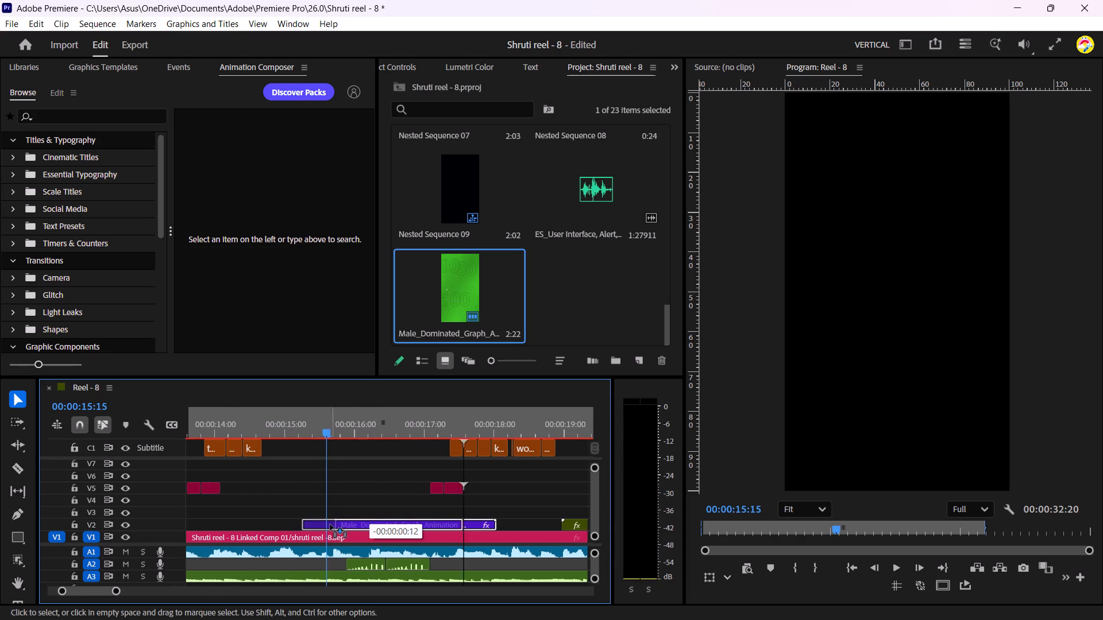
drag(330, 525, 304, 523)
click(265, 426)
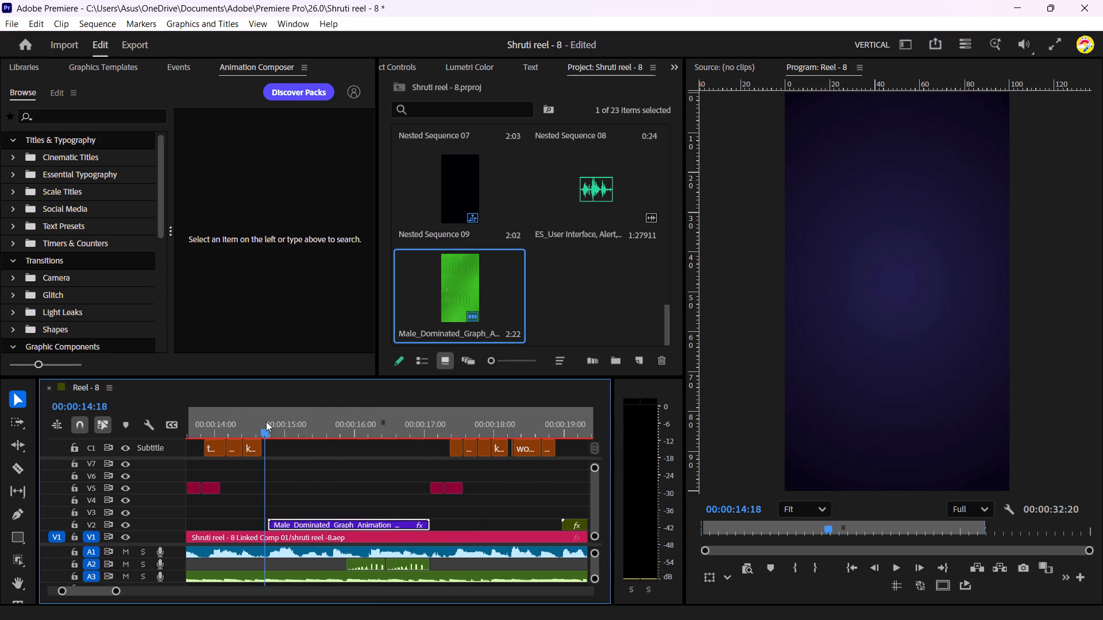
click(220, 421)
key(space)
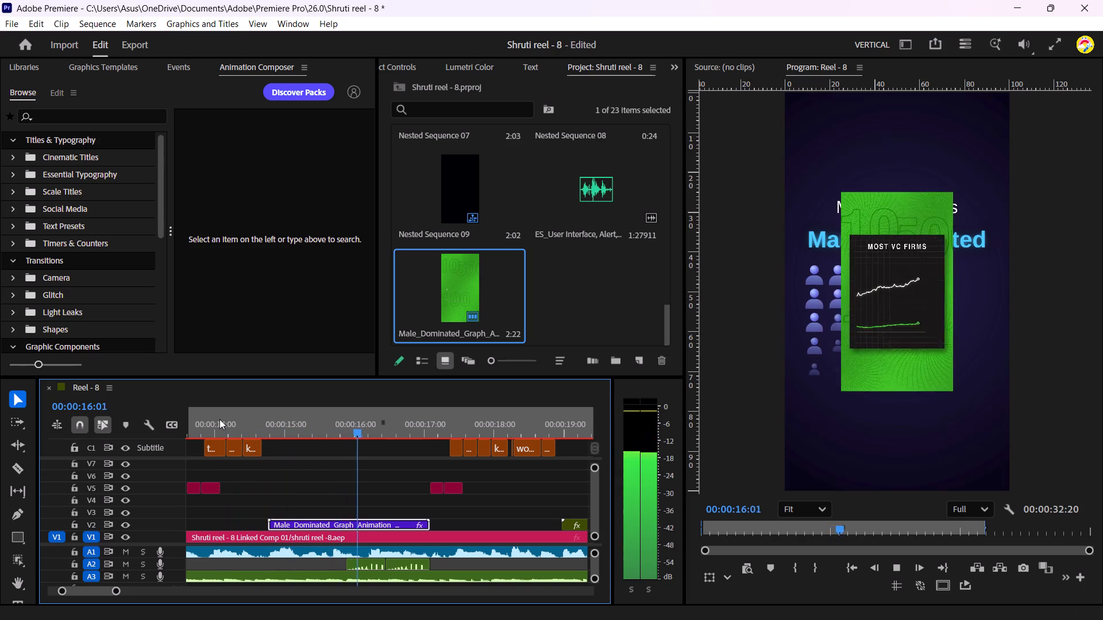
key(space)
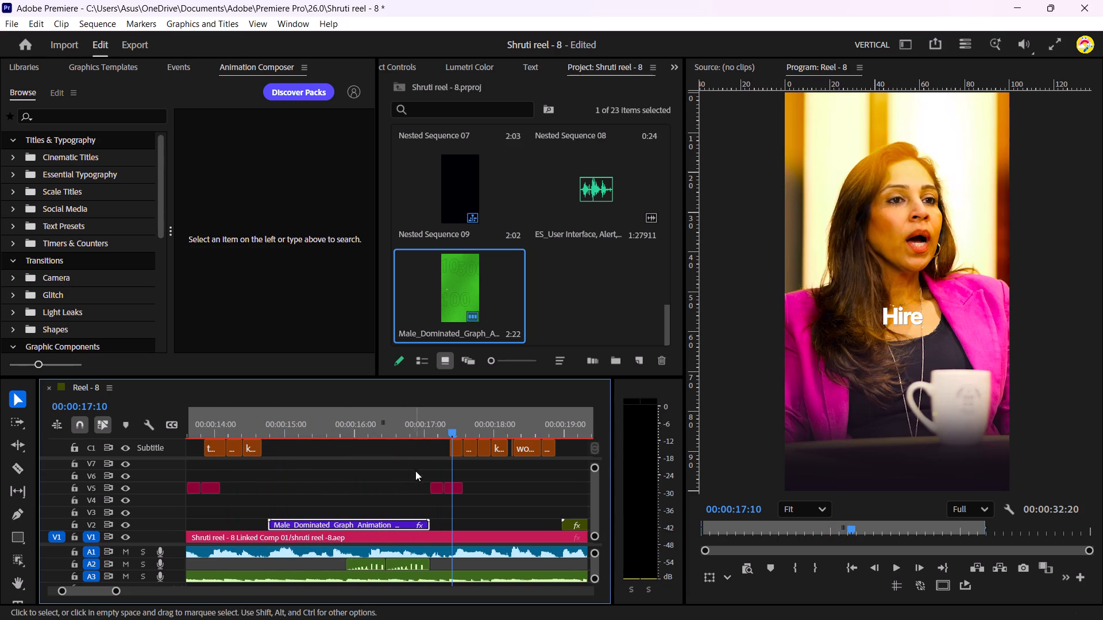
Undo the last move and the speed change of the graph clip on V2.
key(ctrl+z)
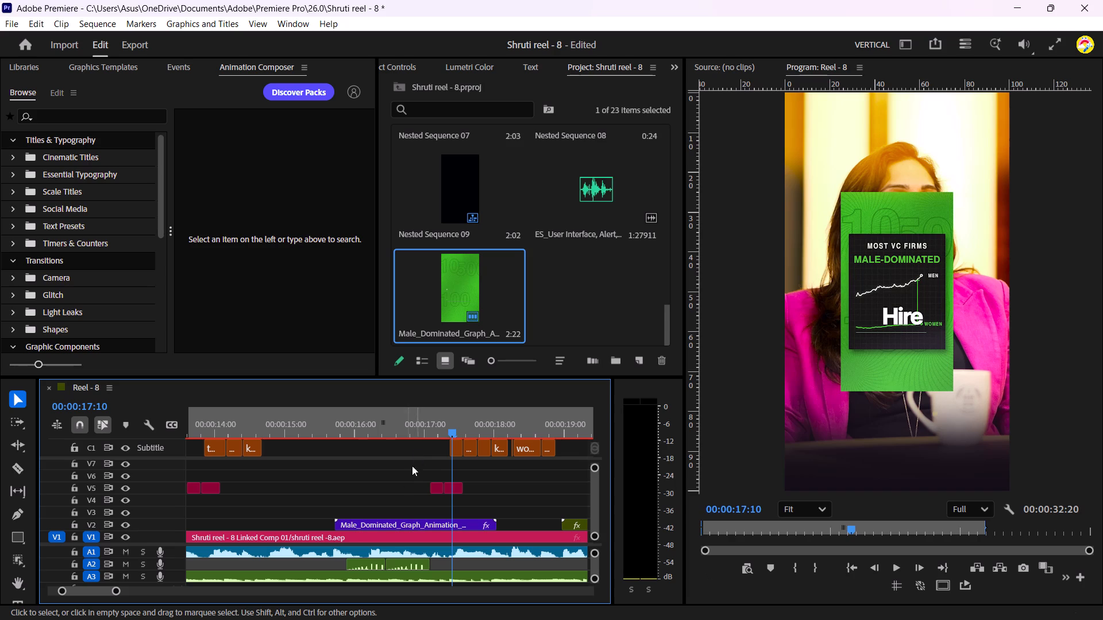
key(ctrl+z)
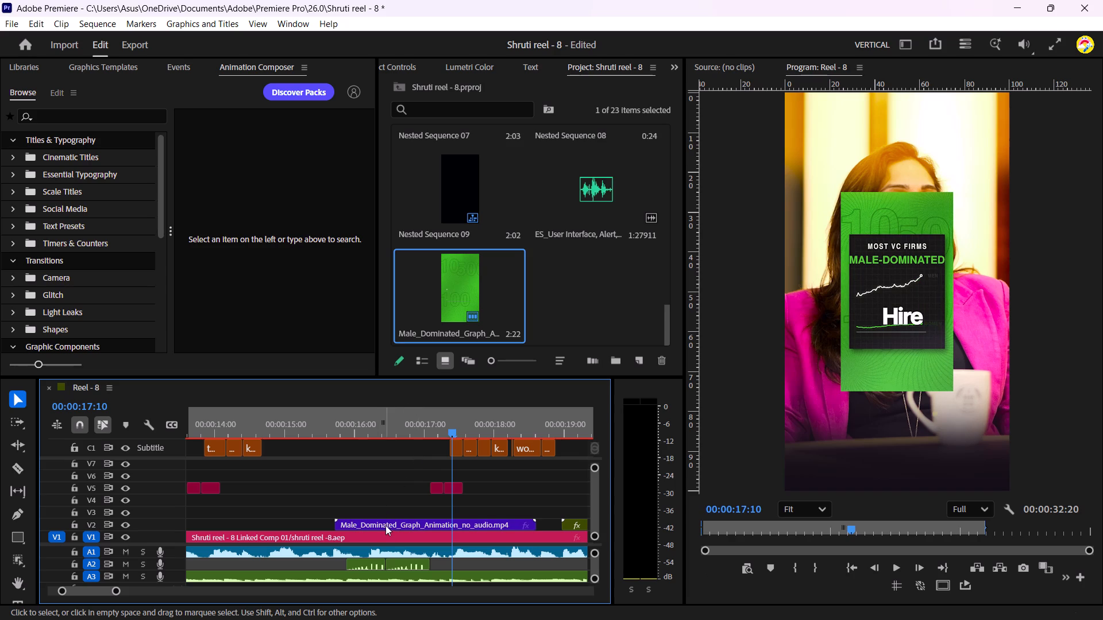
Move the graph clip on V2 earlier to start at about 14.7 seconds, right after the caption group, and play it back.
drag(385, 523, 314, 522)
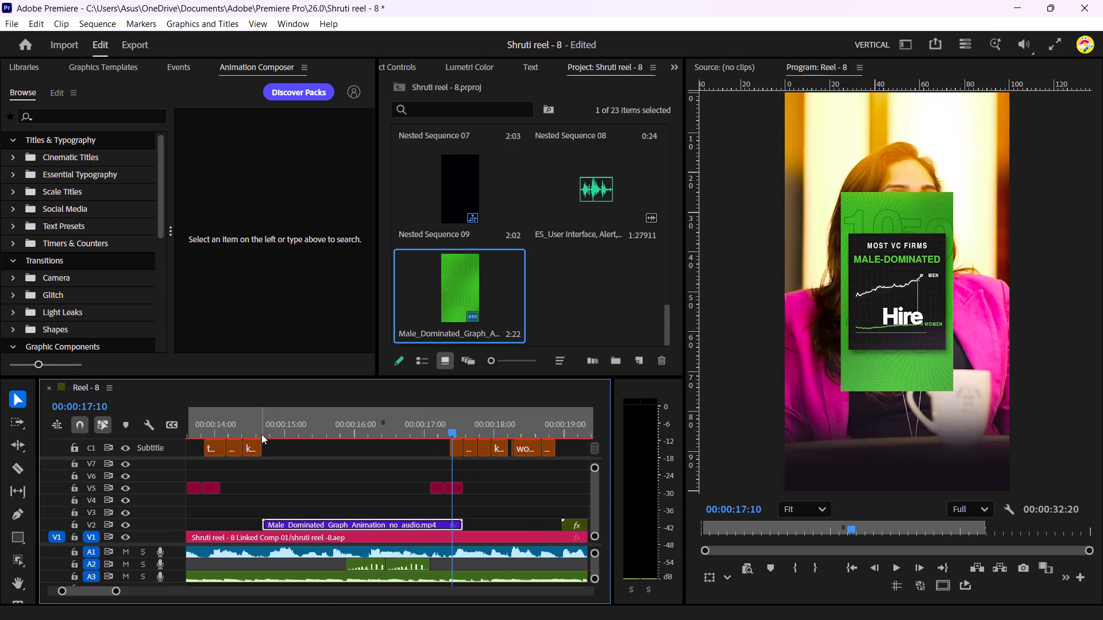
click(254, 425)
key(space)
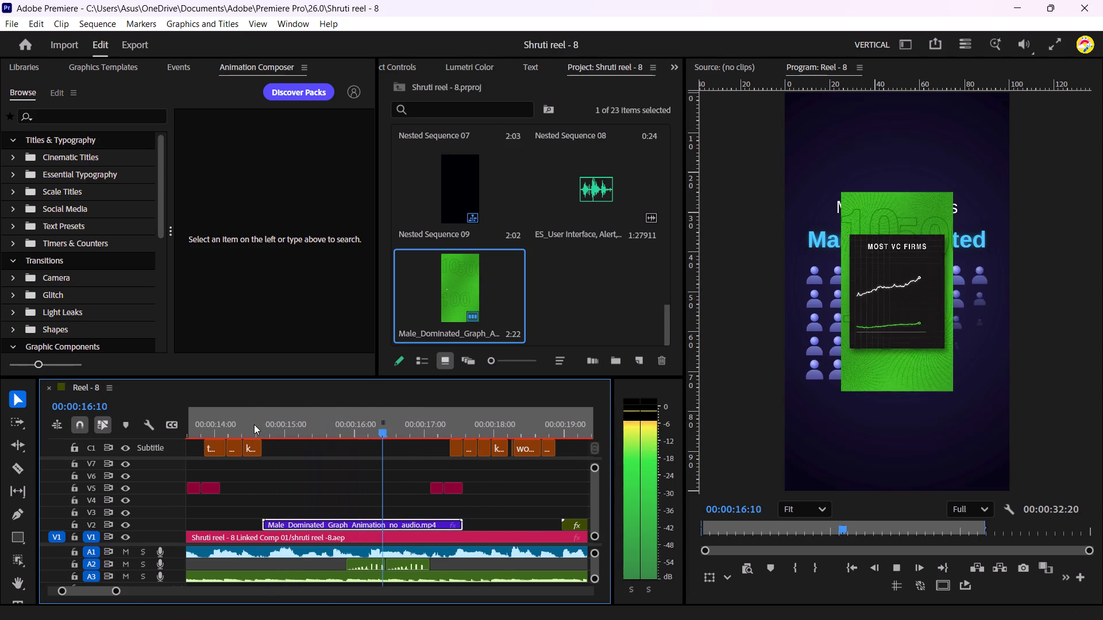
key(space)
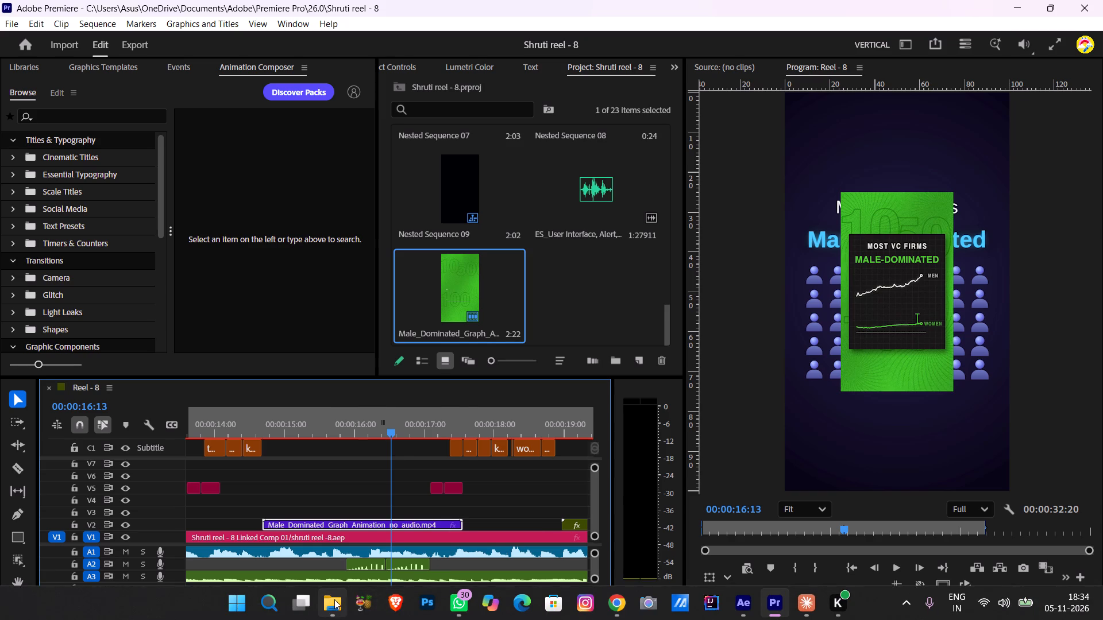
Preview the Male_Dominated_Graph_Animation_no_audio funds video from the Downloads folder to check its title, and close the player.
click(334, 599)
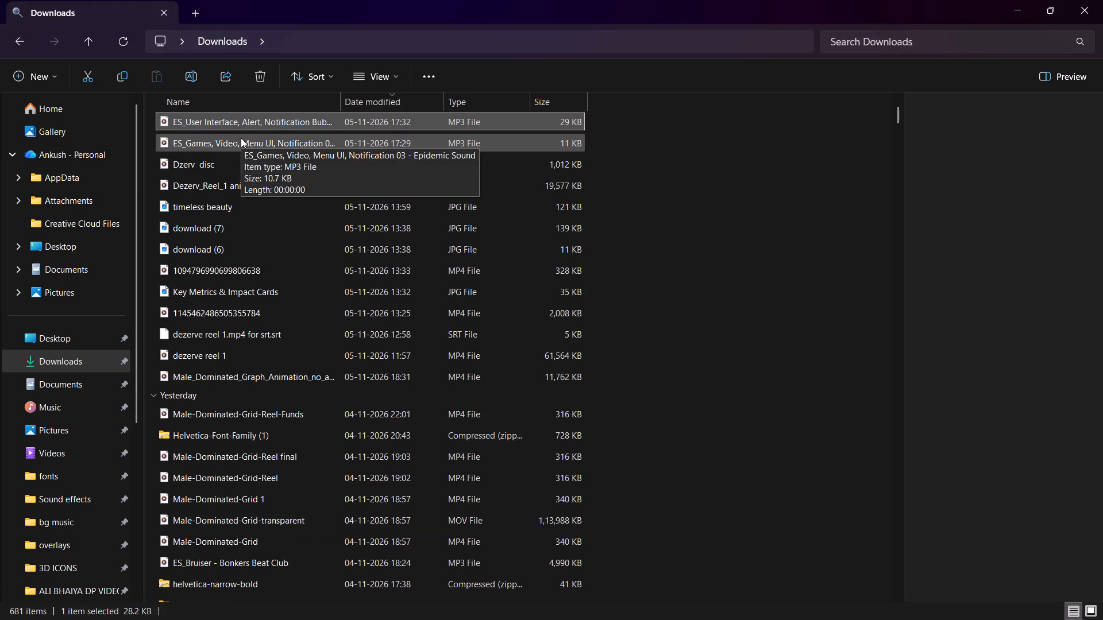
click(239, 376)
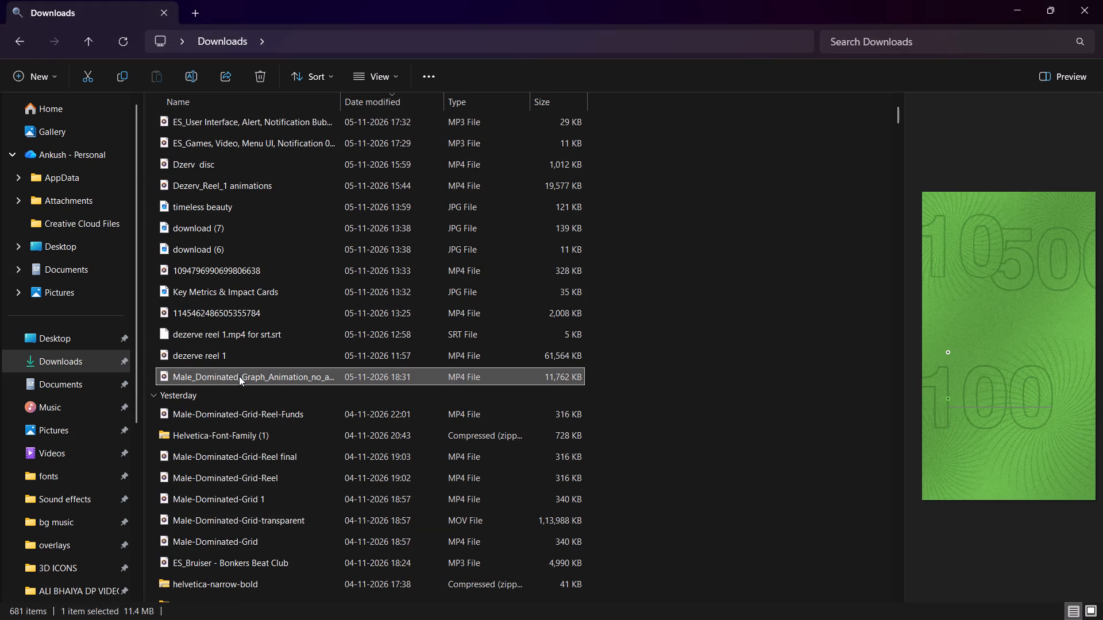
double_click(239, 376)
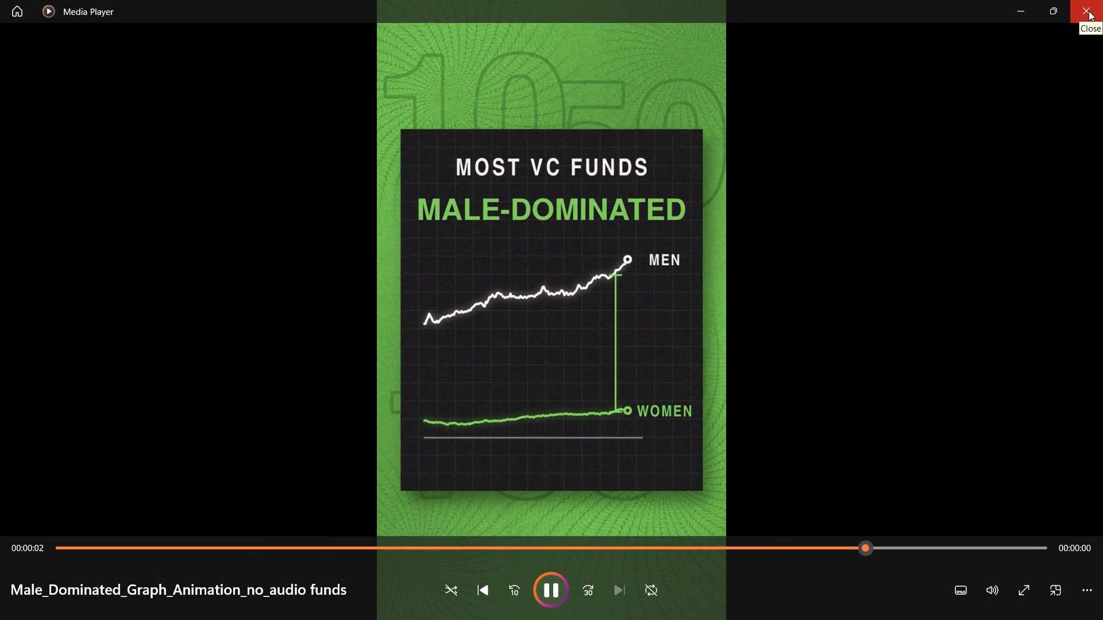
click(1089, 11)
Bring the funds graph video from Downloads onto V3, aligned exactly above the existing graph clip at about 14.7 seconds, and play it back.
drag(164, 377, 600, 613)
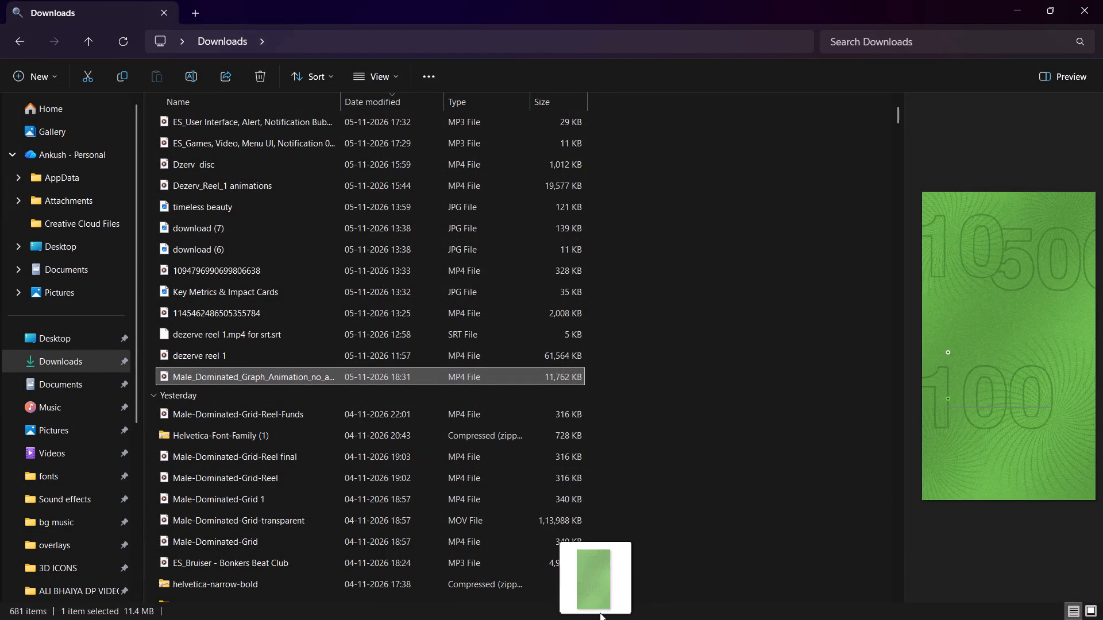
drag(600, 613, 730, 591)
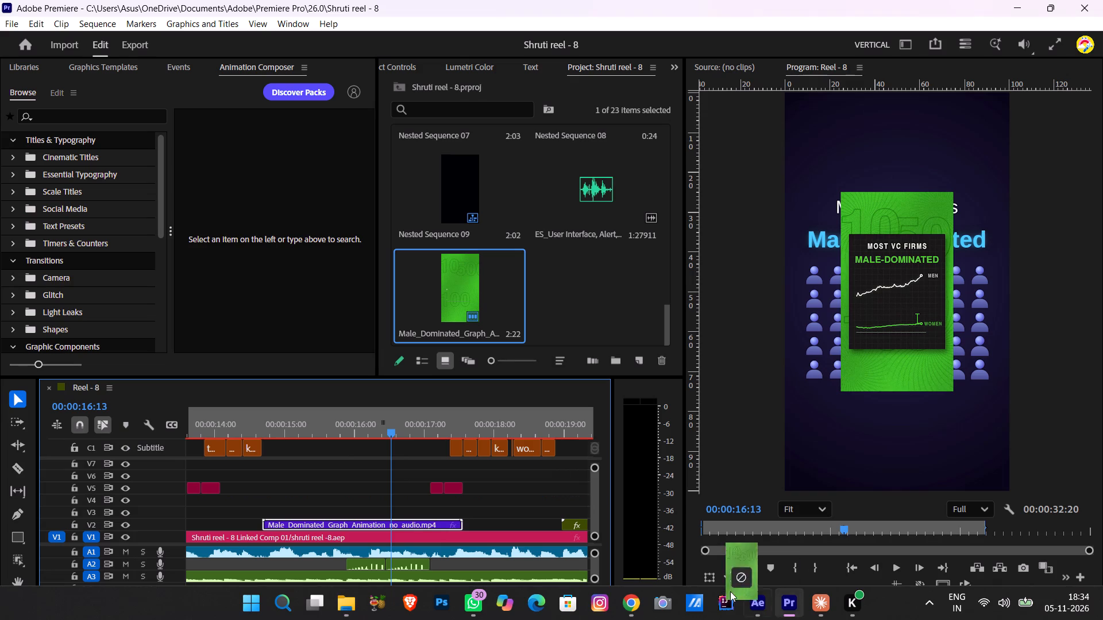
drag(730, 591, 275, 511)
drag(309, 514, 304, 515)
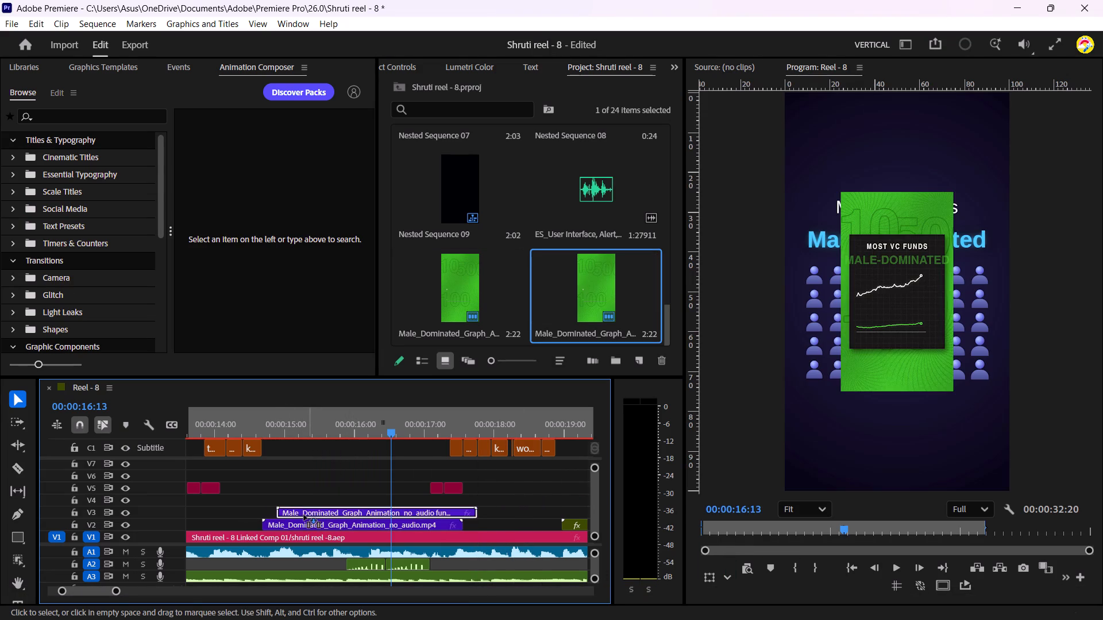
drag(304, 515, 298, 516)
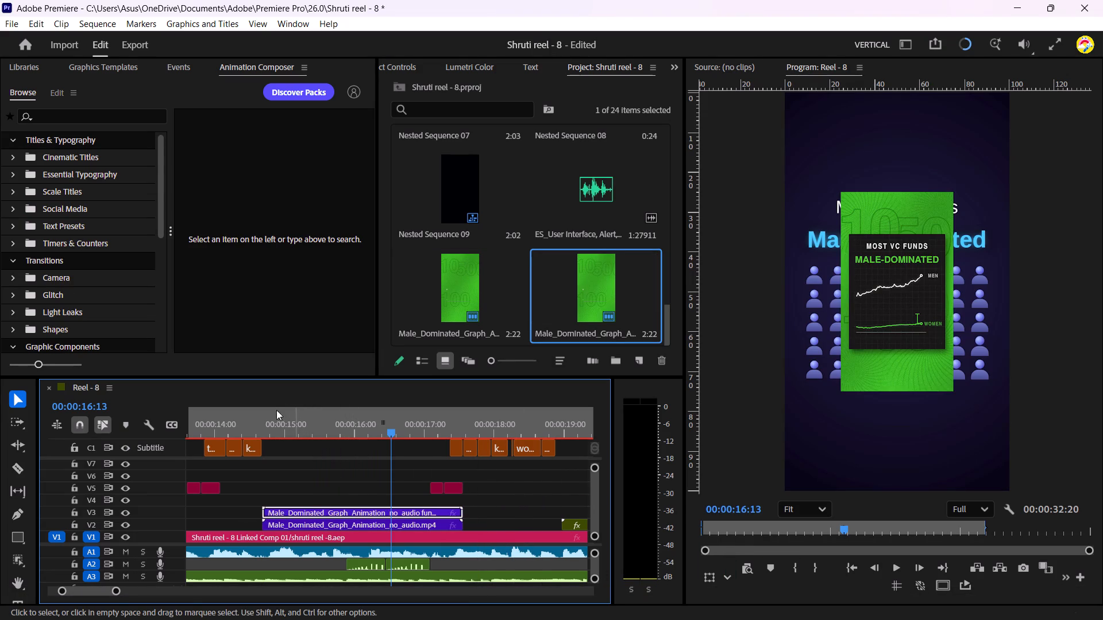
click(243, 417)
key(space)
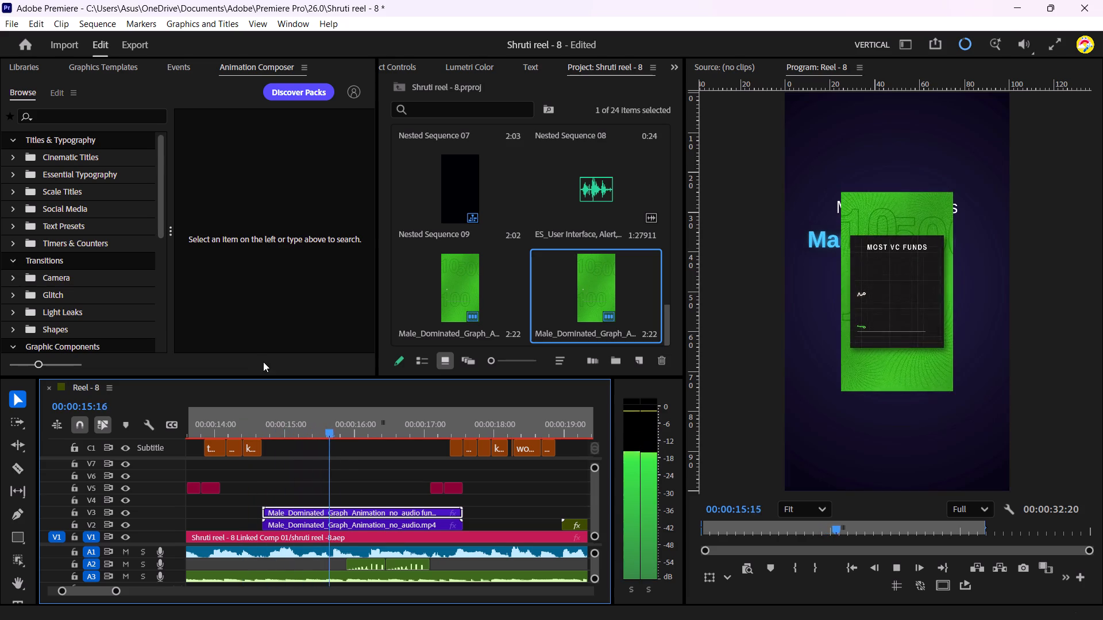
key(space)
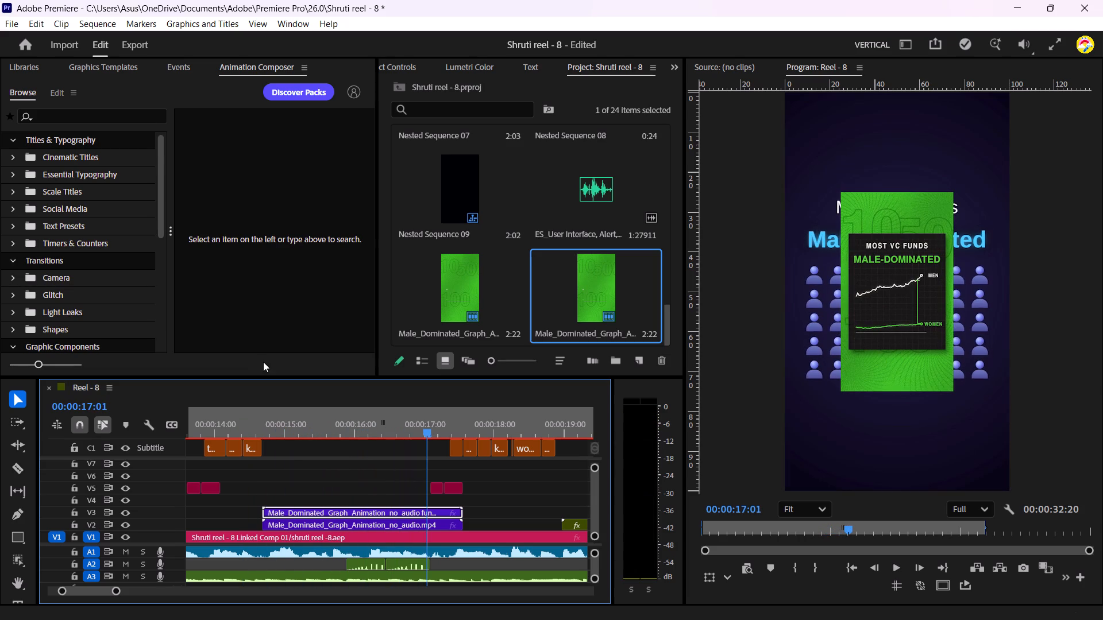
key(space)
key(space)
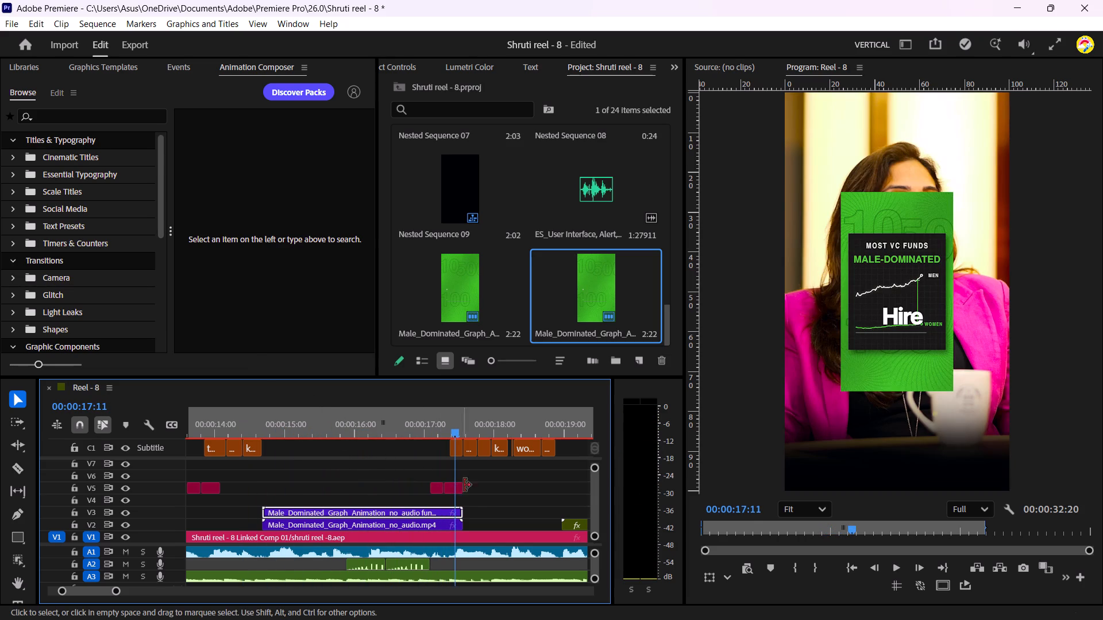
Delete the old firms-titled graph clip from V2.
click(430, 525)
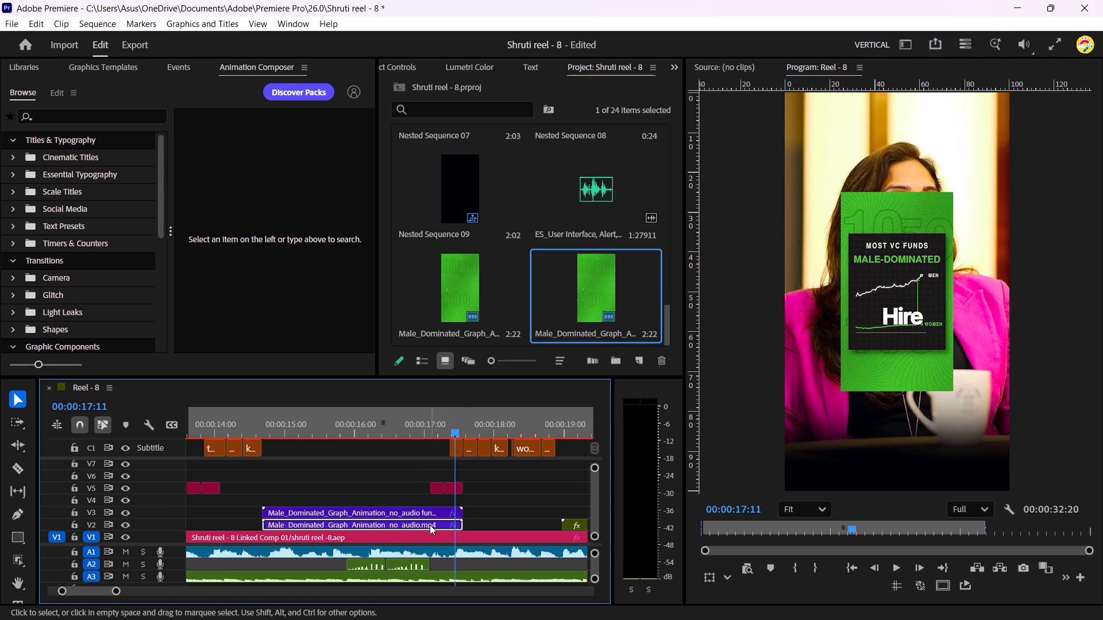
key(BackSpace)
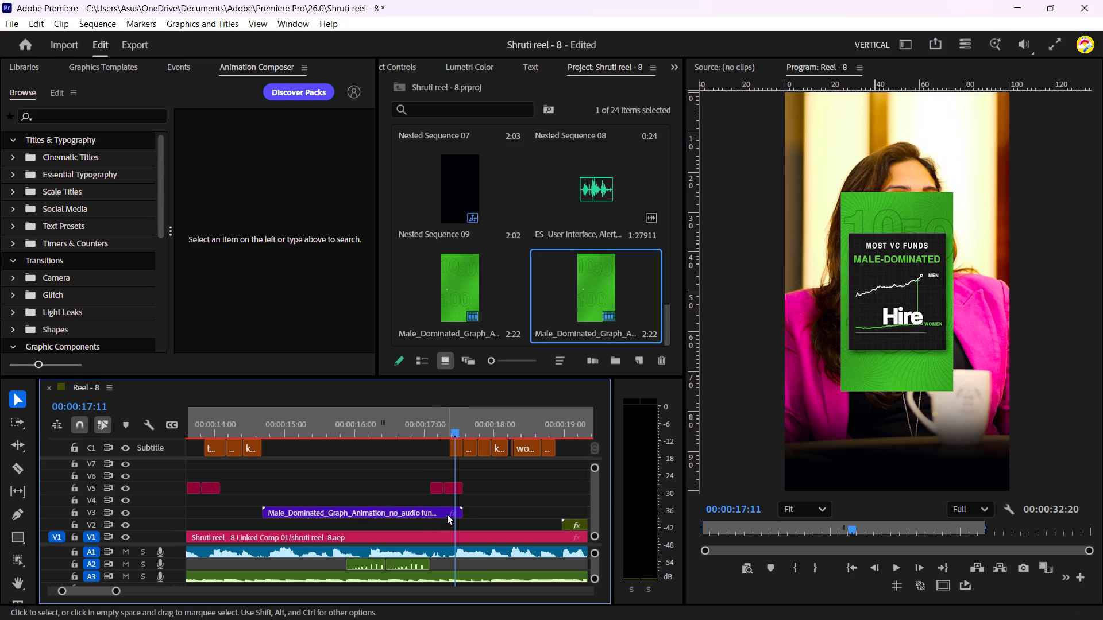
Scale the funds graph clip on V3 to fill the frame and play back its opening.
click(376, 512)
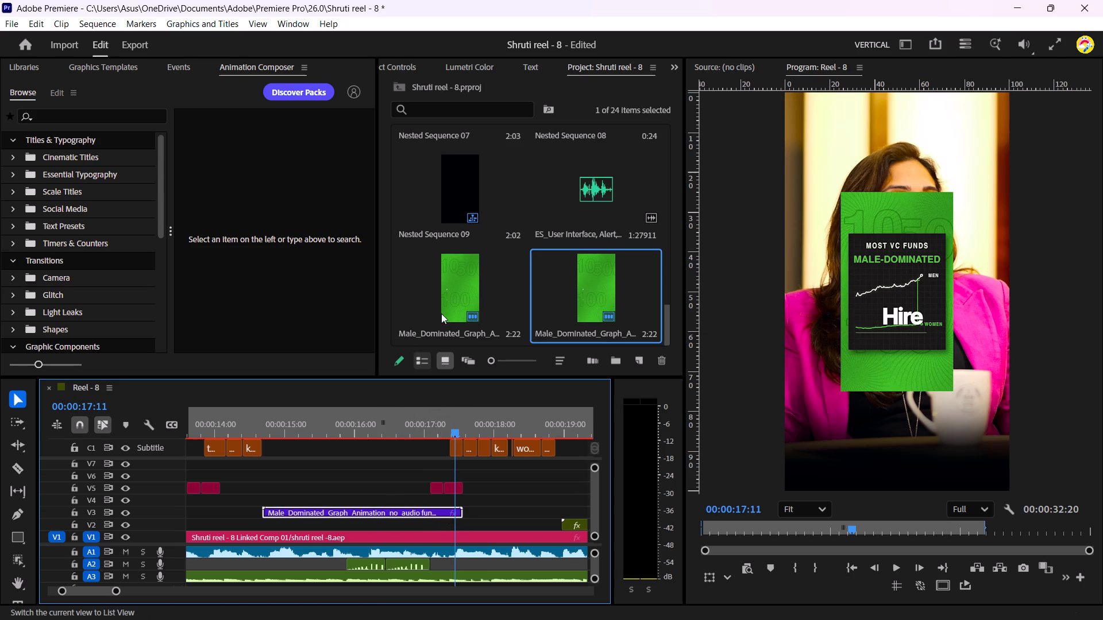
click(426, 67)
click(387, 76)
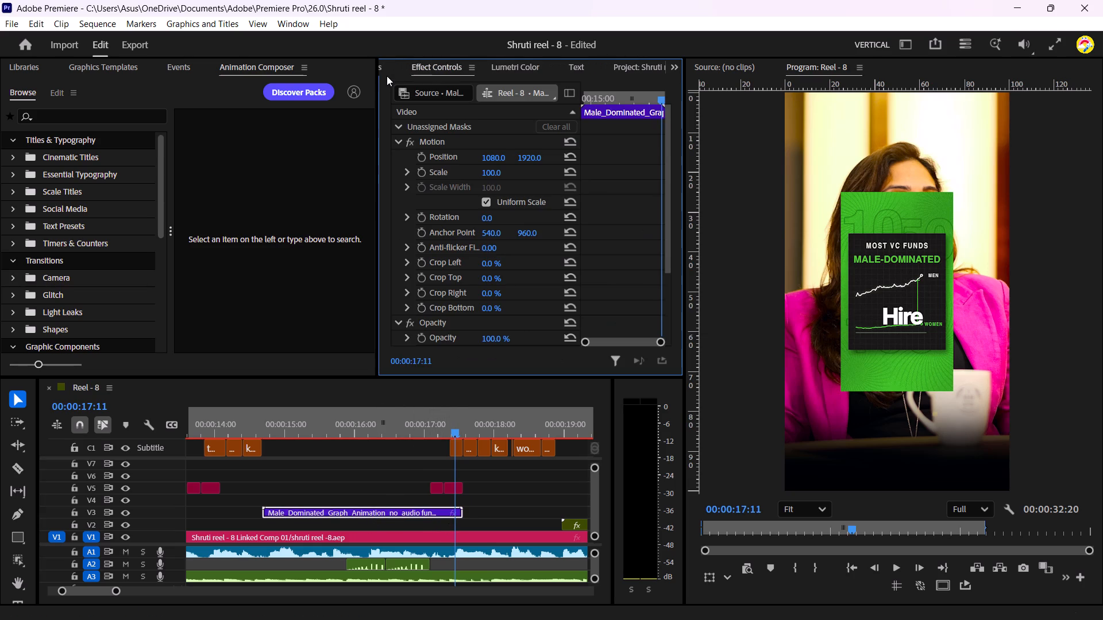
click(391, 68)
click(391, 68)
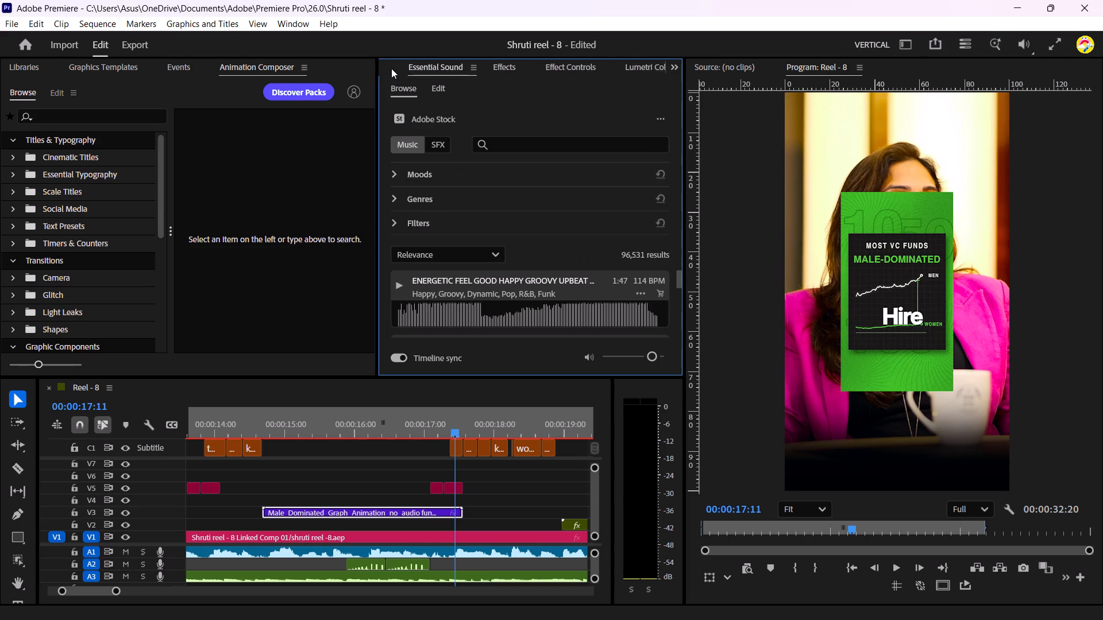
click(391, 68)
click(412, 148)
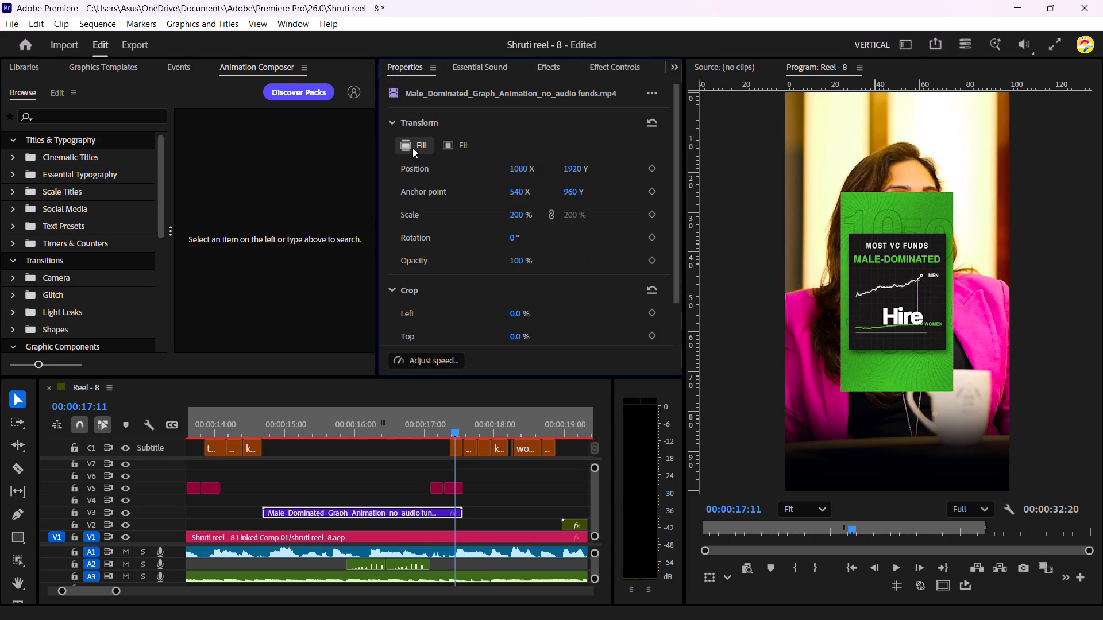
click(235, 418)
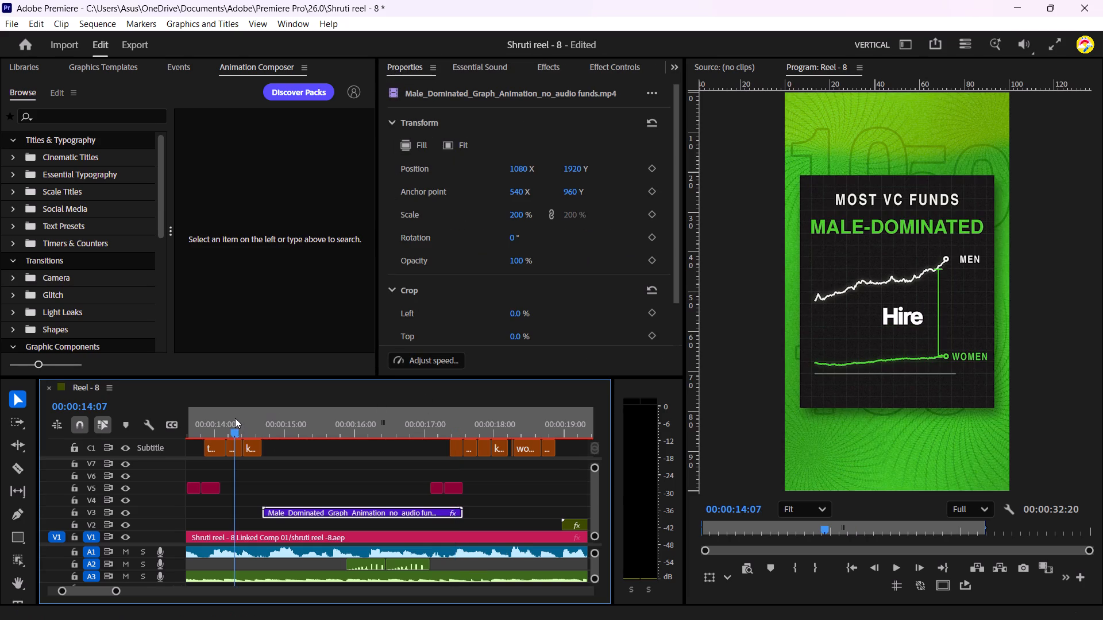
key(space)
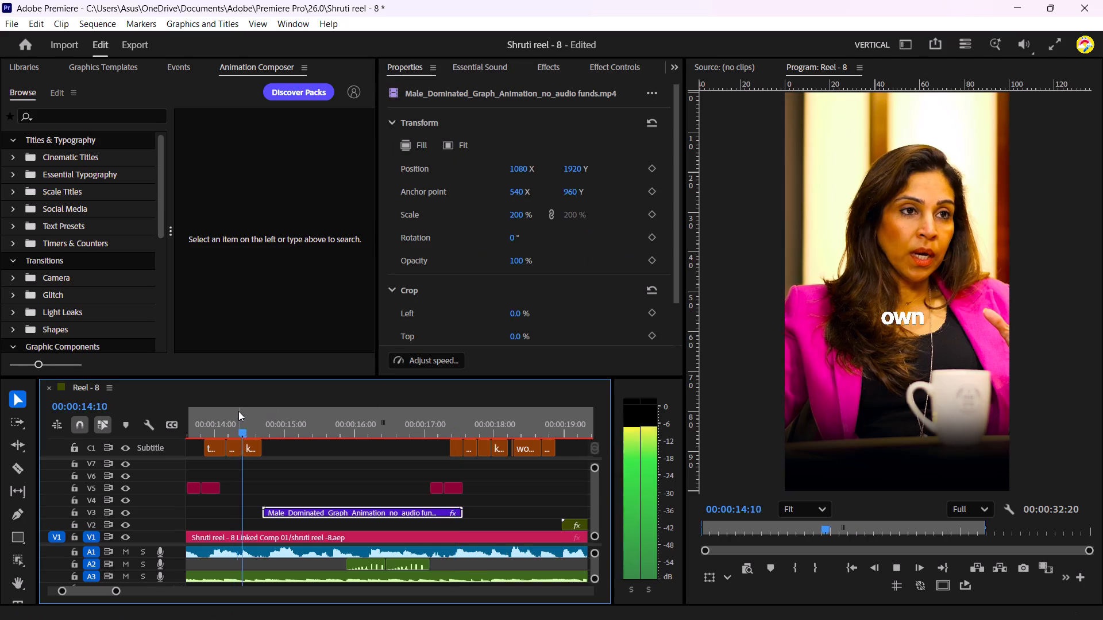
key(space)
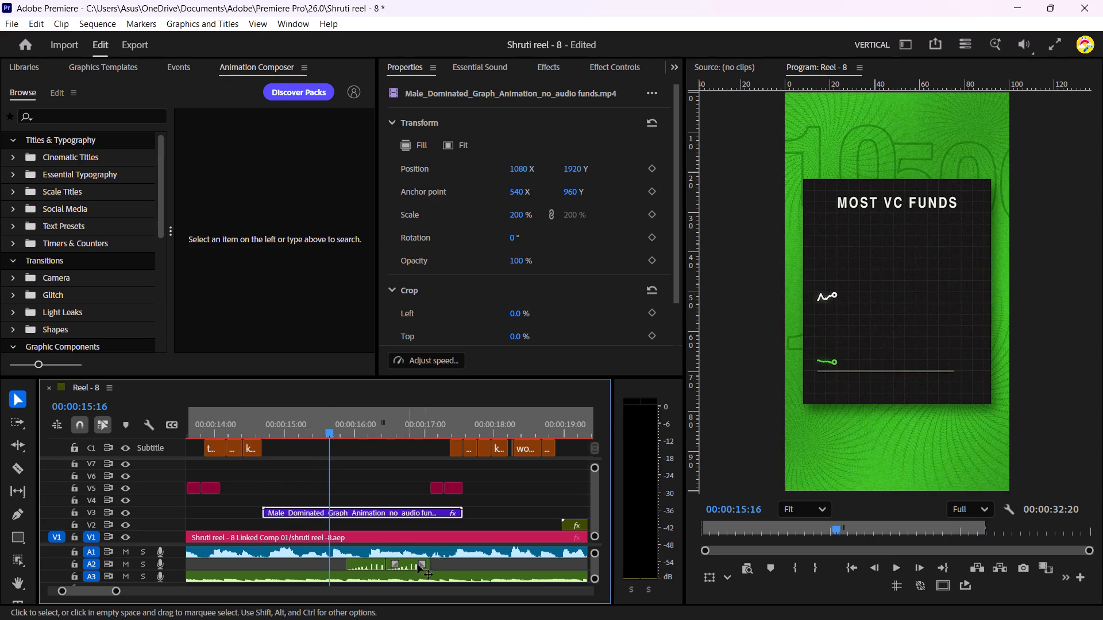
Move the two adjacent sound effect clips on A2 earlier to start at about 15.1 seconds and play back the section.
drag(463, 569, 379, 562)
drag(368, 563, 315, 565)
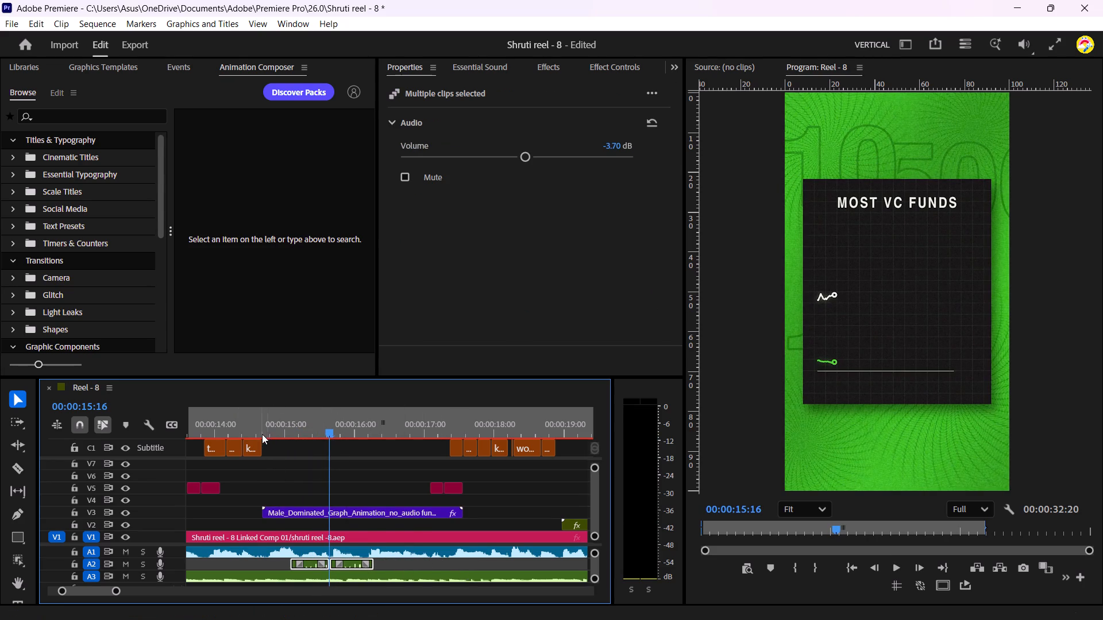
click(261, 430)
key(space)
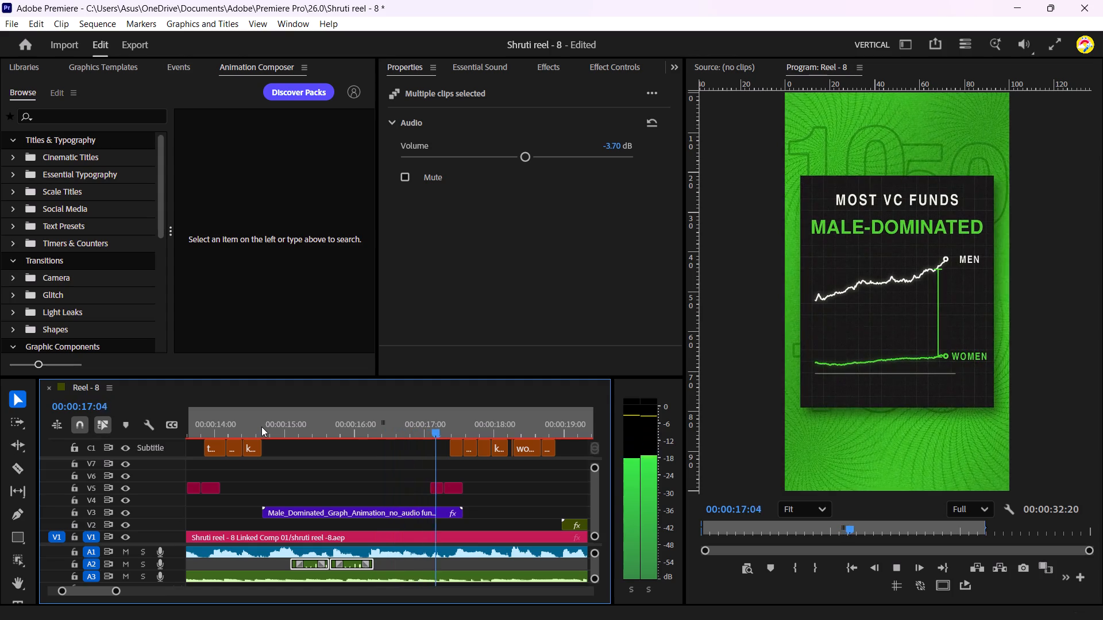
key(space)
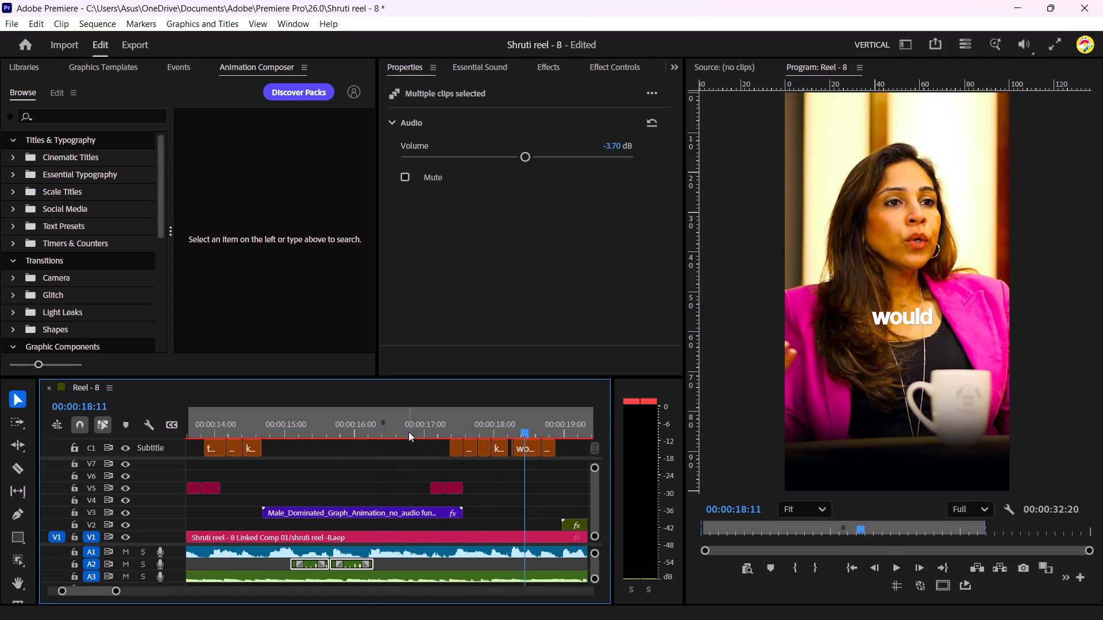
click(395, 420)
key(space)
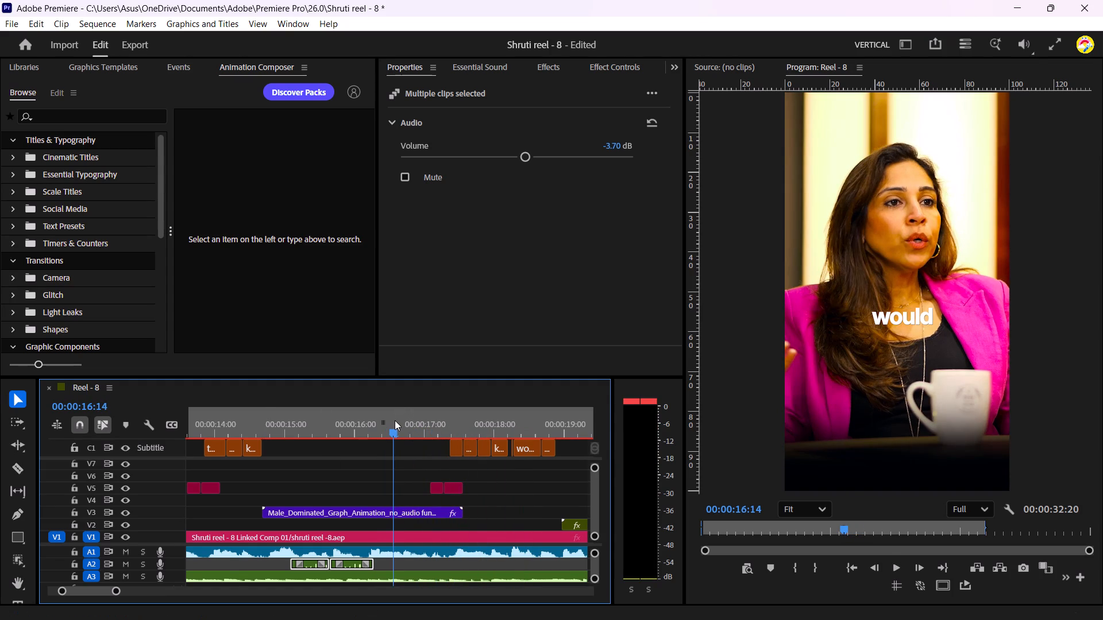
key(space)
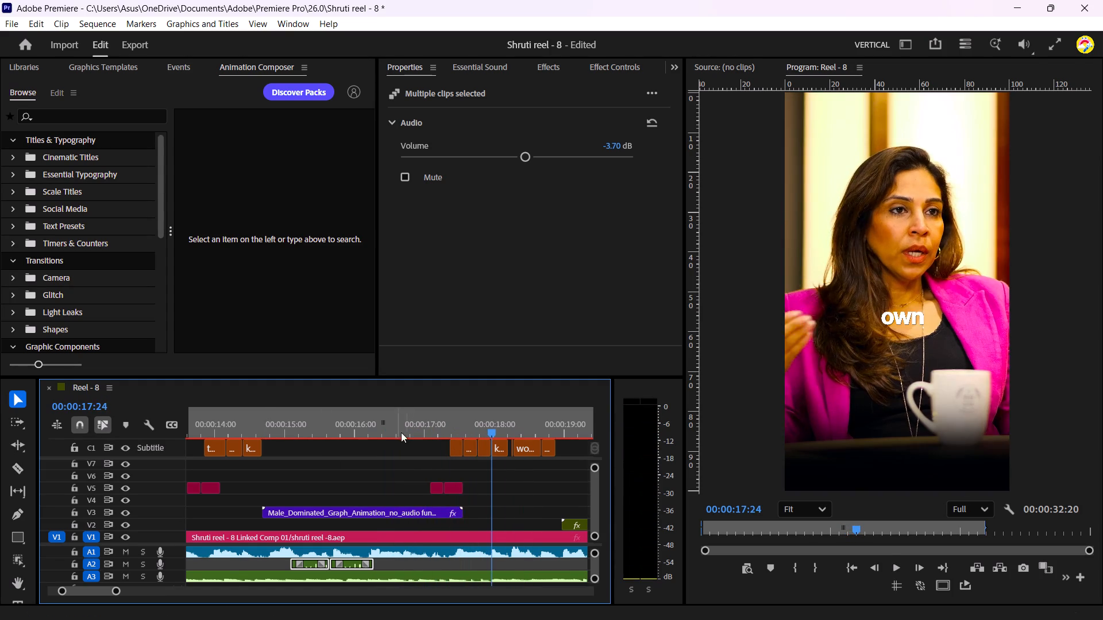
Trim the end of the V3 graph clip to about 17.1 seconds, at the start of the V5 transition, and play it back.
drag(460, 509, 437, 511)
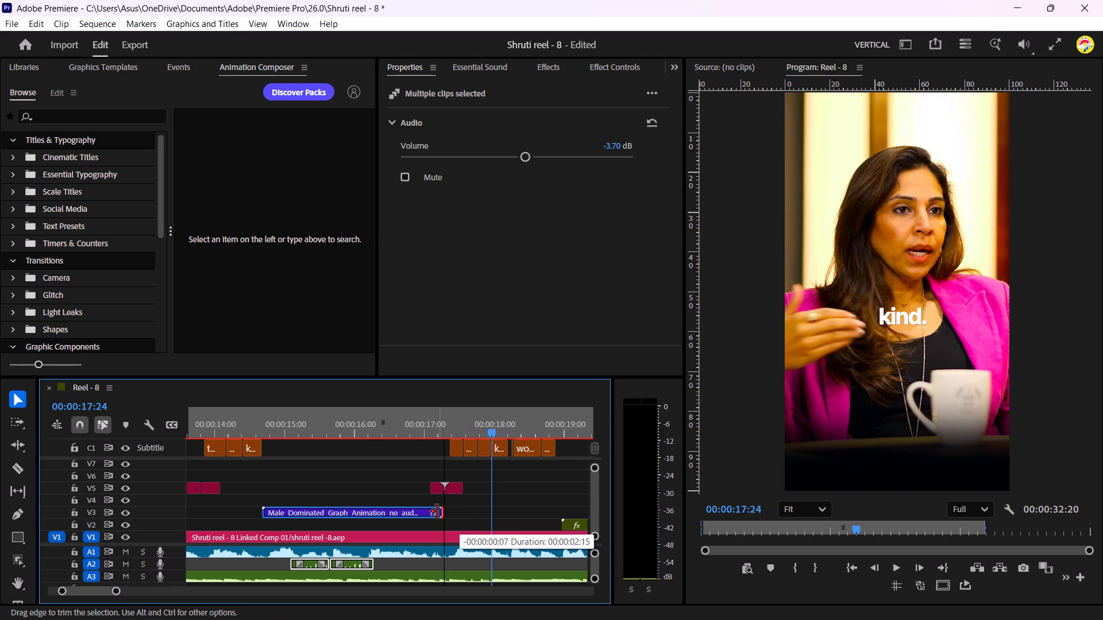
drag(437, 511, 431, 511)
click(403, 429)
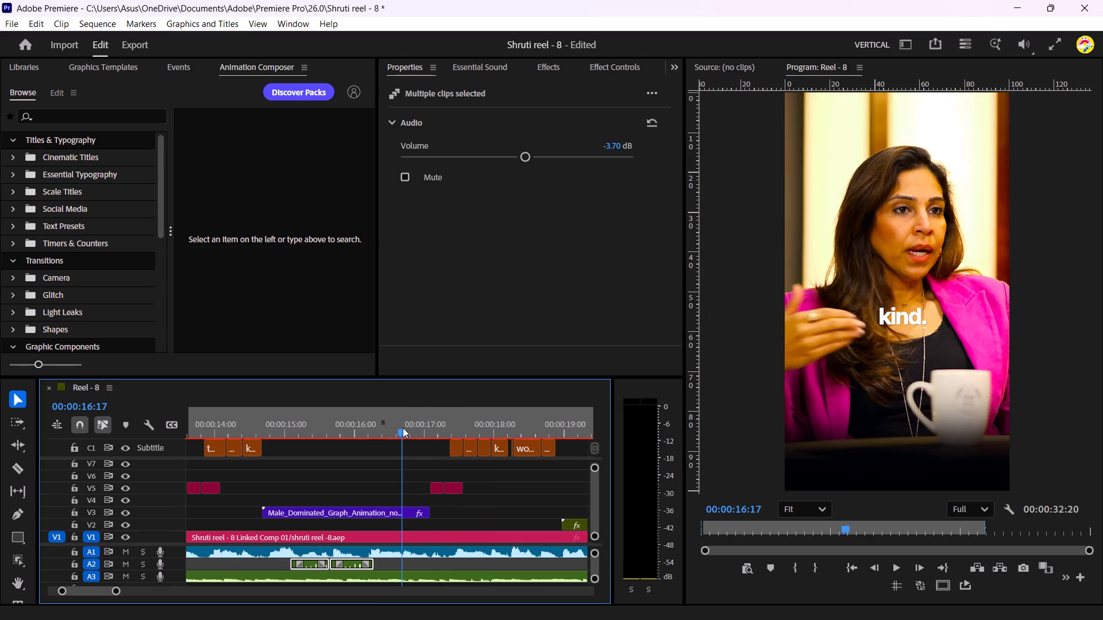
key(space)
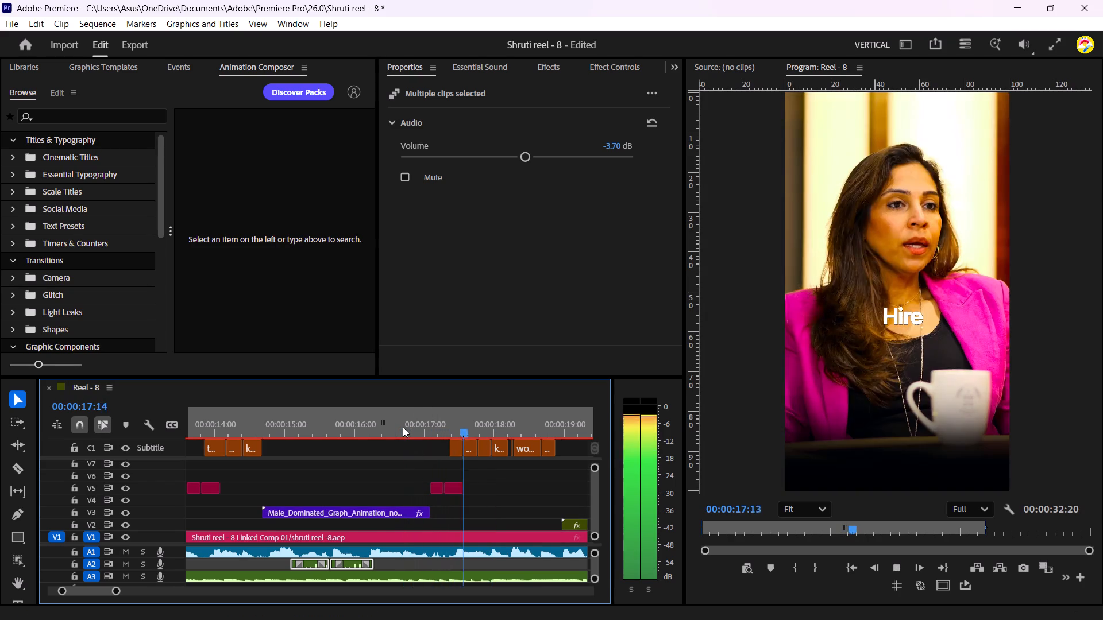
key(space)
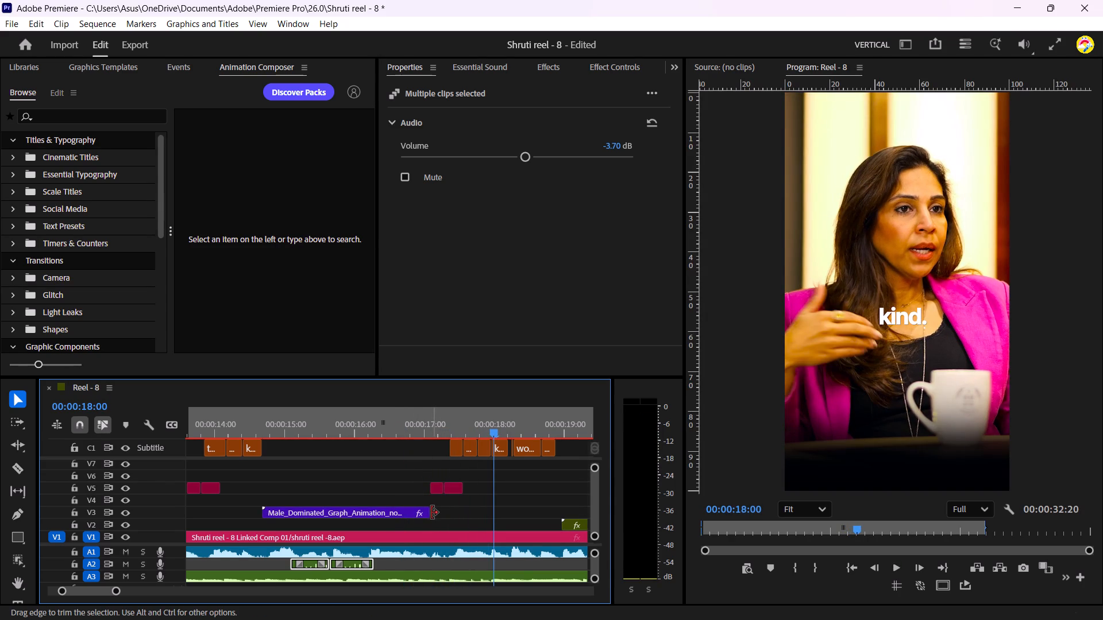
Set the end of the V3 graph clip to about 17.2 seconds, where the two V5 transition clips meet, and review the transition.
drag(431, 514, 442, 515)
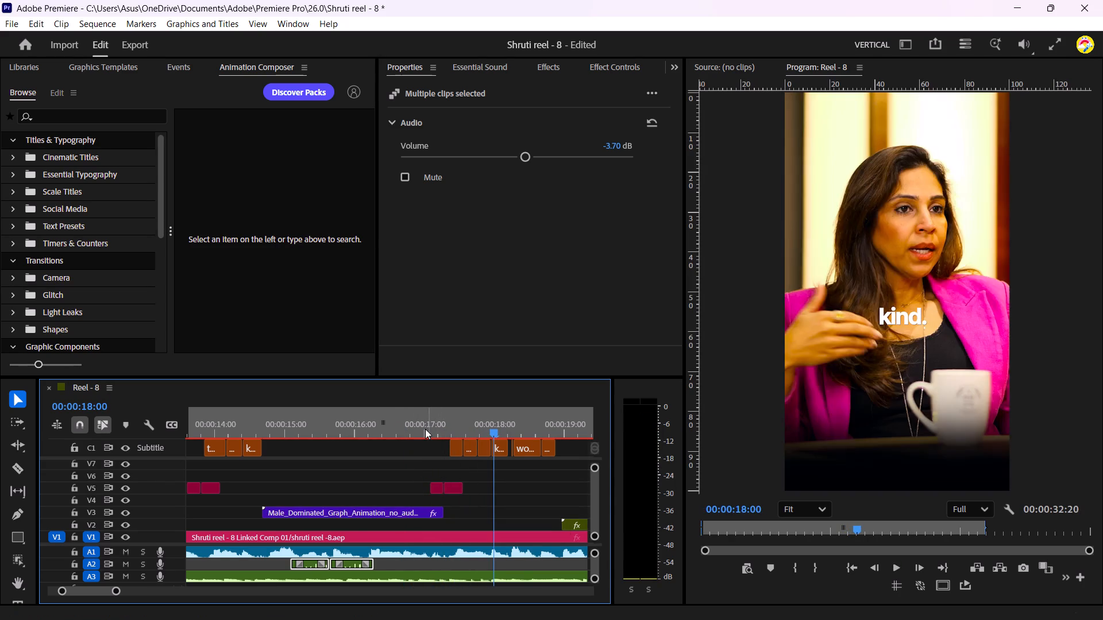
click(425, 429)
key(space)
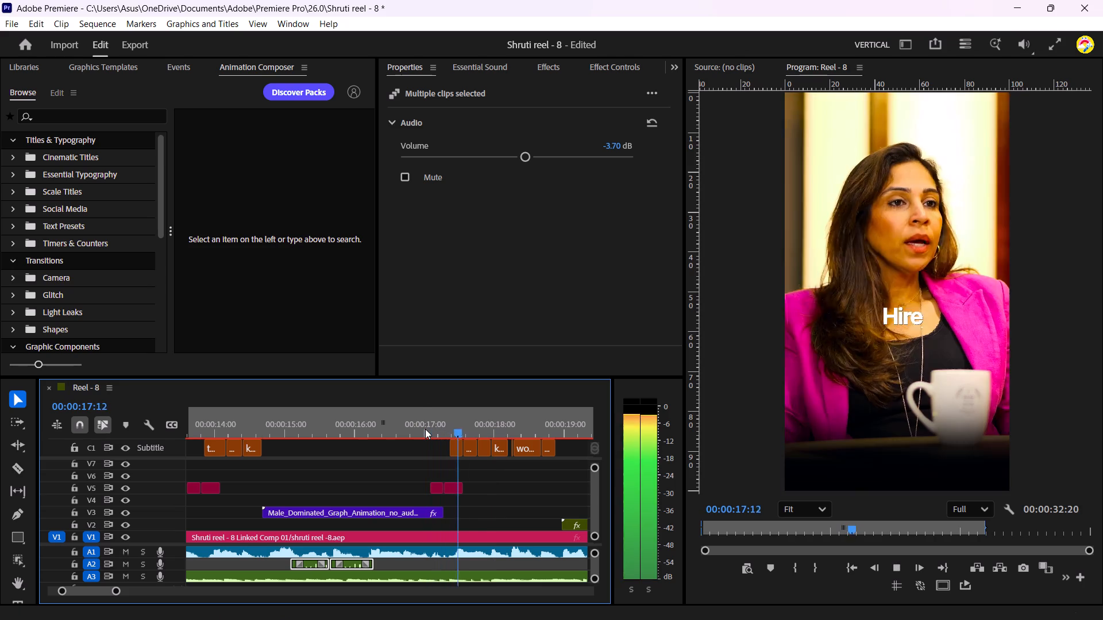
key(space)
click(403, 429)
key(space)
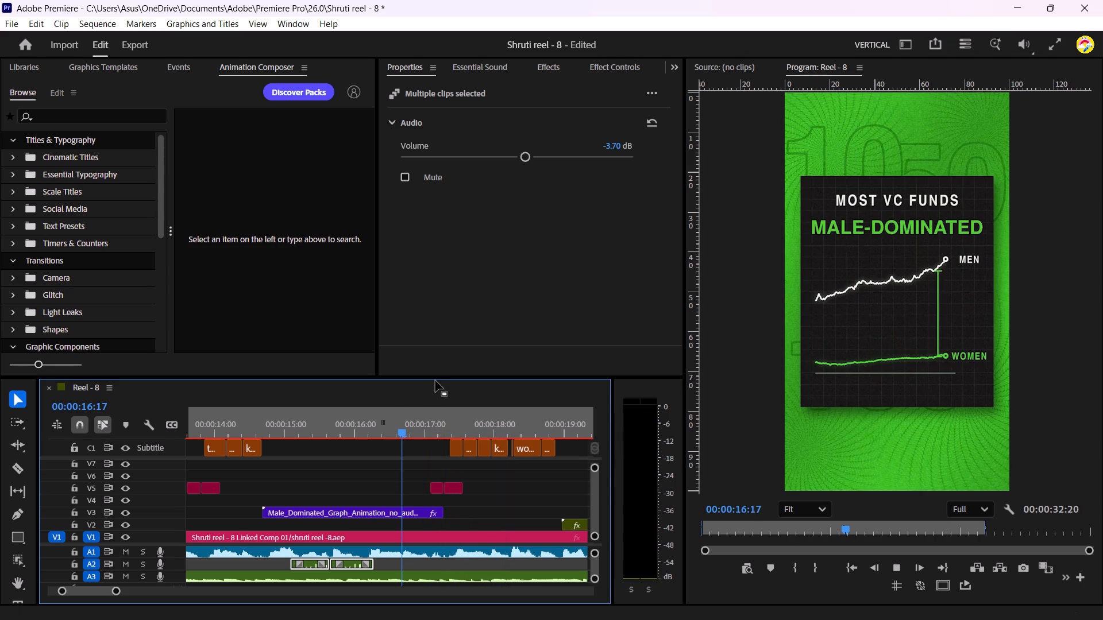
key(space)
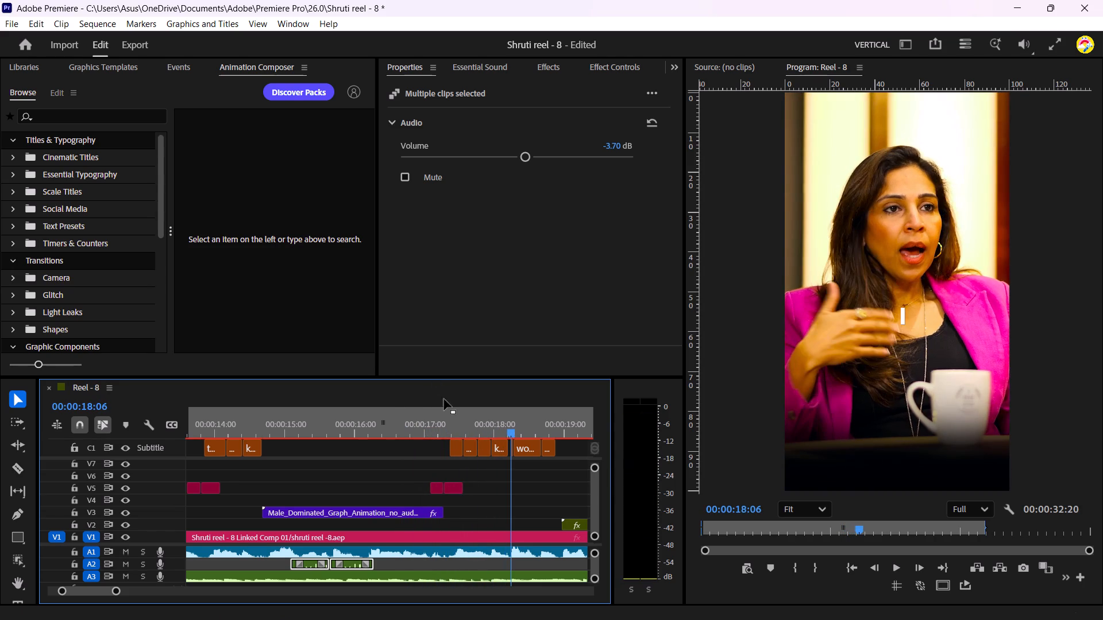
click(438, 423)
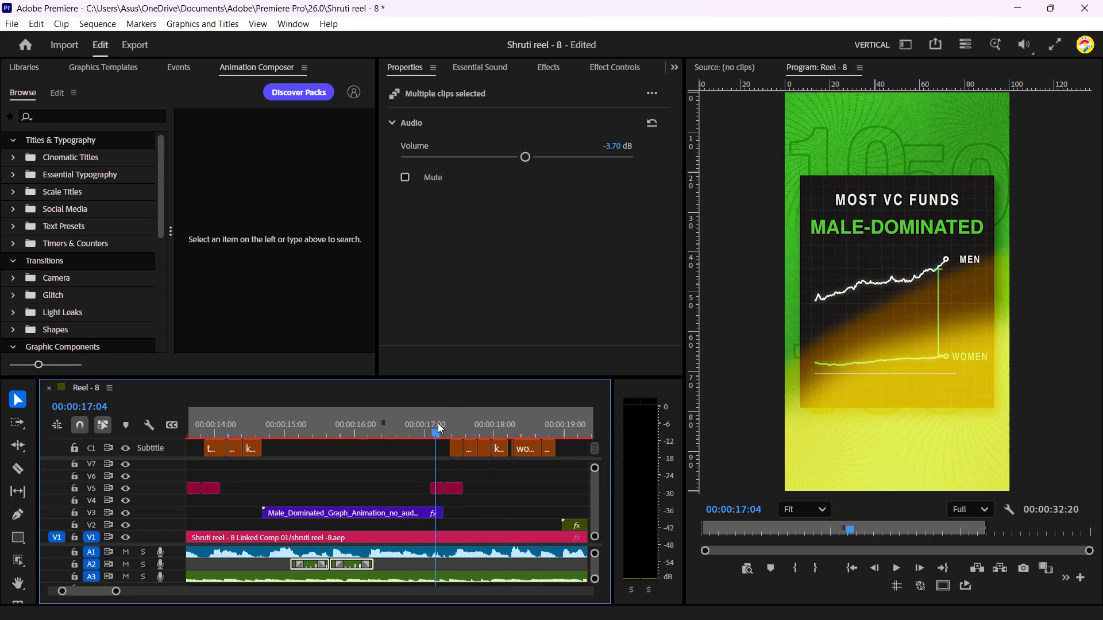
key(Right)
key(Right)
key(Right)
key(Right)
key(Right)
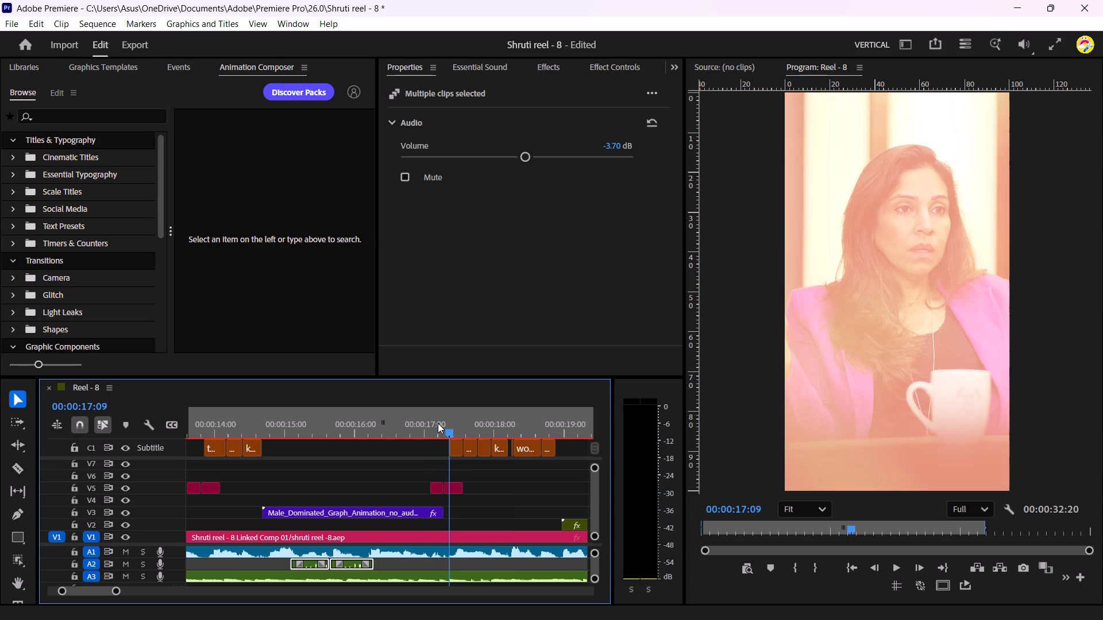
key(space)
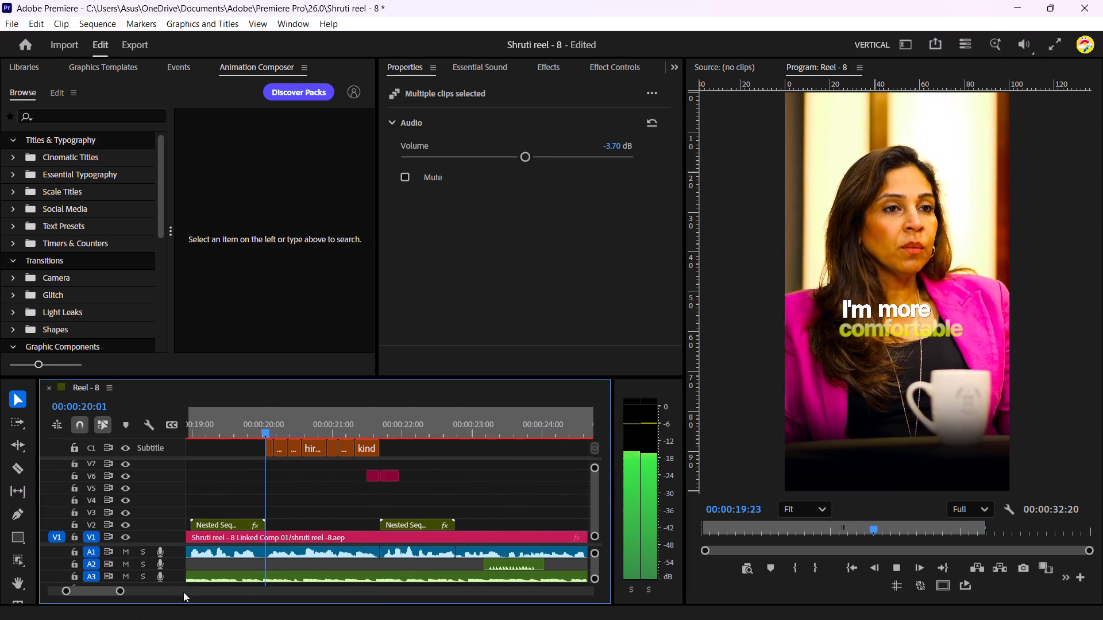
drag(117, 590, 153, 594)
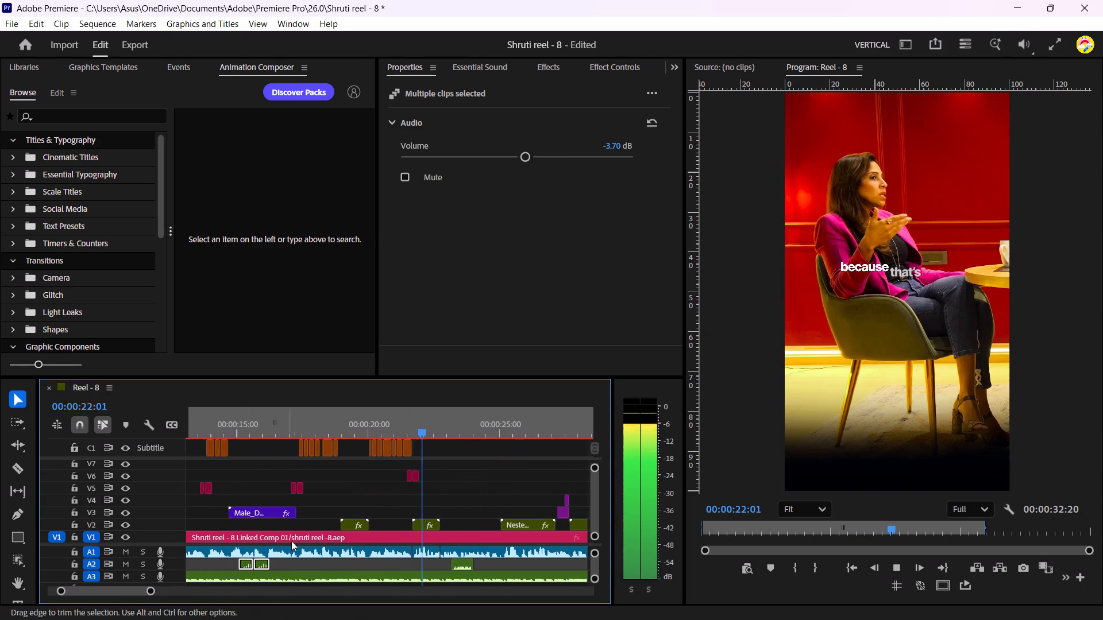
scroll(502, 468, down, 3)
key(space)
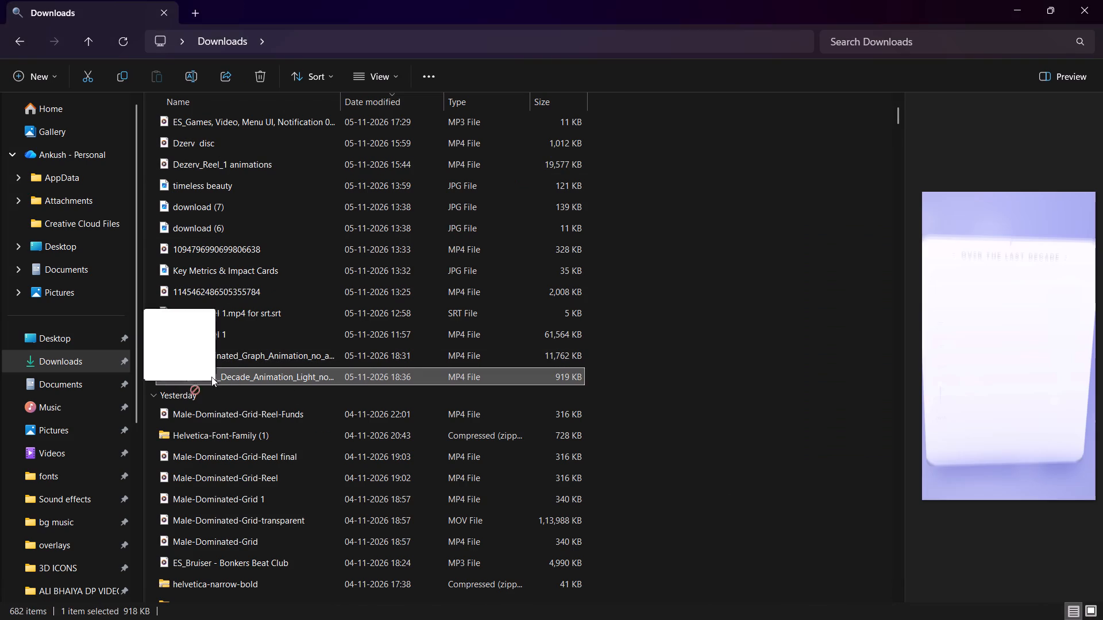
drag(211, 377, 792, 615)
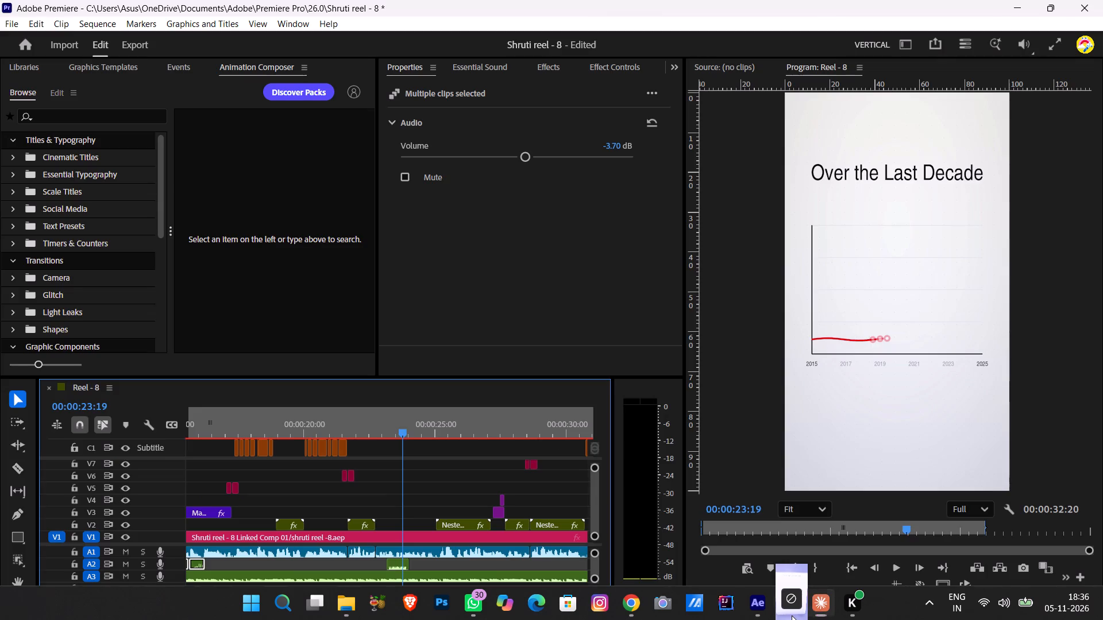
drag(792, 615, 380, 509)
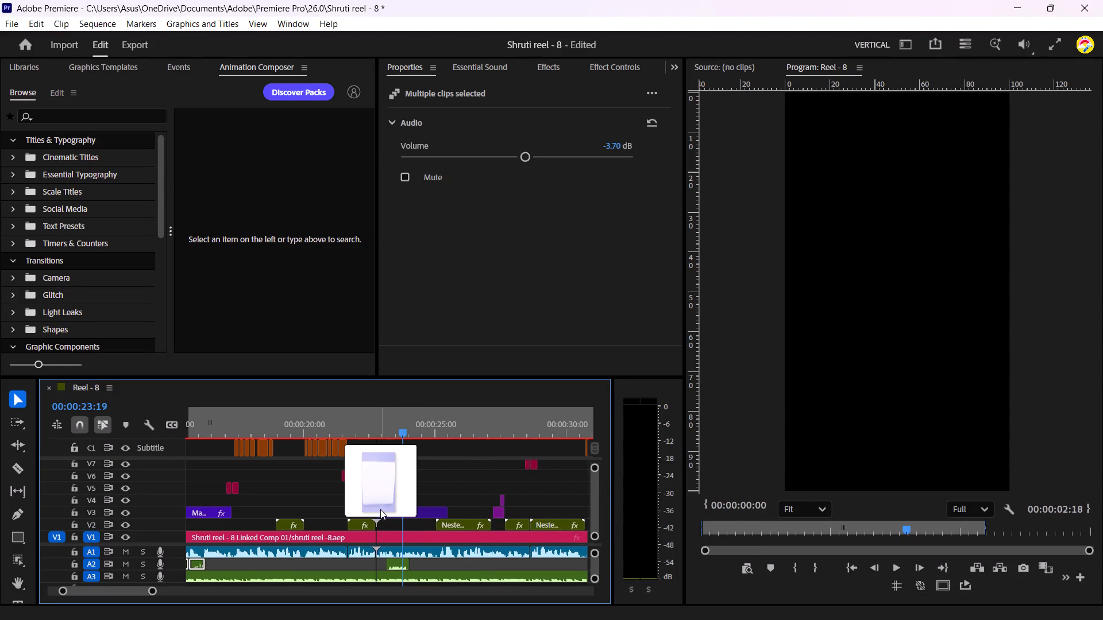
drag(380, 509, 387, 506)
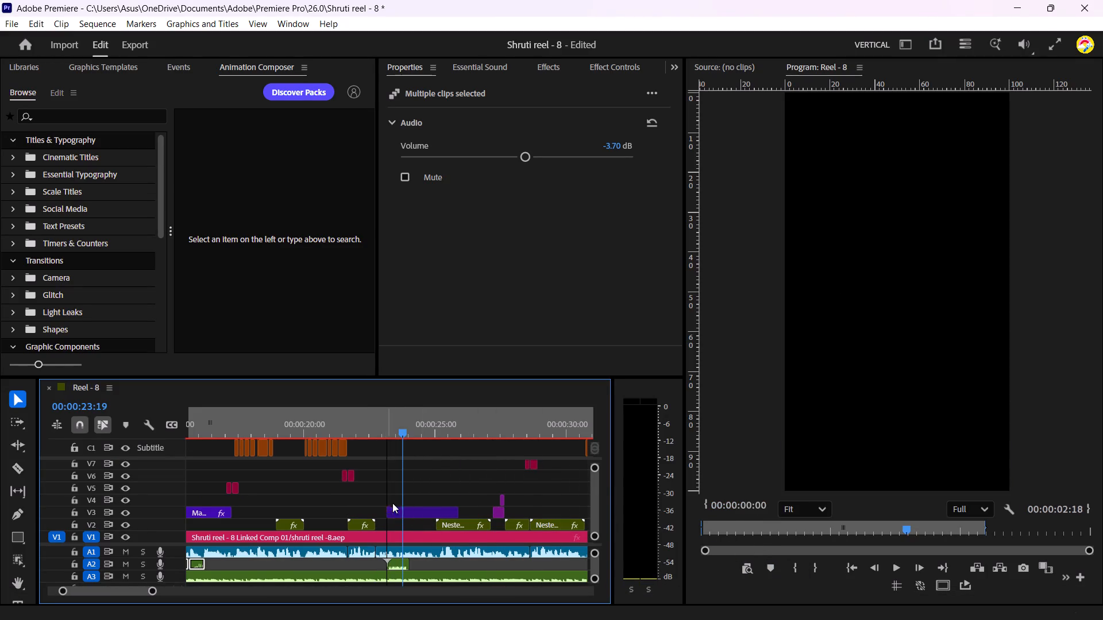
click(369, 424)
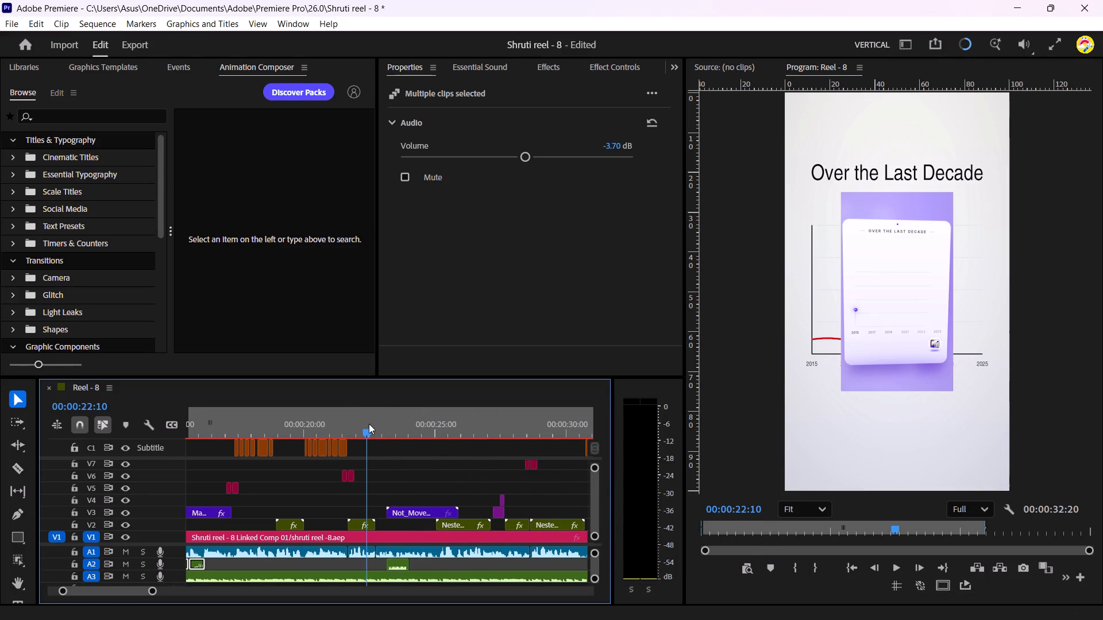
key(space)
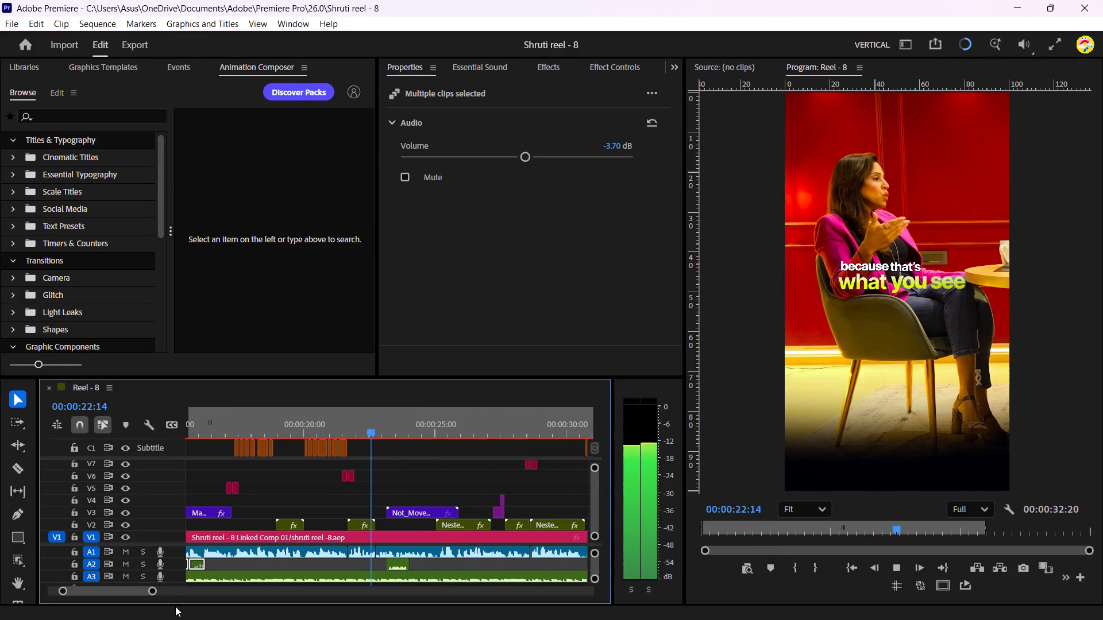
key(space)
Move the Not_Moved_Decade clip on V3 earlier to about 22.8 seconds, where the V2 nested clip ends, and play it back.
drag(152, 593, 140, 594)
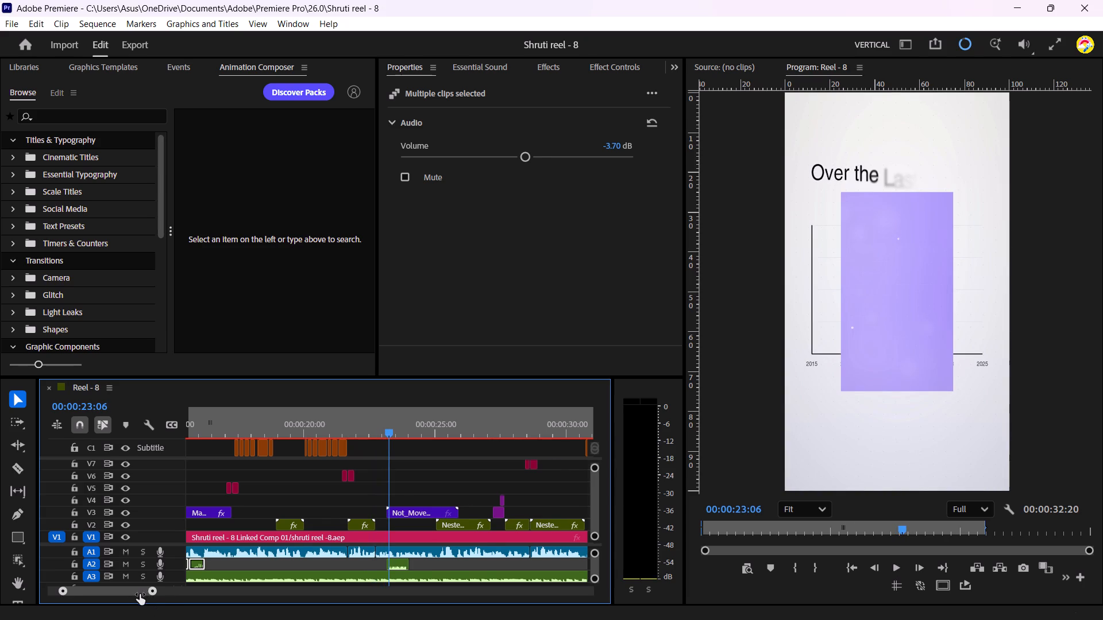
drag(140, 594, 121, 596)
drag(431, 509, 408, 516)
key(space)
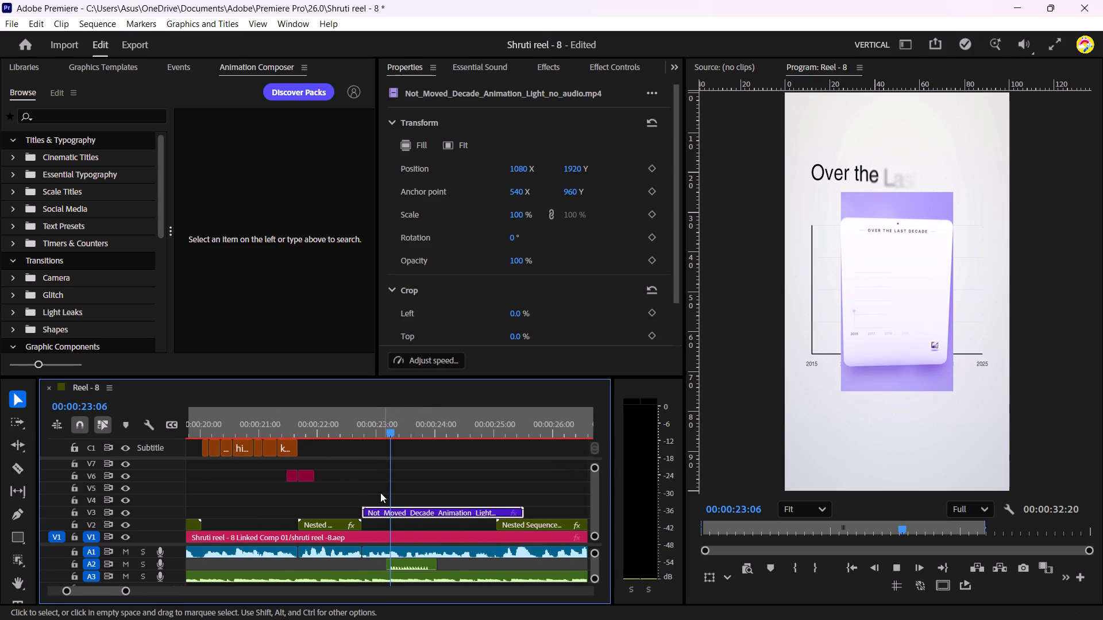
key(space)
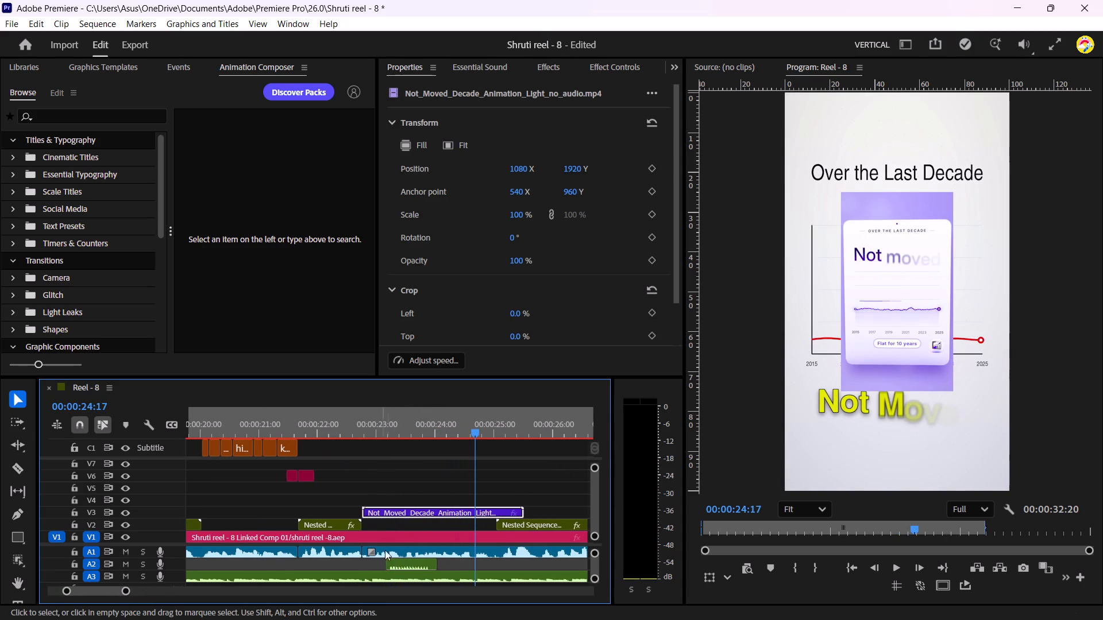
Move the digital interface text sound effect on A2 later to start at about 23.5 seconds and play back the section.
drag(400, 566, 417, 564)
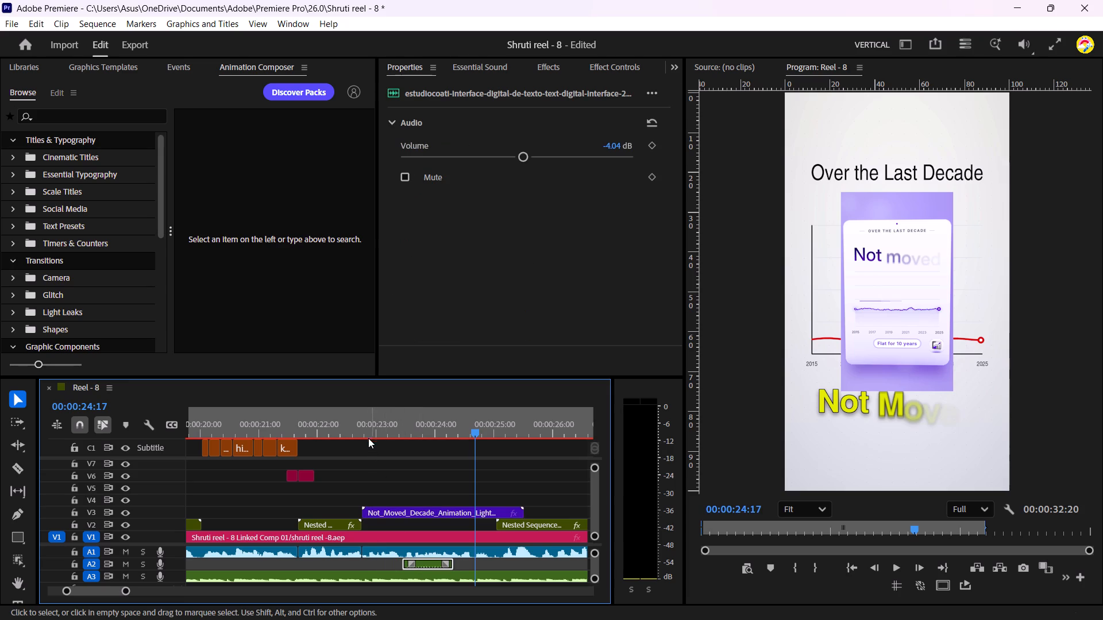
click(368, 436)
key(space)
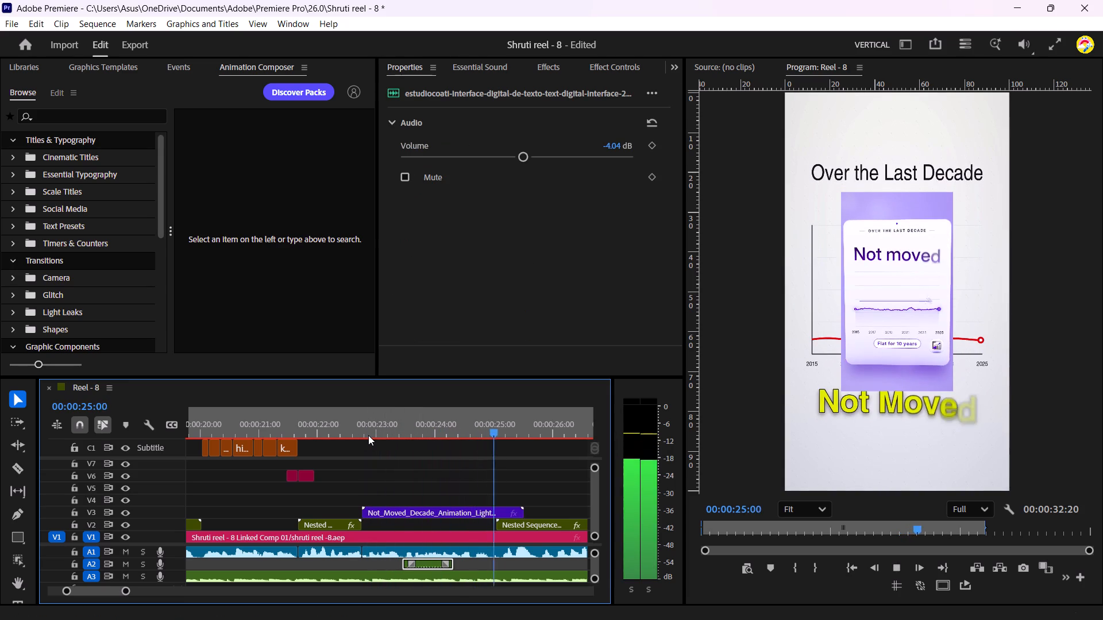
key(space)
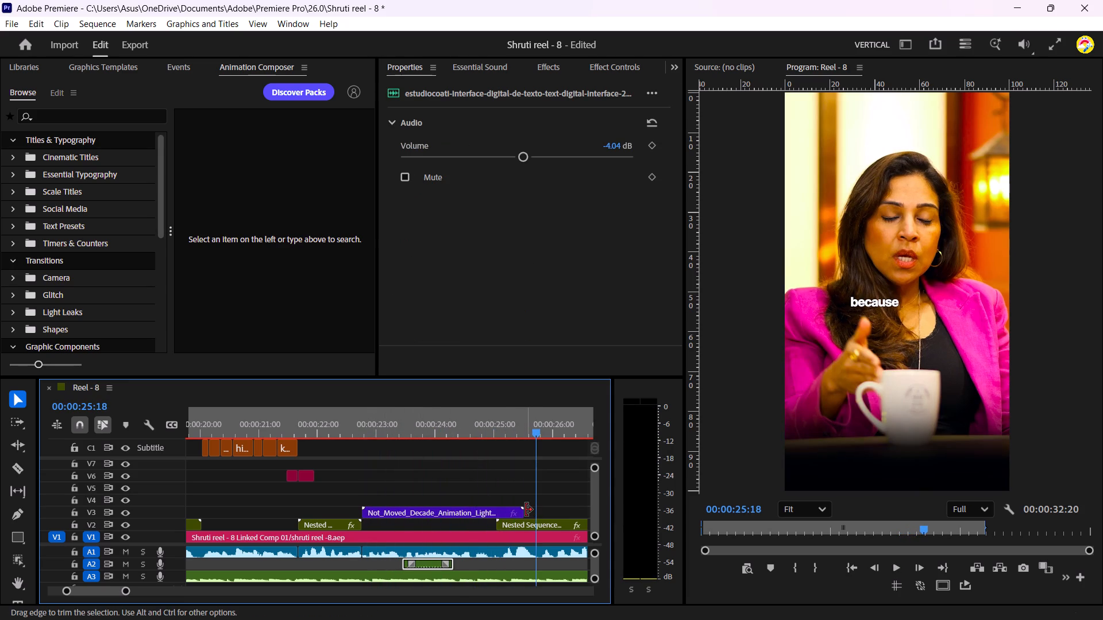
Trim the end of the V3 Not_Moved_Decade clip to about 25 seconds, where the following V2 nested sequence starts, and play it back.
drag(520, 509, 496, 511)
click(439, 432)
key(space)
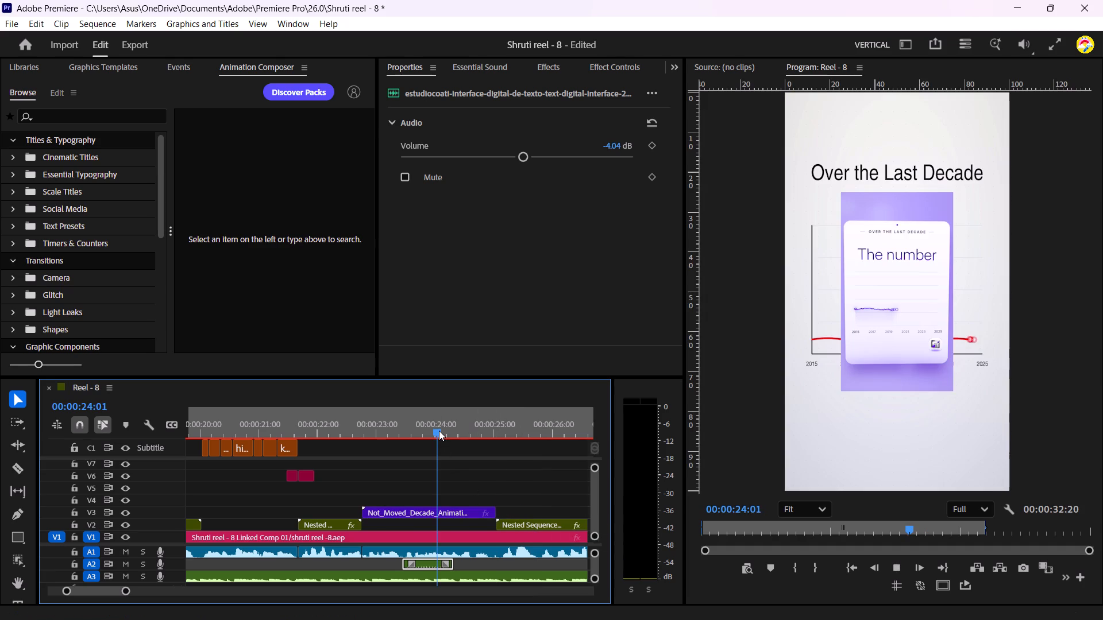
key(space)
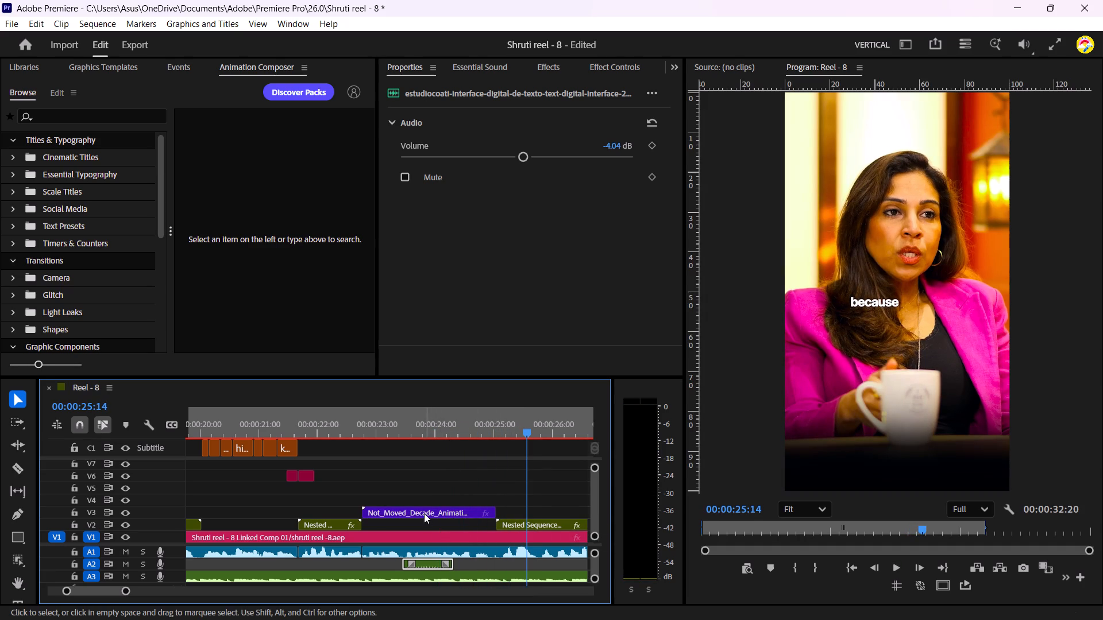
Scale the Not_Moved_Decade clip on V3 to fill the frame and play the section from just before it.
click(424, 513)
click(416, 433)
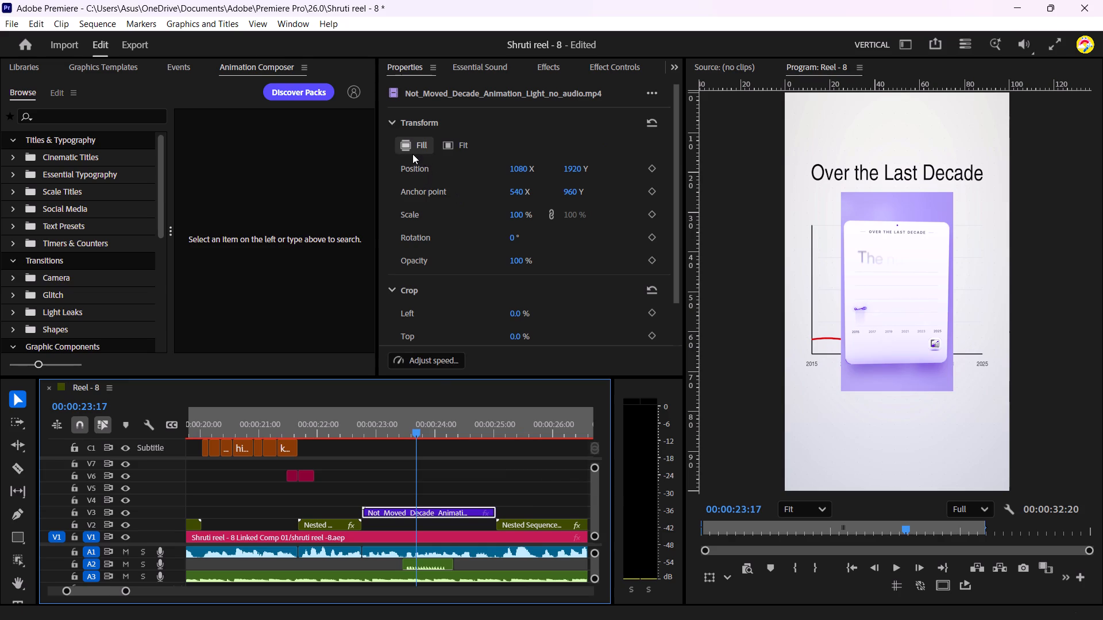
click(405, 154)
click(356, 425)
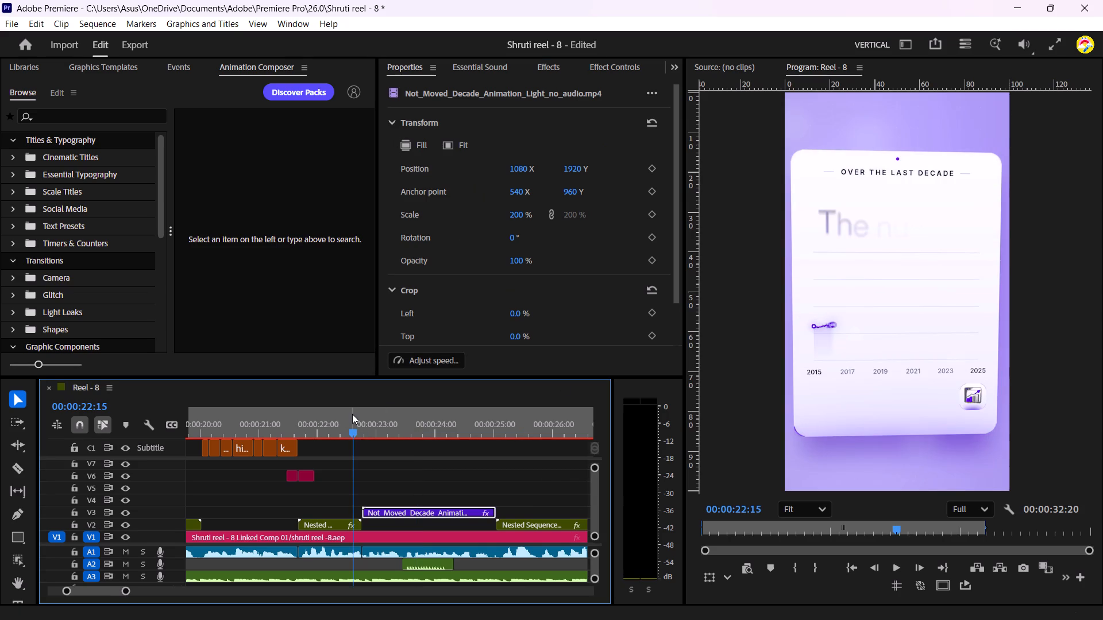
key(space)
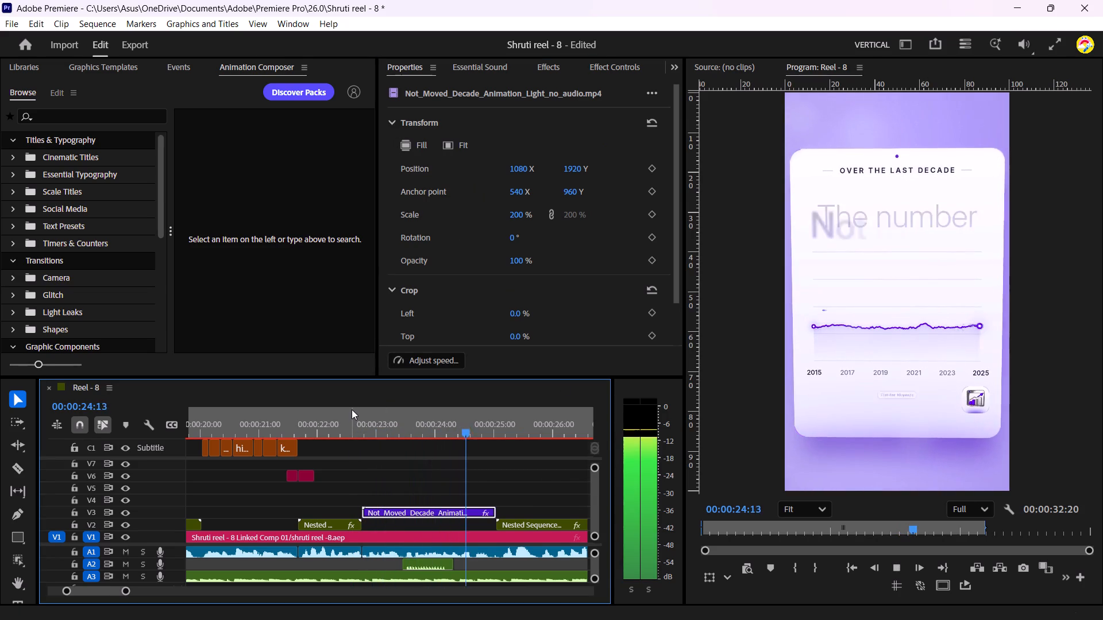
key(space)
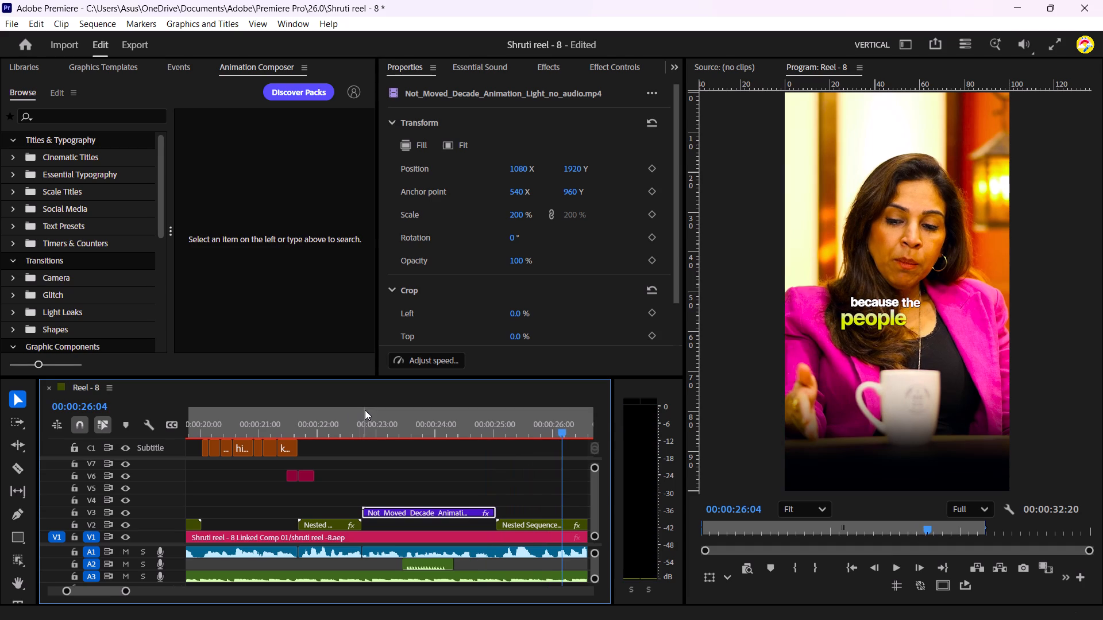
Check the cut at the end of the Not_Moved_Decade clip frame by frame and play the reel through to its end.
click(490, 422)
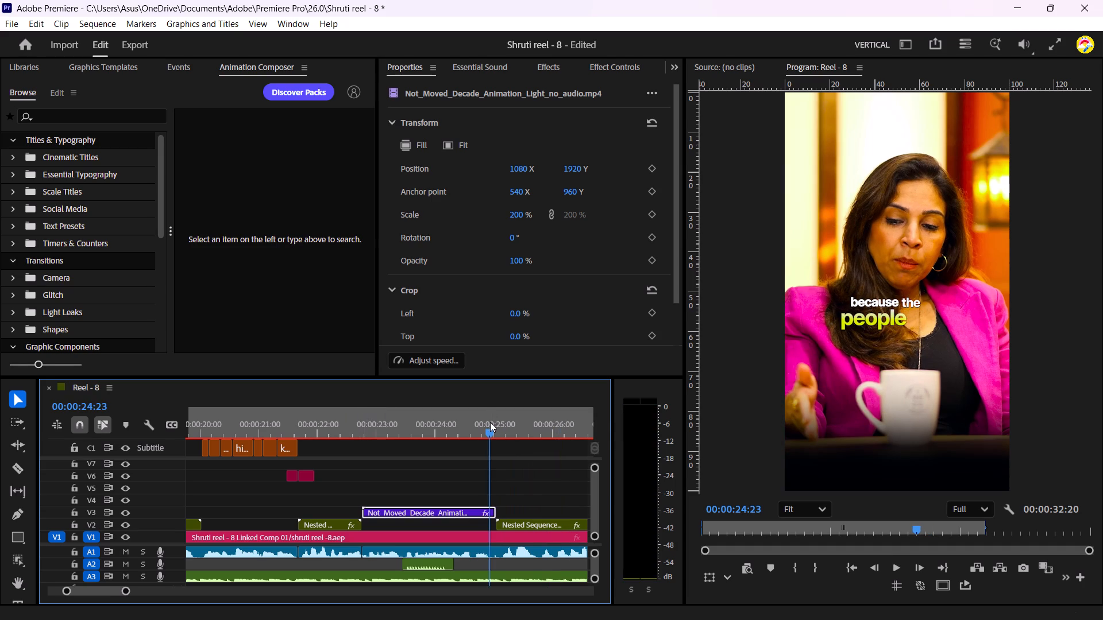
key(Right)
key(Right)
key(Right)
key(Right)
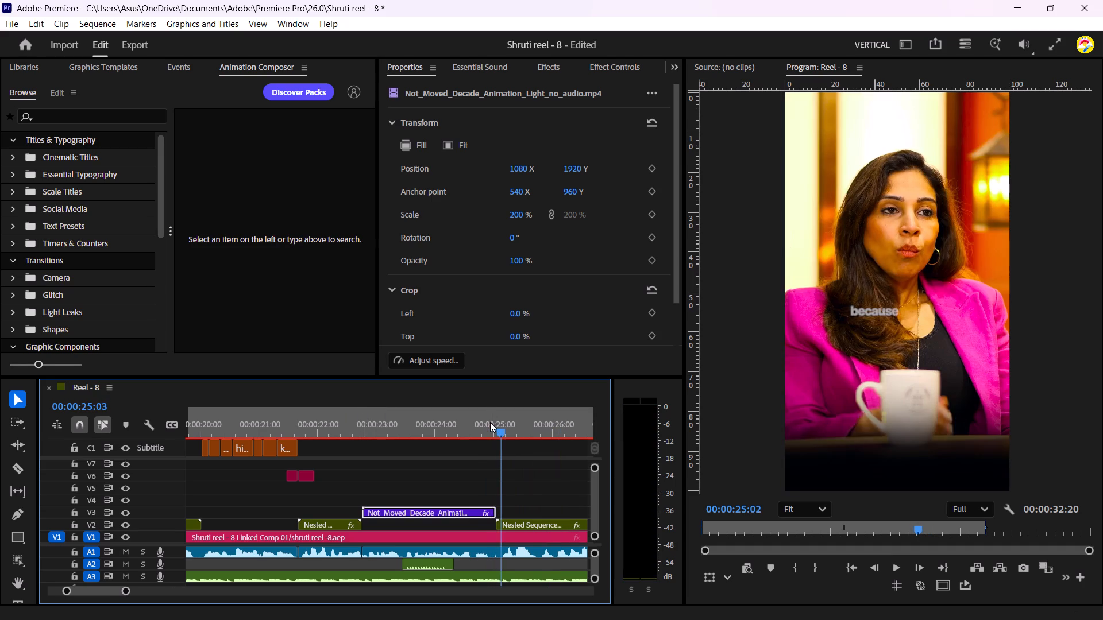
key(Right)
key(Left)
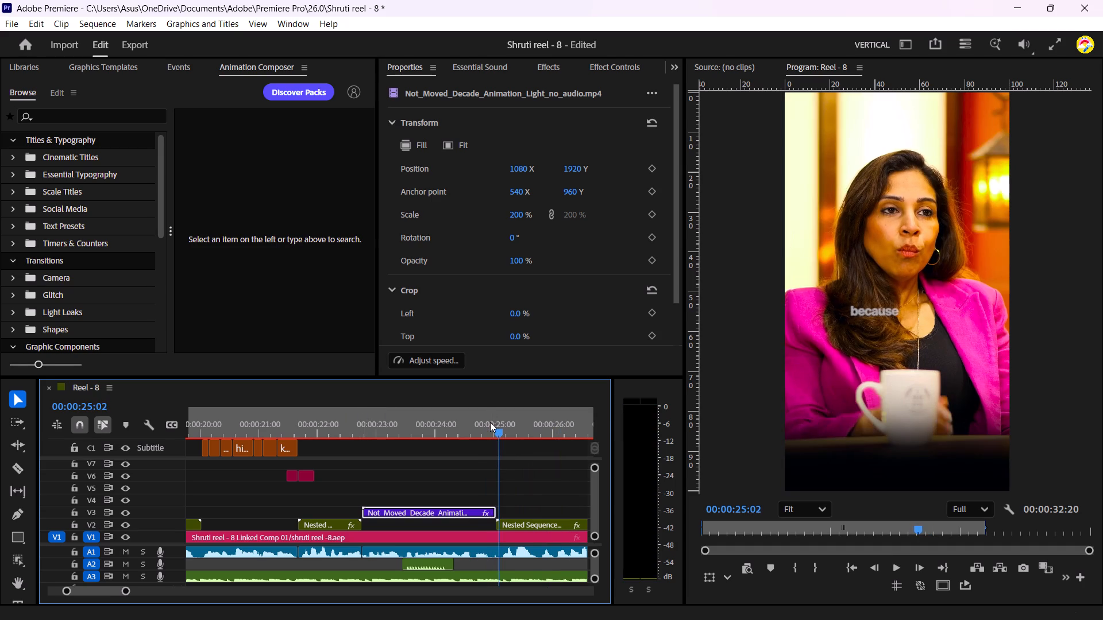
key(Left)
key(Left)
key(space)
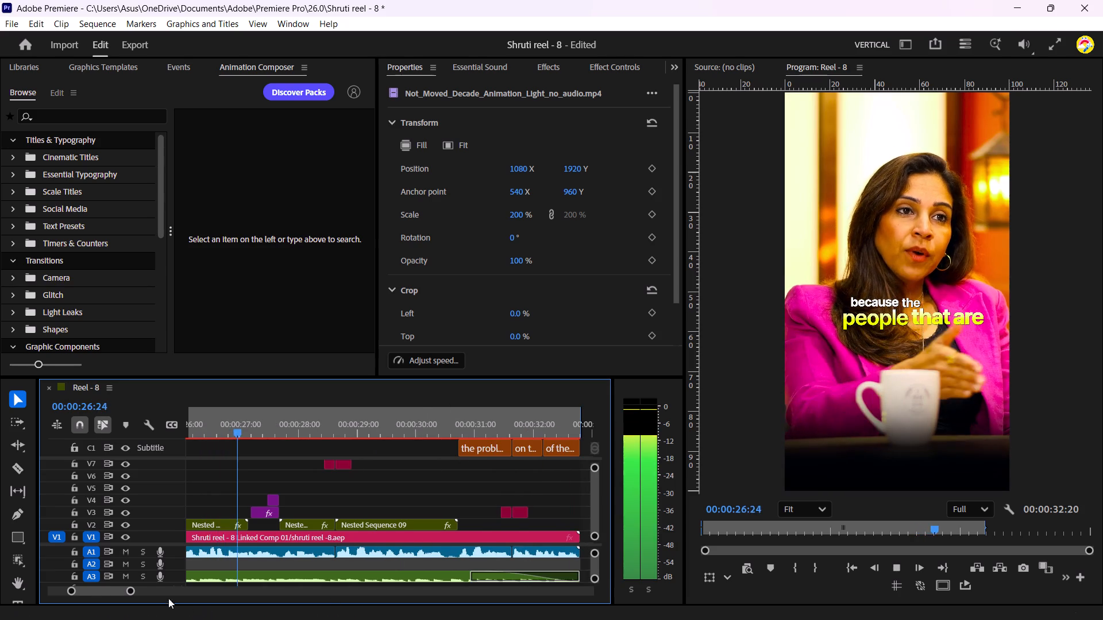
drag(130, 594, 230, 603)
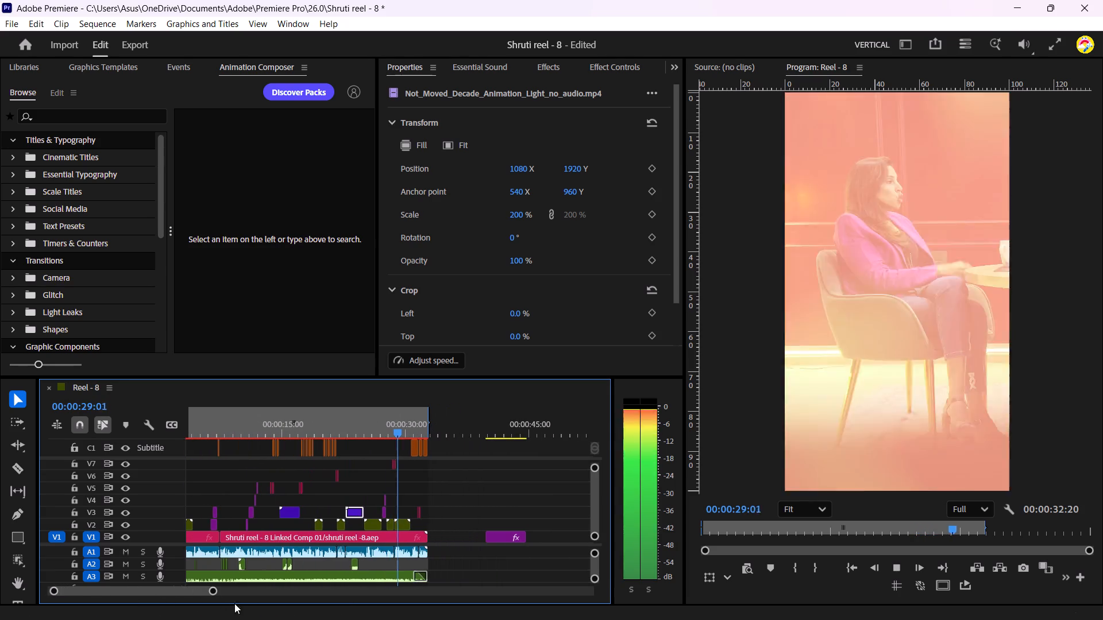
scroll(489, 472, up, 2)
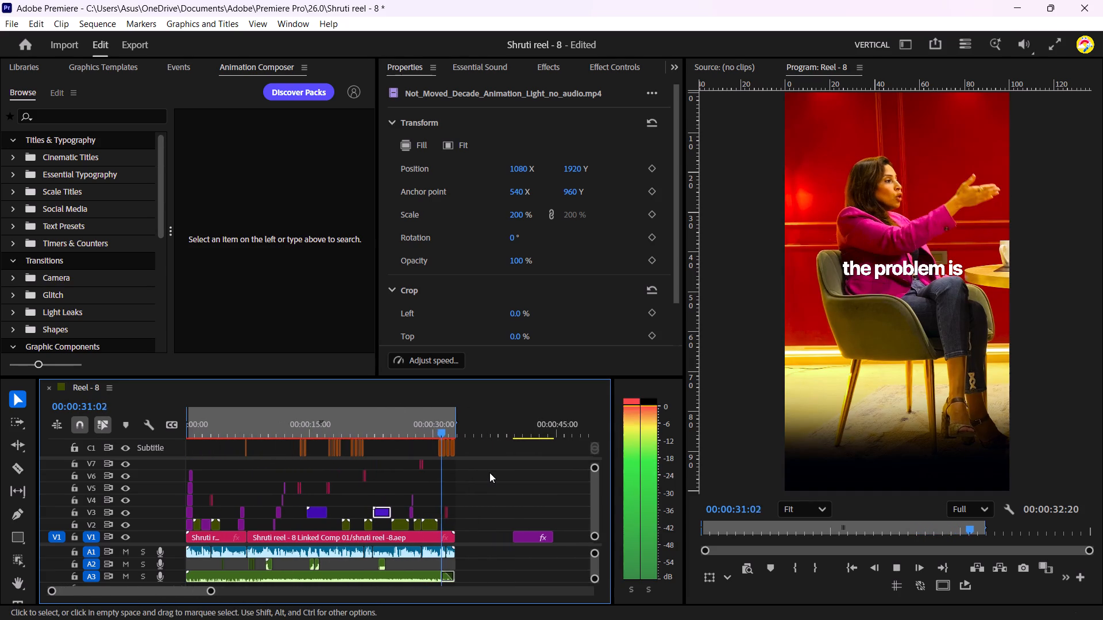
scroll(489, 472, up, 7)
key(space)
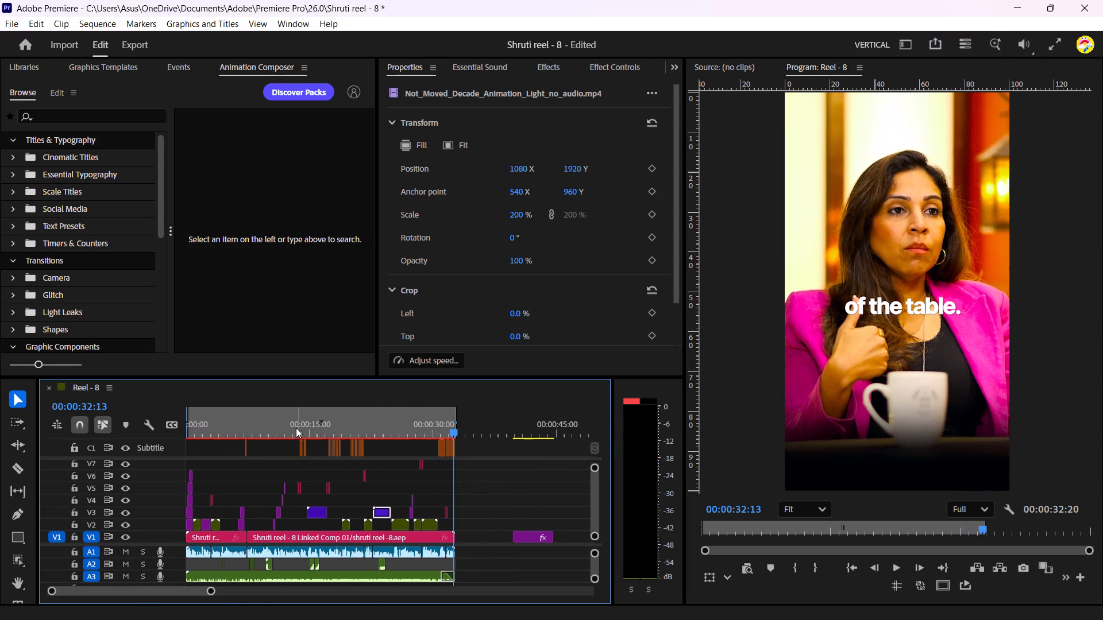
Play the reel from about 8 to 13 seconds to review the section before the Male_Dominated graph clip.
drag(296, 421, 256, 427)
key(space)
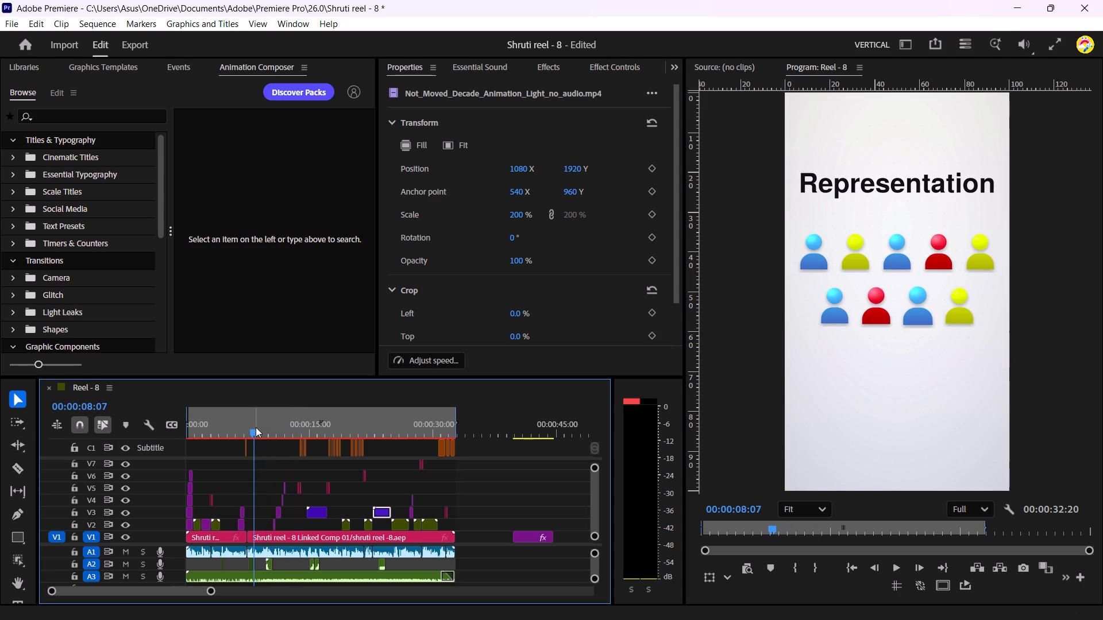
scroll(266, 423, up, 1)
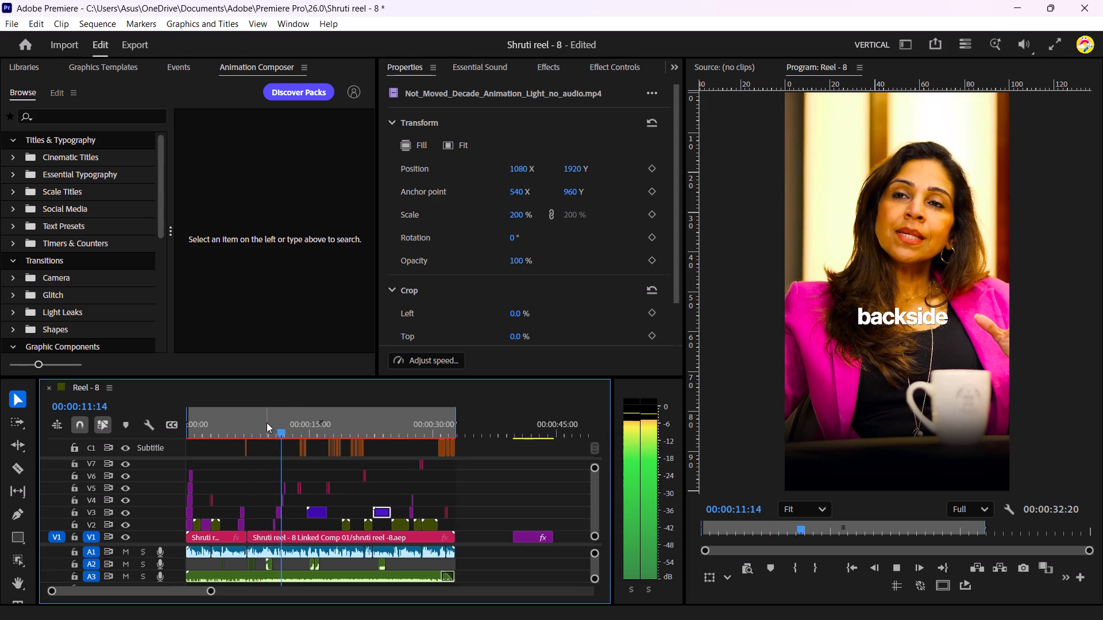
key(space)
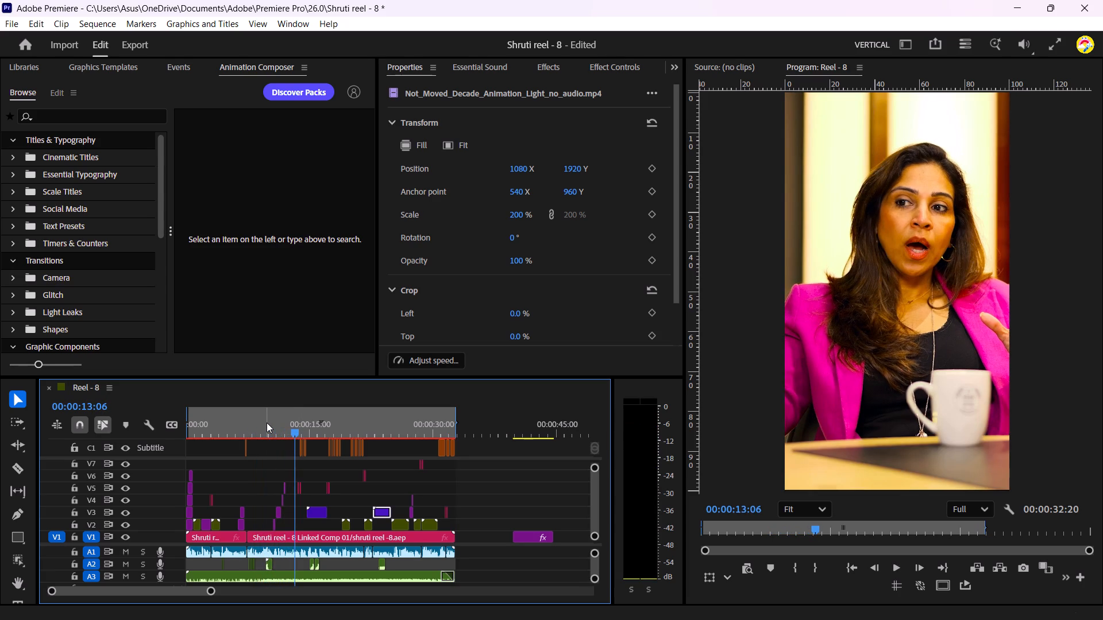
scroll(267, 423, up, 2)
drag(211, 591, 151, 595)
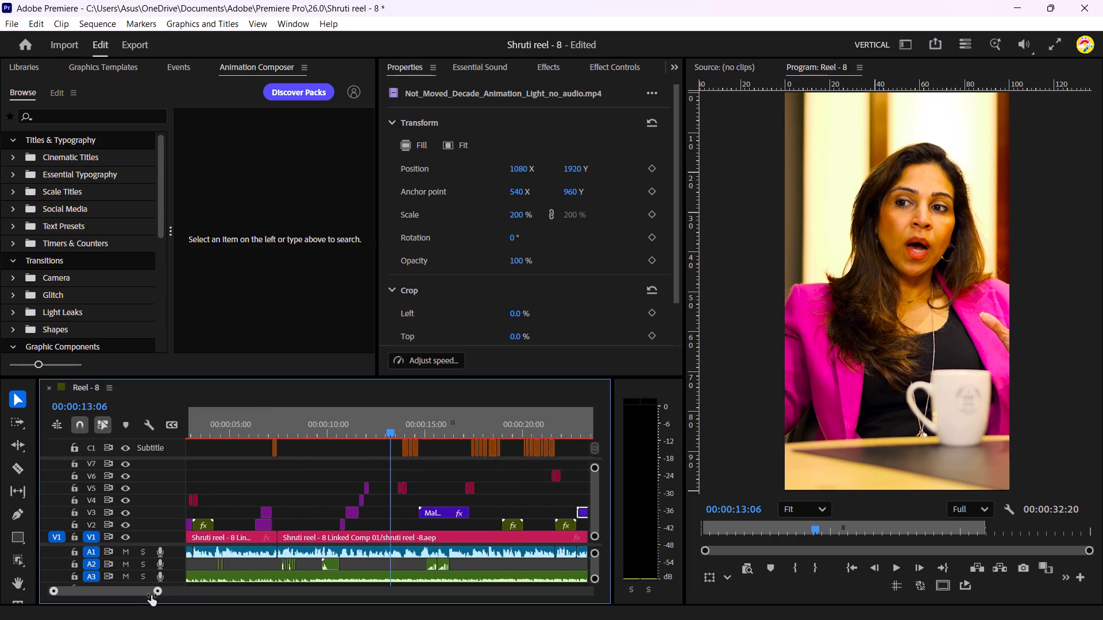
drag(151, 595, 123, 596)
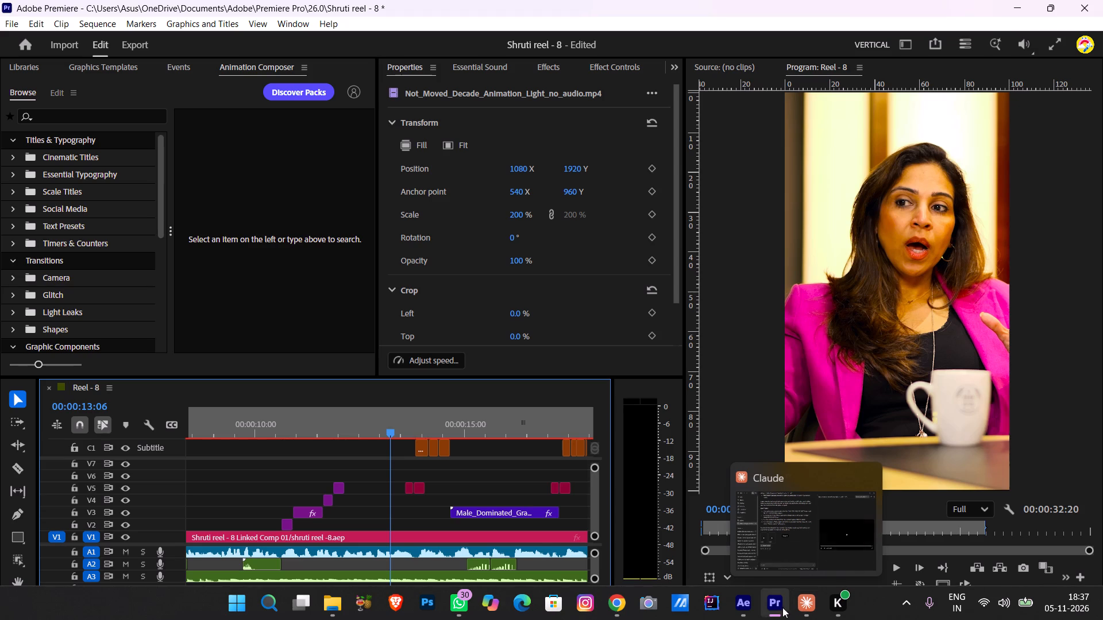
Switch to After Effects and scrub through the Shruti reel - 8 linked composition to review where its animations appear.
click(745, 606)
scroll(674, 531, down, 4)
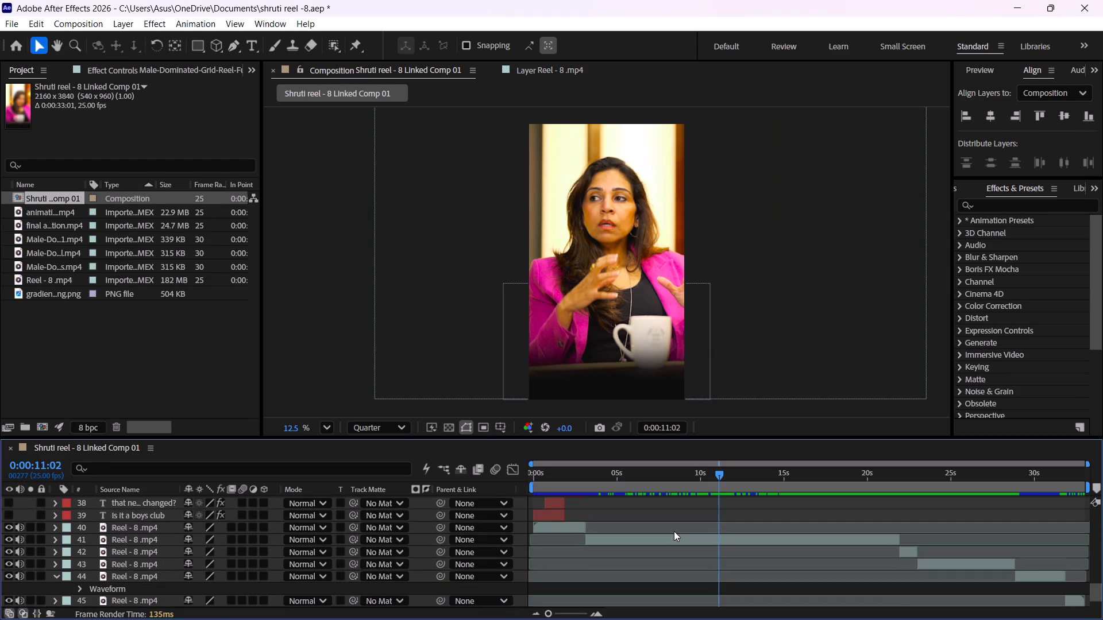
drag(664, 476, 589, 489)
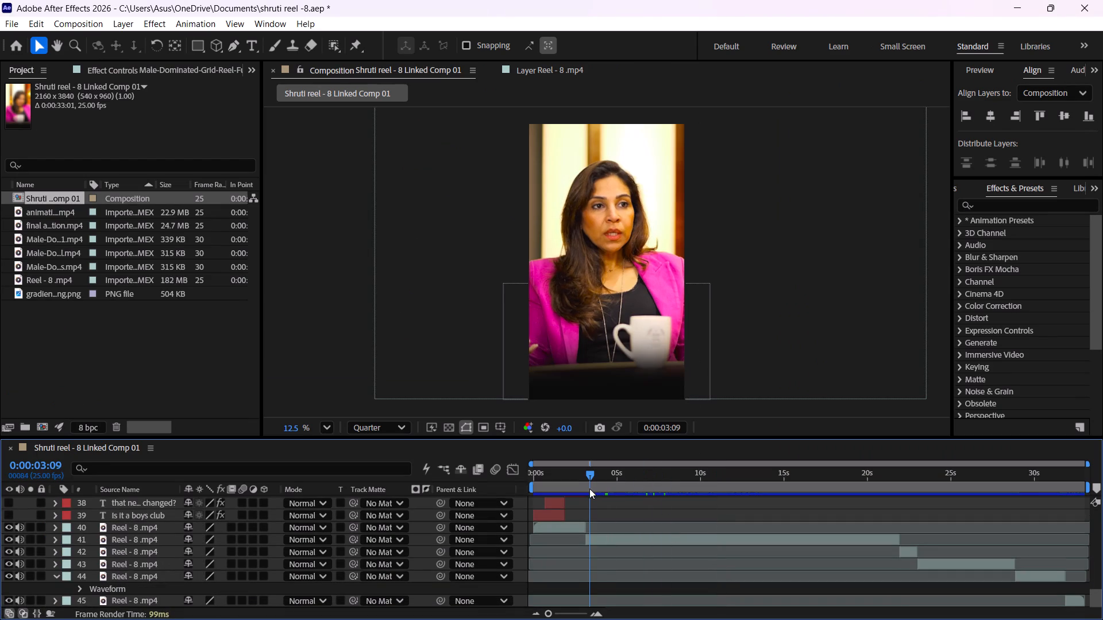
key(space)
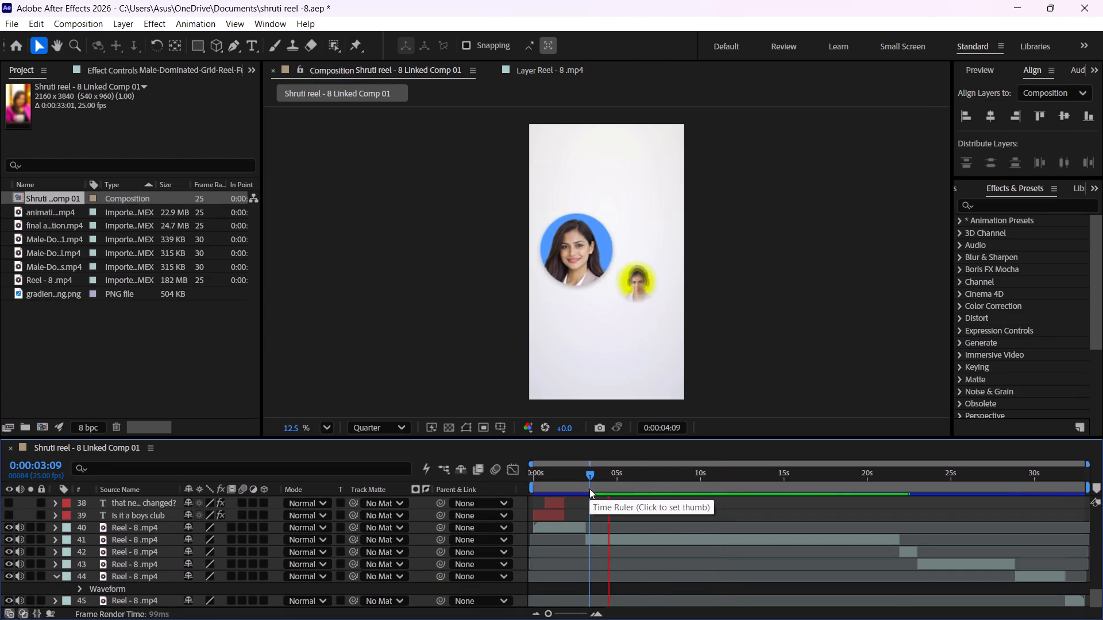
key(space)
drag(619, 478, 622, 477)
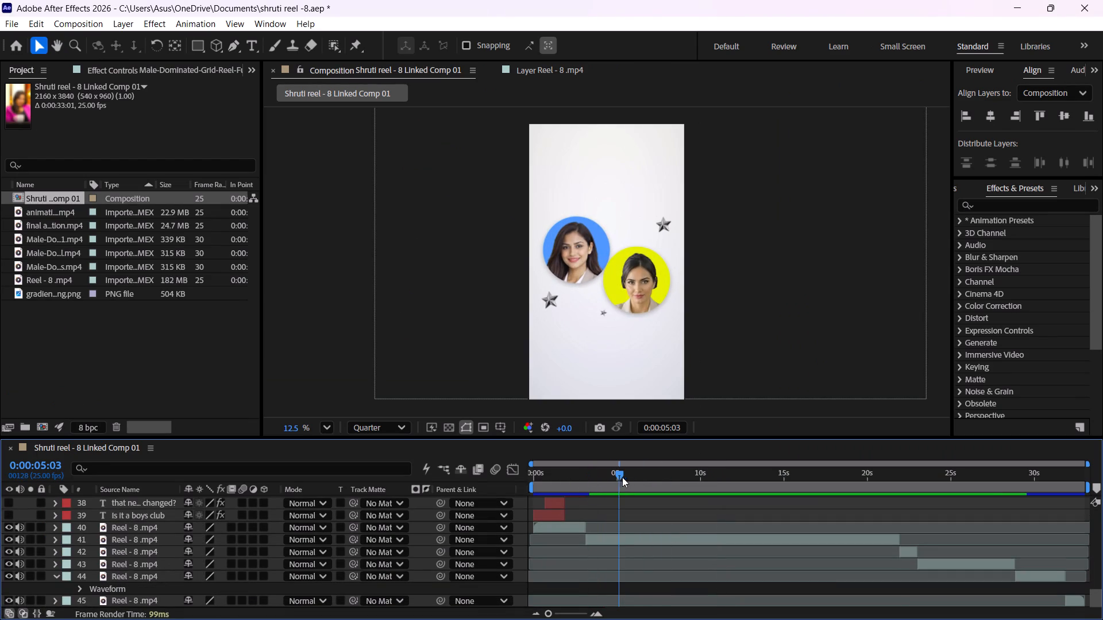
drag(622, 477, 851, 504)
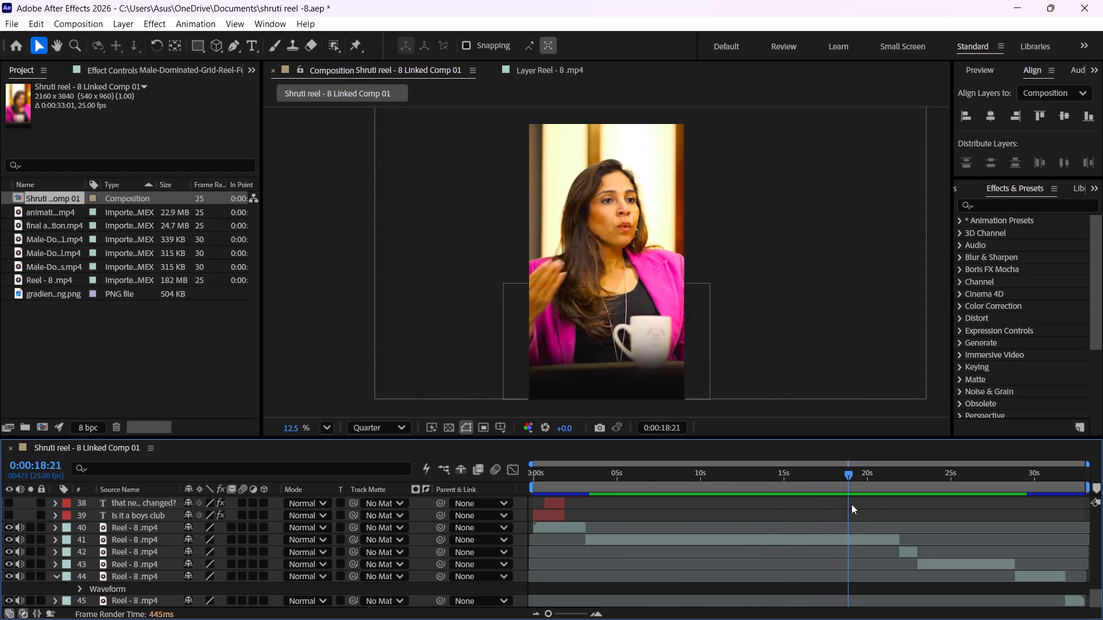
drag(851, 504, 939, 509)
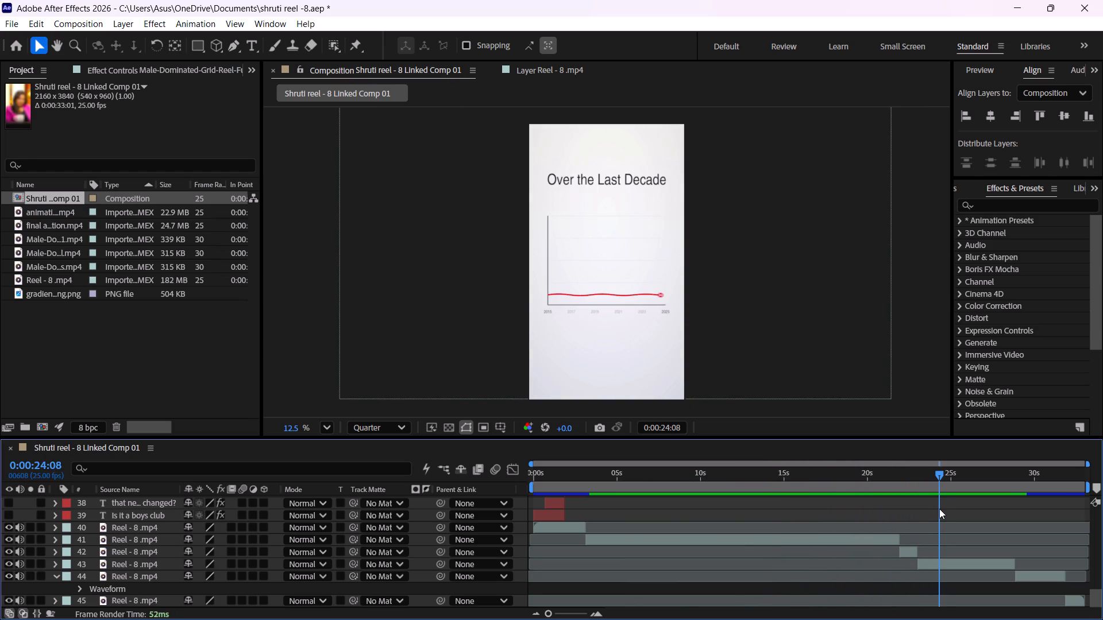
drag(939, 509, 568, 499)
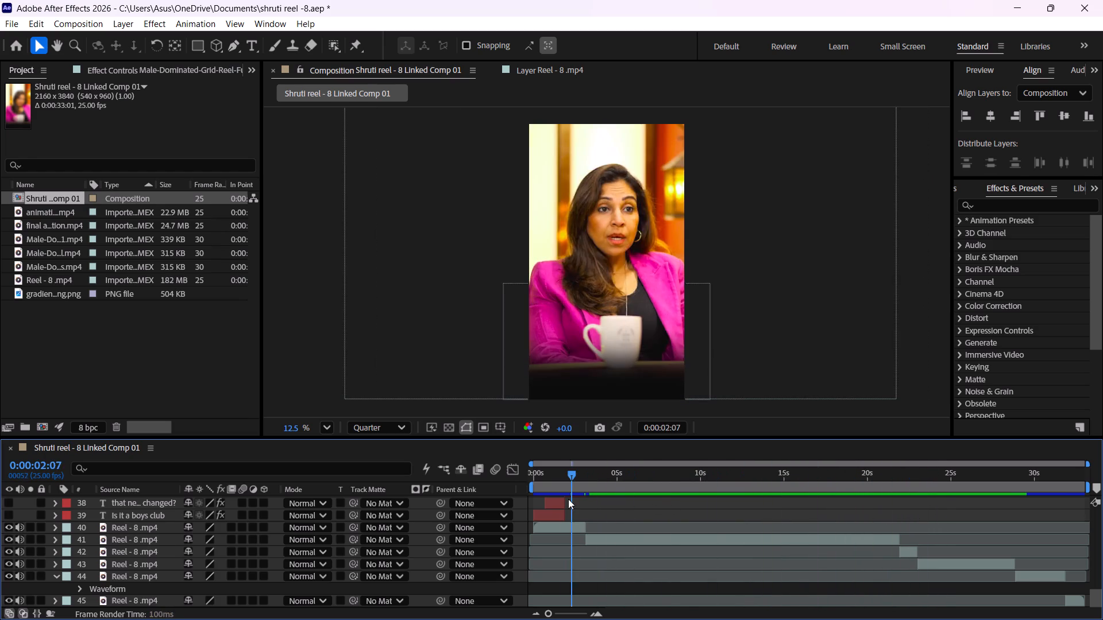
drag(568, 499, 534, 497)
drag(534, 472, 546, 472)
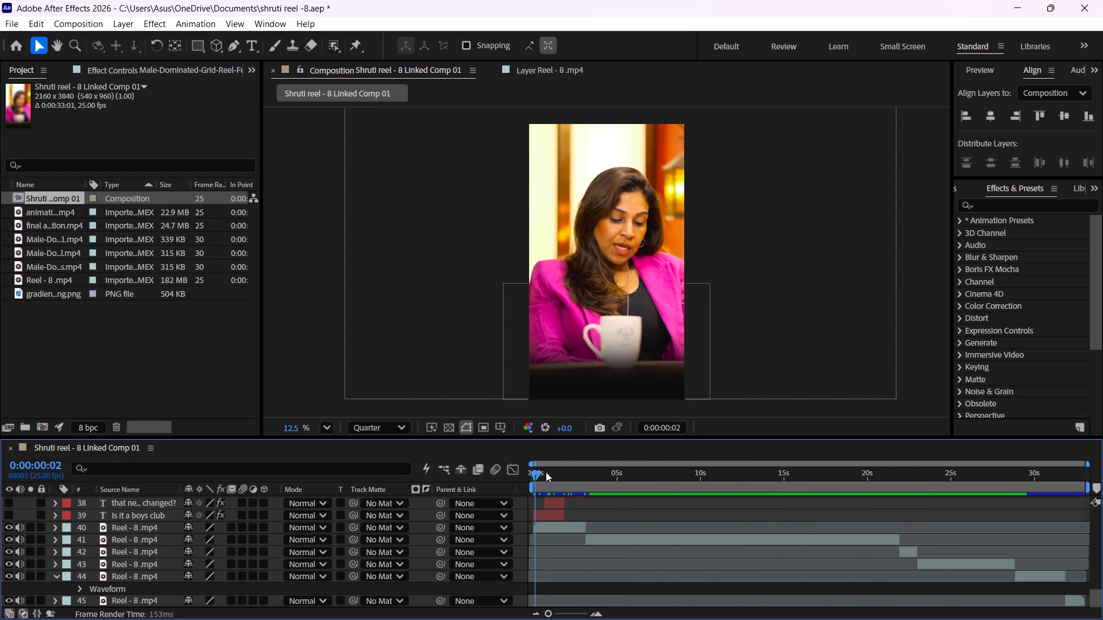
drag(546, 472, 512, 483)
drag(537, 474, 674, 489)
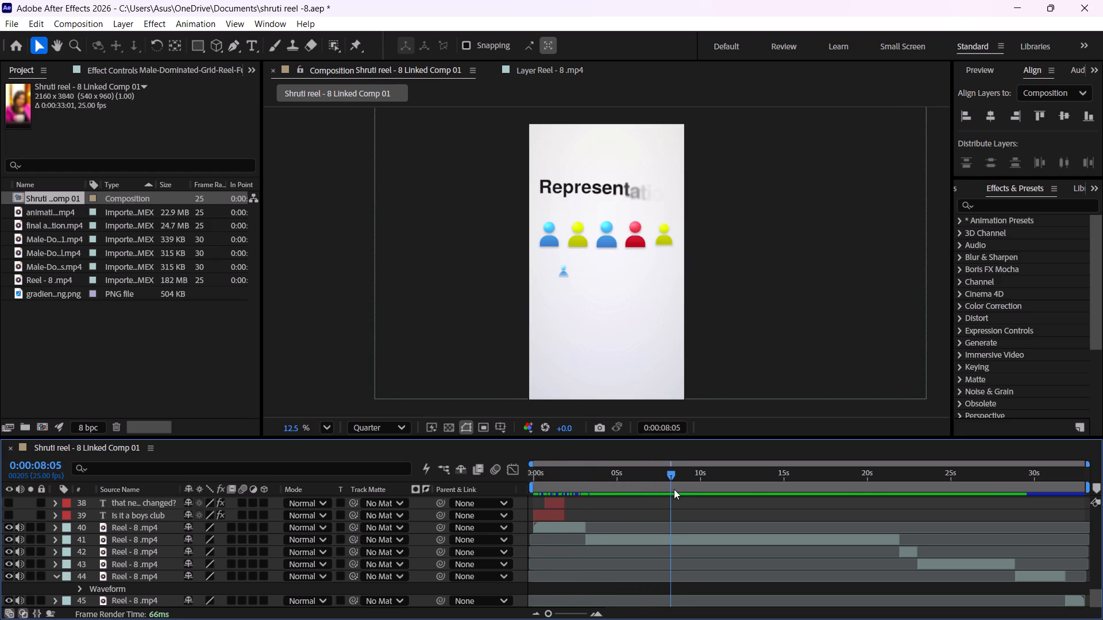
drag(674, 489, 646, 493)
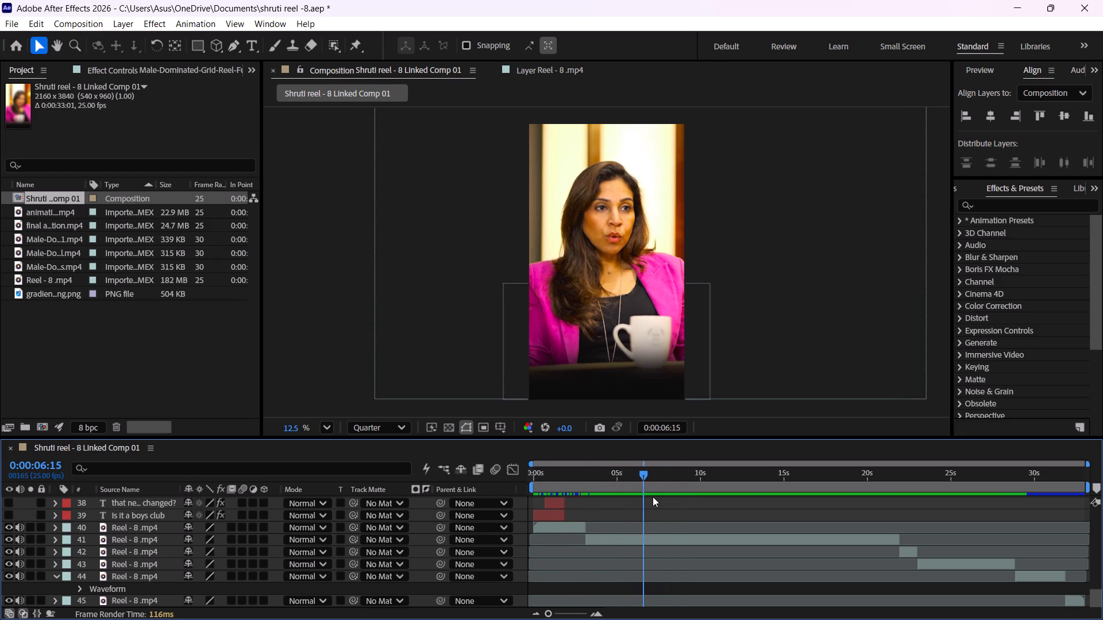
Play the linked composition from about 6.6 to 13 seconds and examine its layers around that section.
scroll(673, 521, down, 9)
drag(1098, 601, 1096, 580)
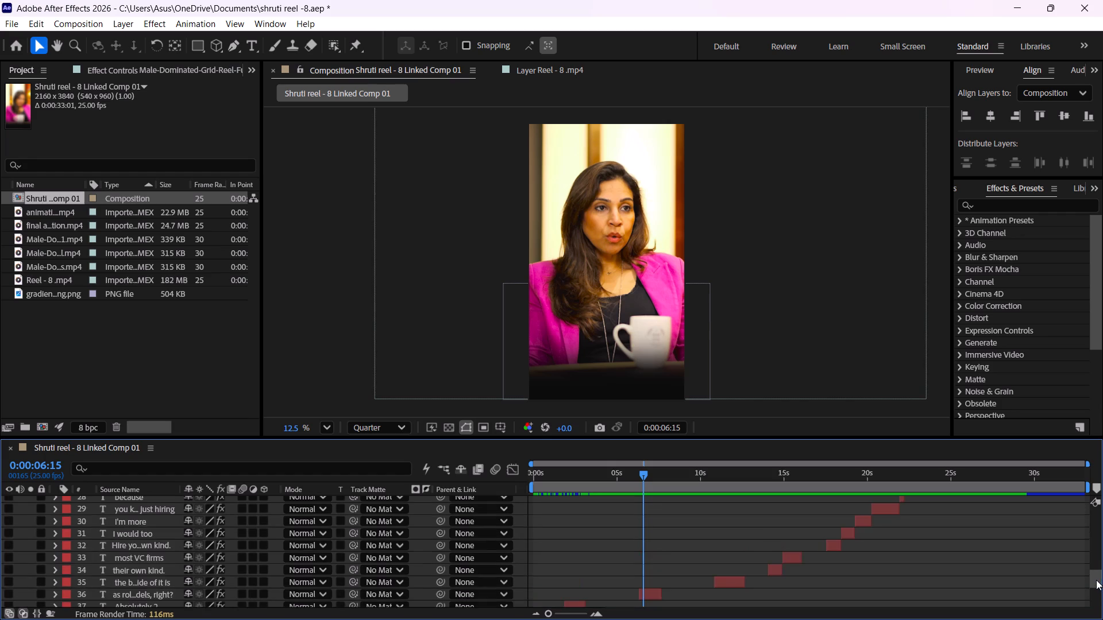
drag(1096, 580, 1095, 567)
key(space)
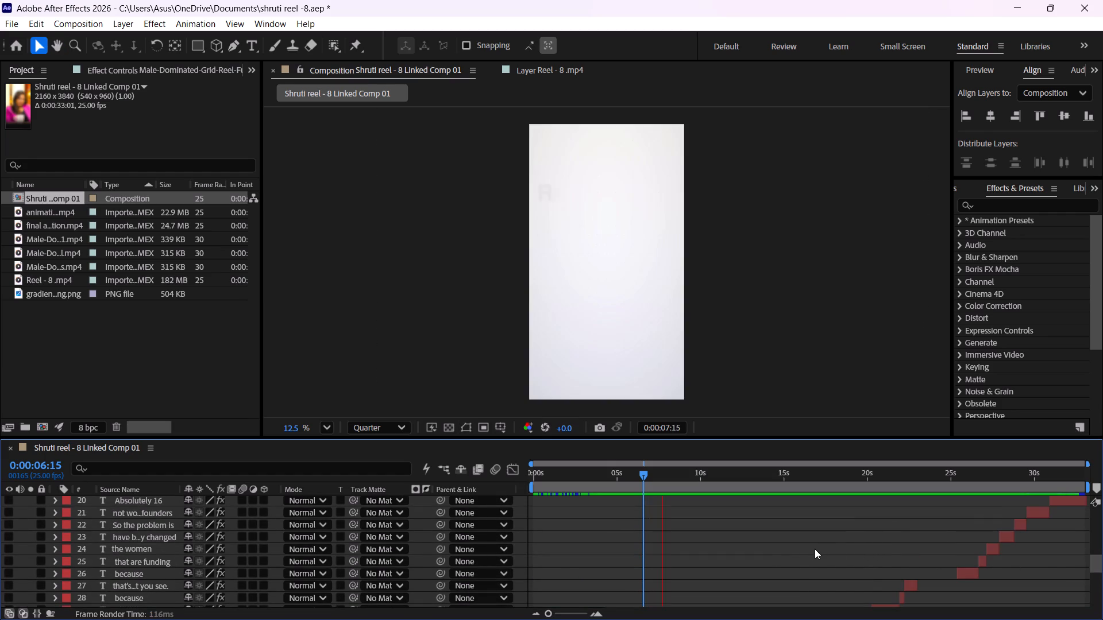
scroll(815, 549, down, 1)
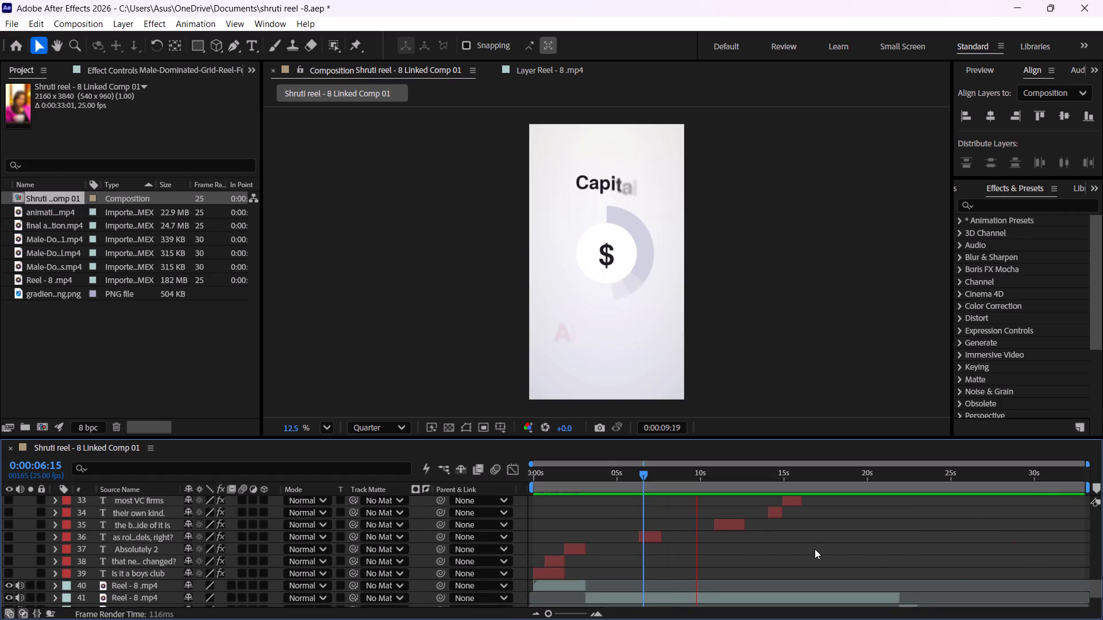
key(space)
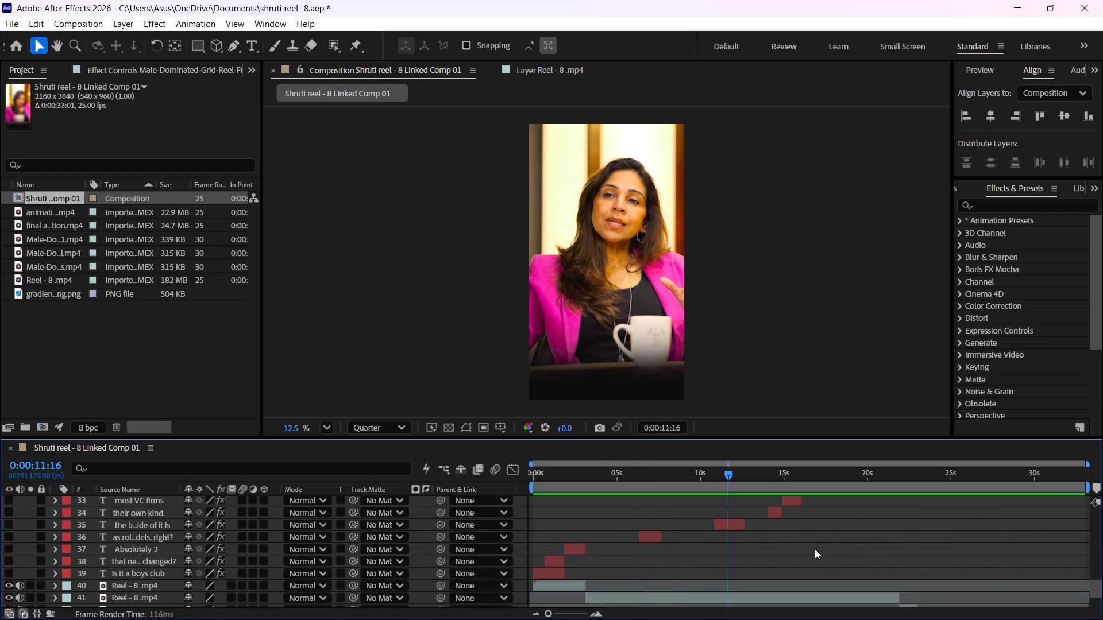
key(space)
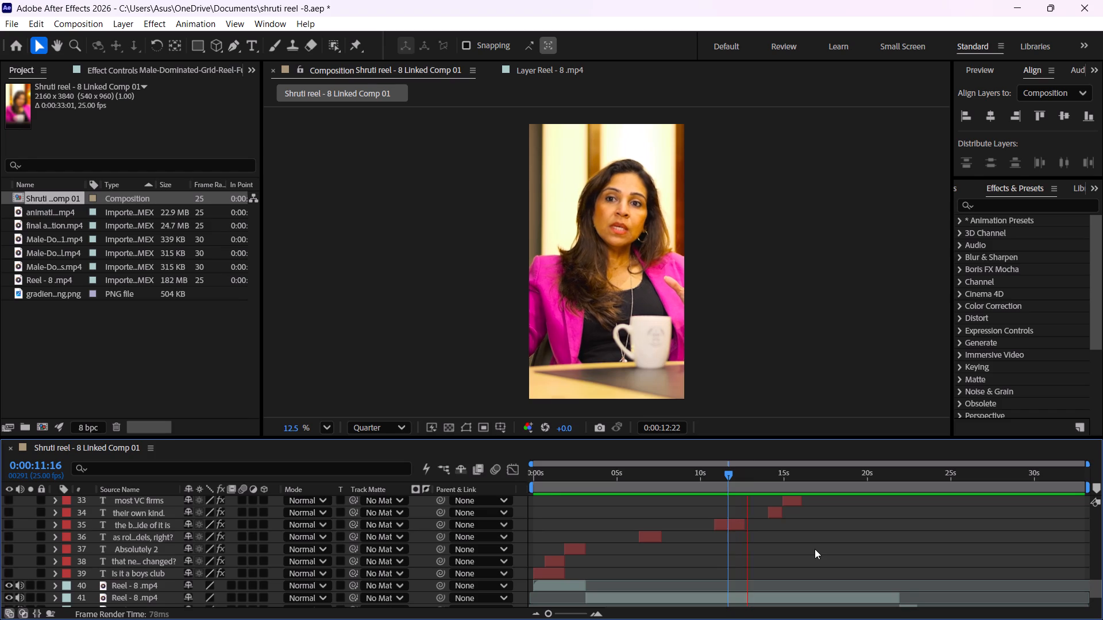
key(space)
Turn on the visibility of layer 12, the hidden final animation.mp4 segment at about 13 seconds.
scroll(815, 549, down, 2)
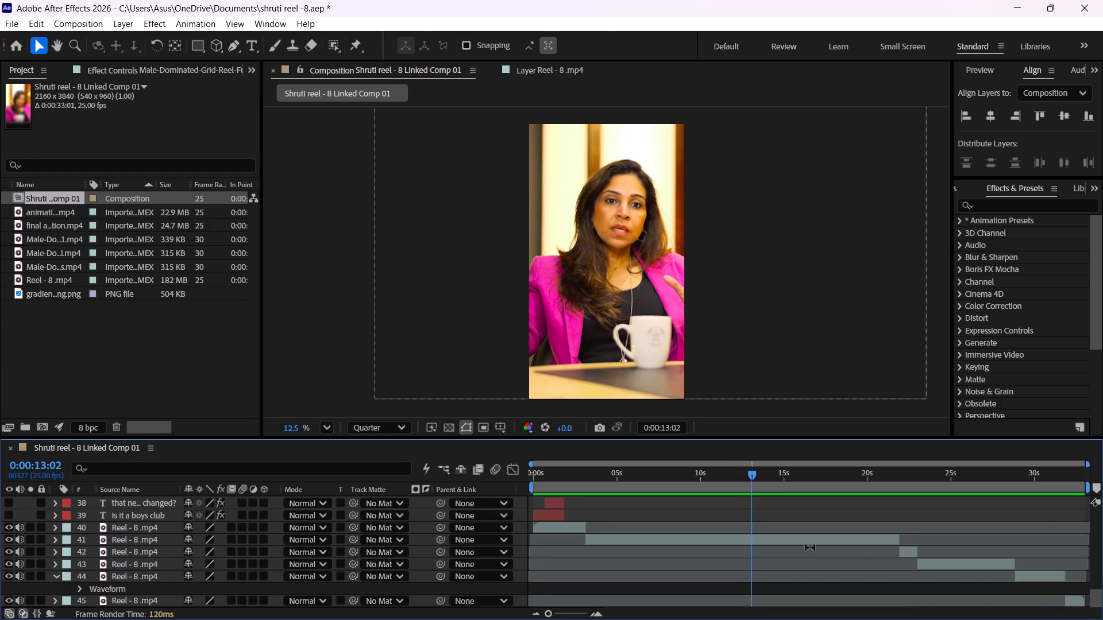
drag(1097, 599, 1095, 582)
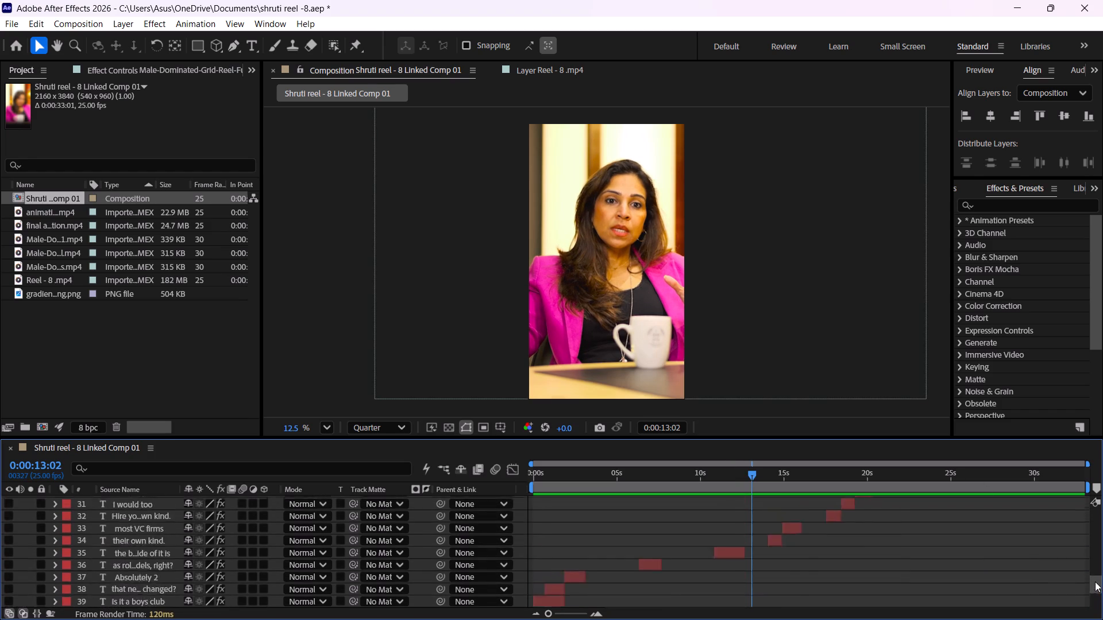
drag(1095, 582, 1085, 542)
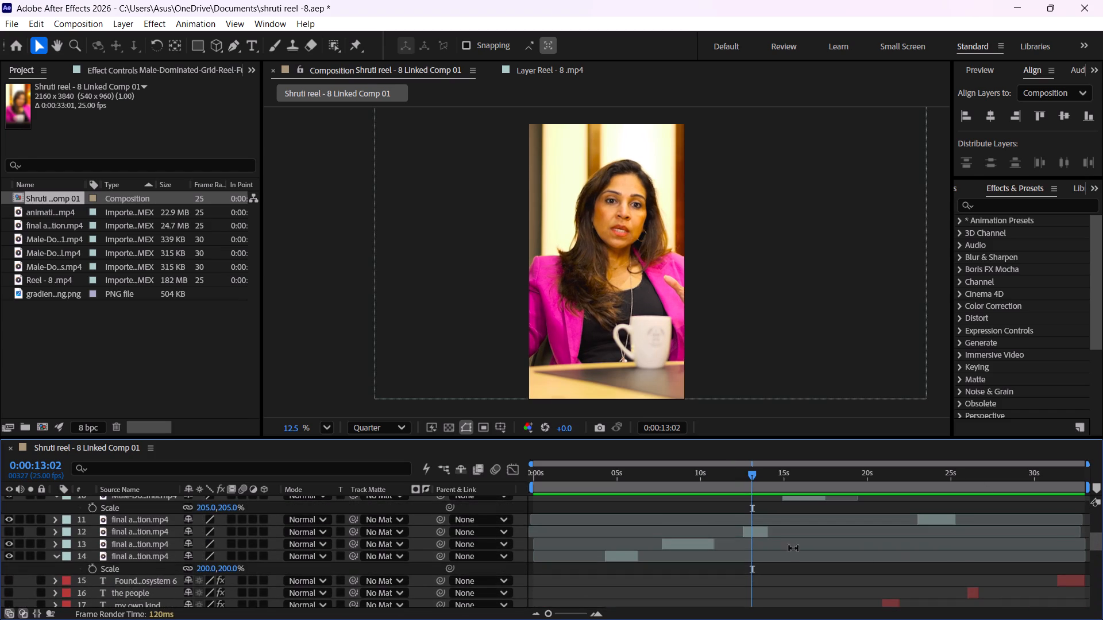
click(765, 536)
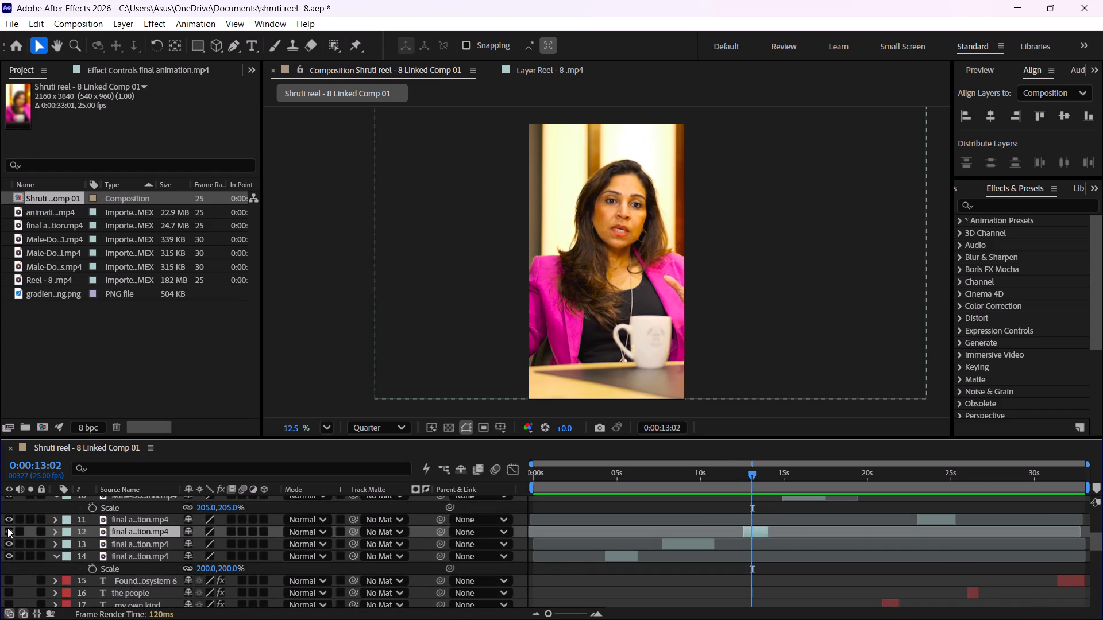
click(7, 530)
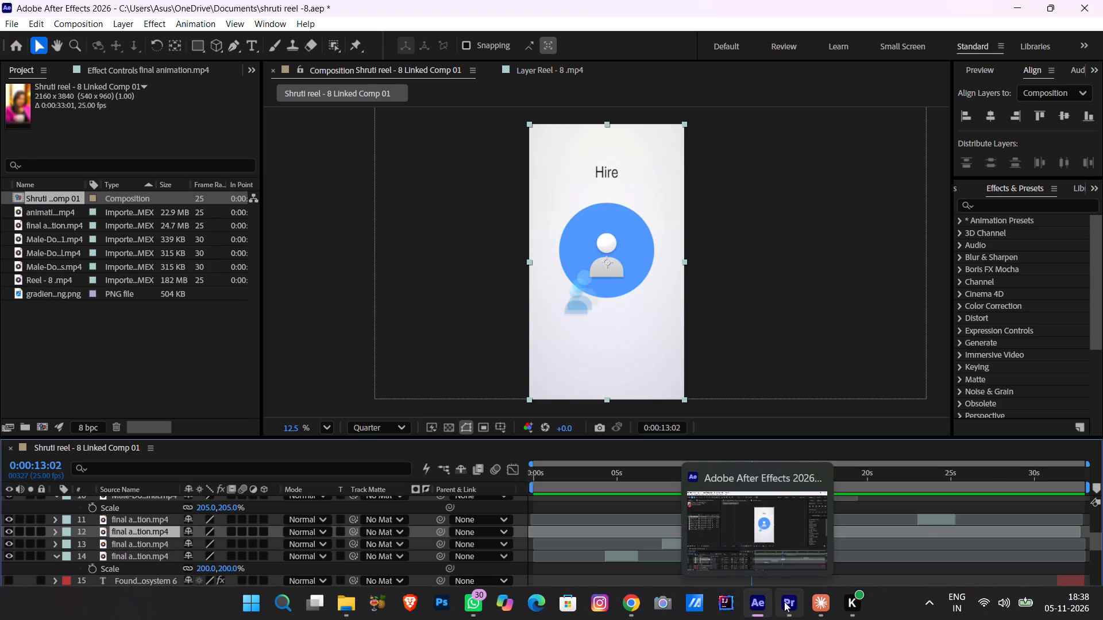
Switch to Premiere and play the Reel - 8 sequence from the start to about 10 seconds to review it.
click(785, 601)
drag(332, 422, 120, 462)
key(space)
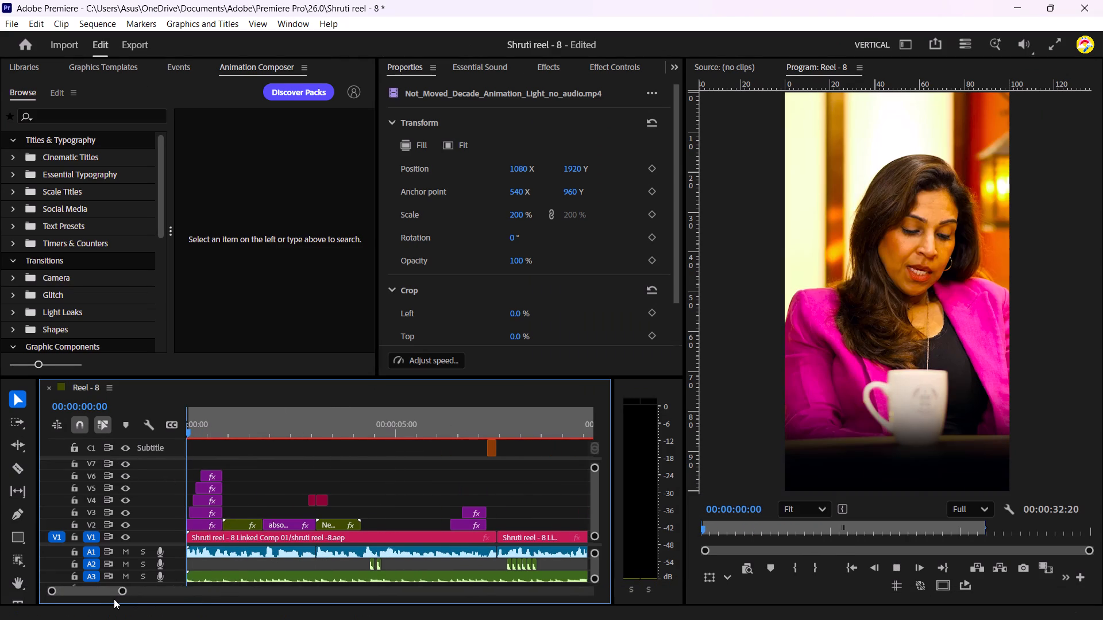
drag(120, 592, 242, 594)
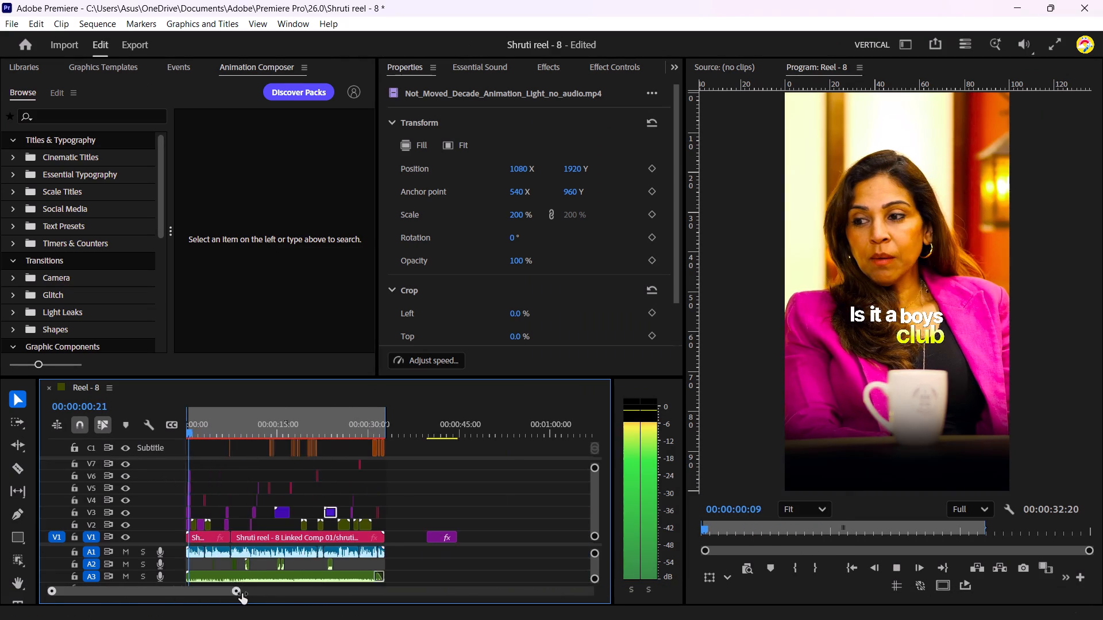
drag(242, 594, 244, 595)
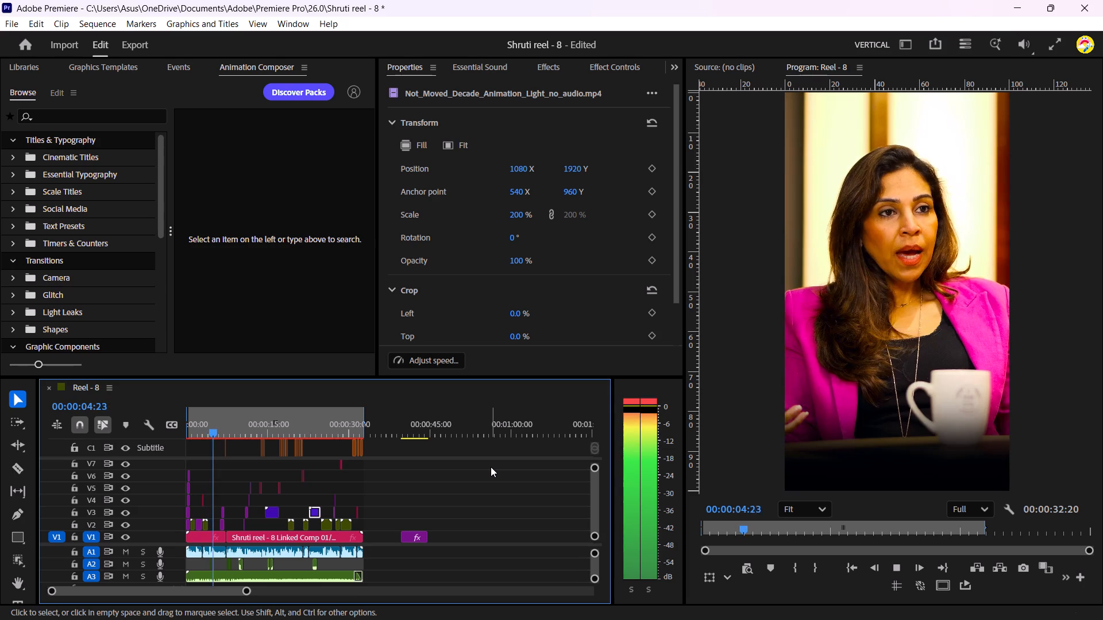
key(space)
key(space)
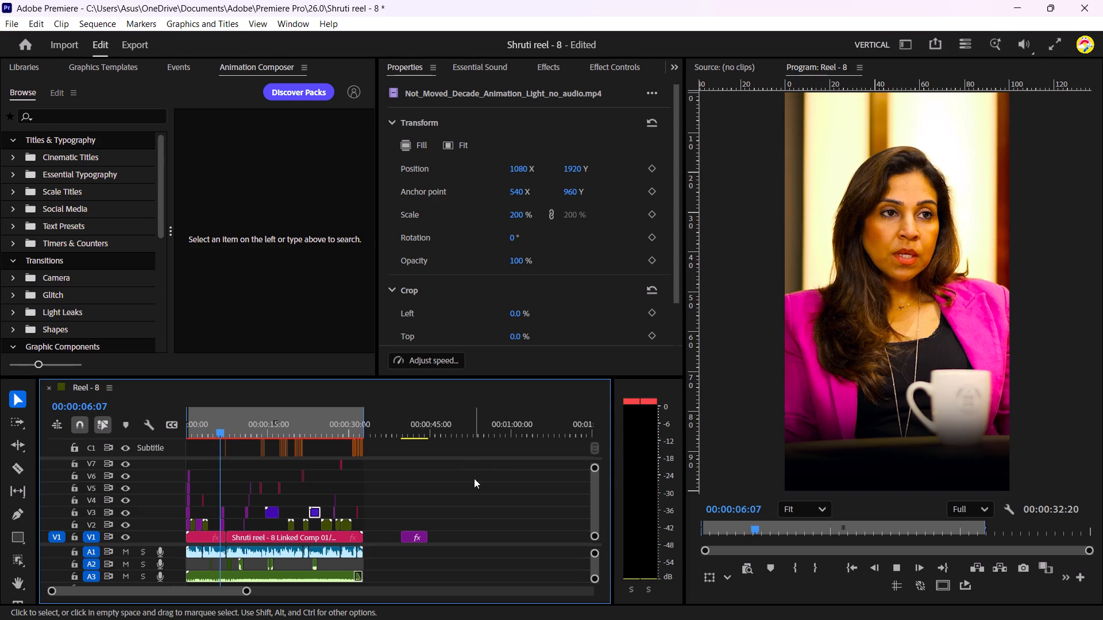
drag(246, 591, 218, 594)
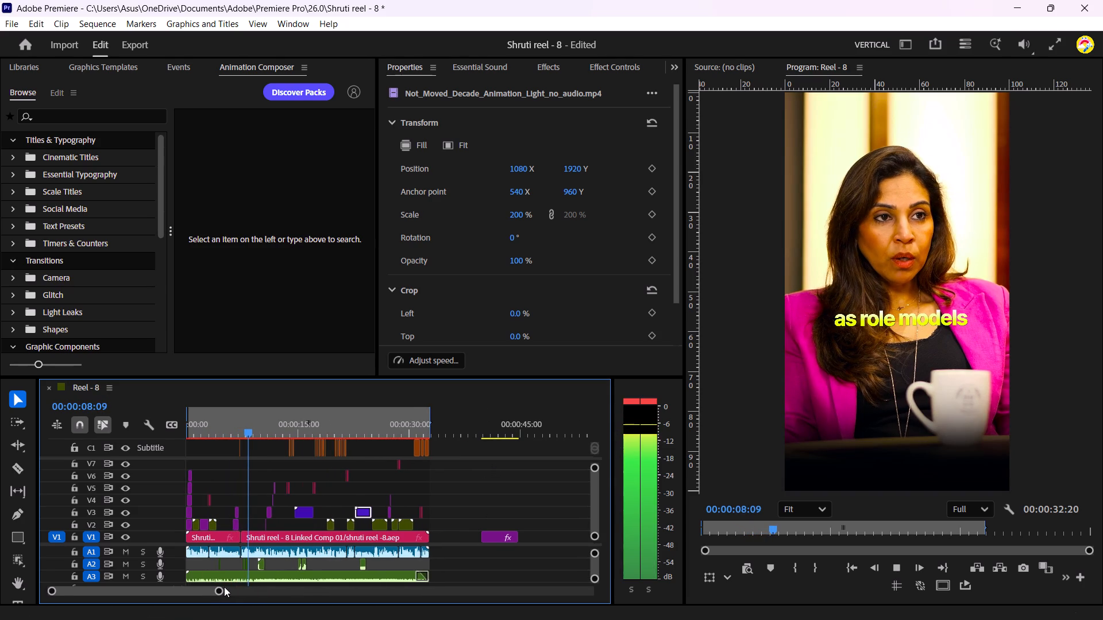
key(space)
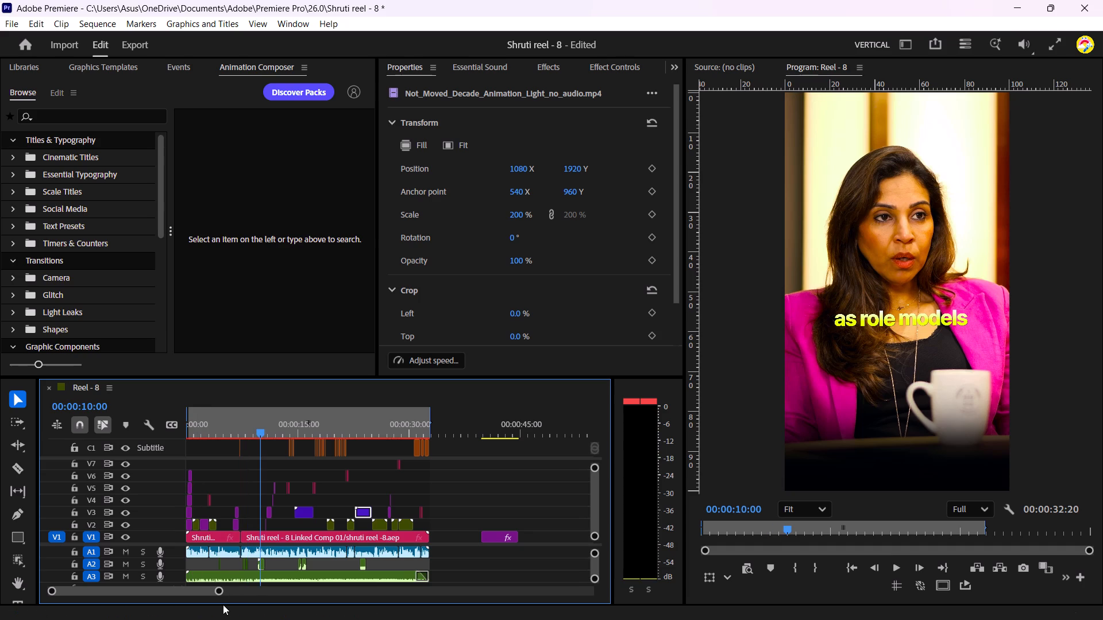
Play the reel from about 7.5 to 17 seconds to review the hiring animation and the Male_Dominated graph section.
drag(219, 588, 176, 594)
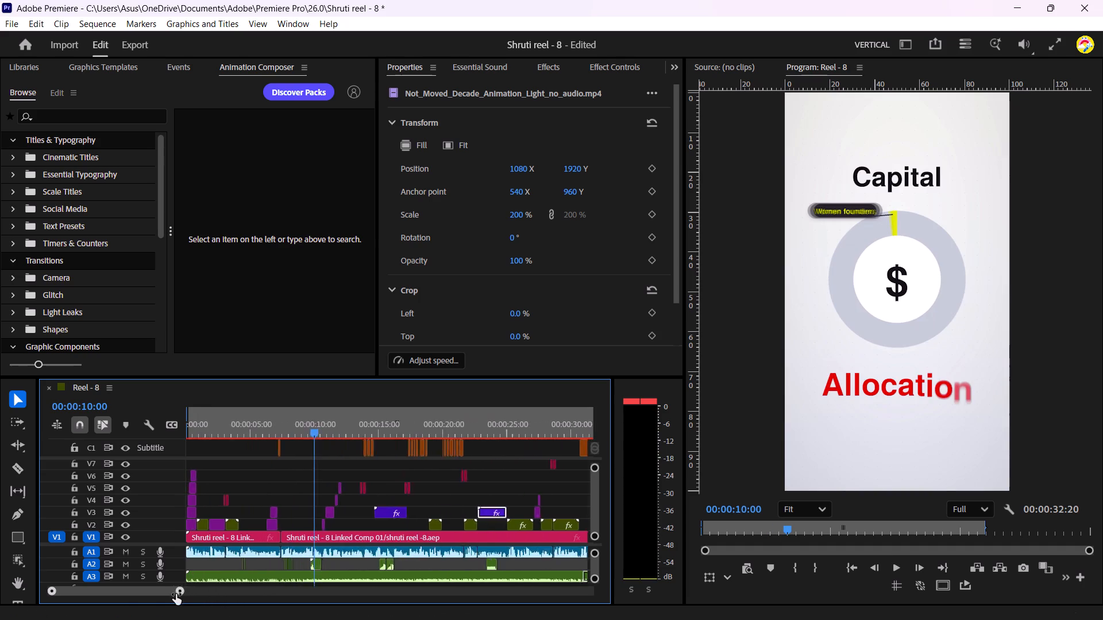
drag(176, 594, 140, 594)
click(325, 420)
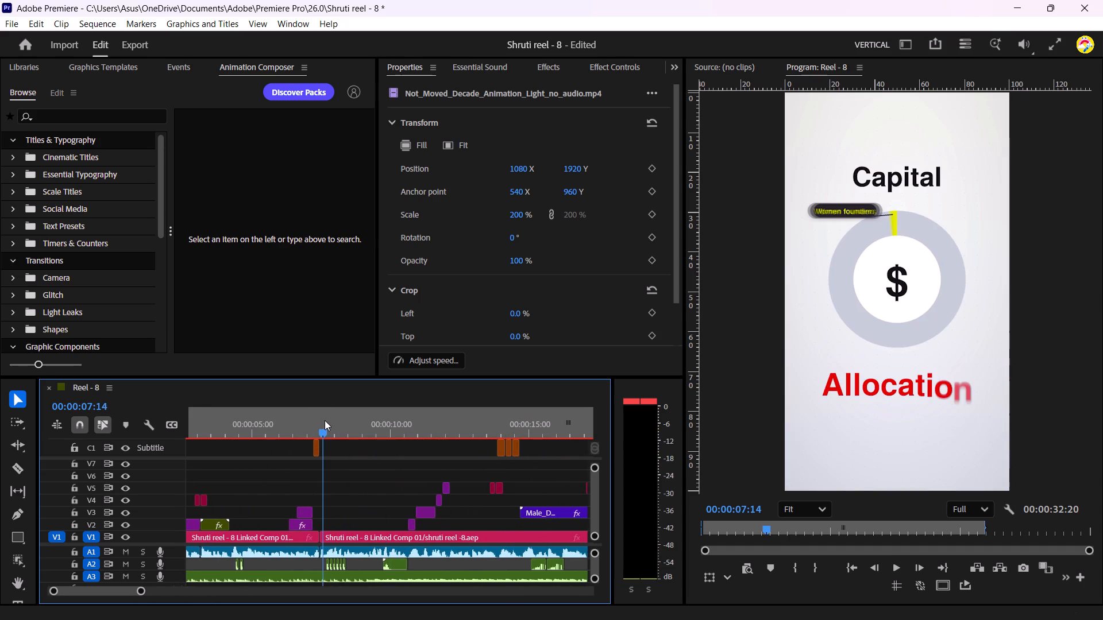
key(space)
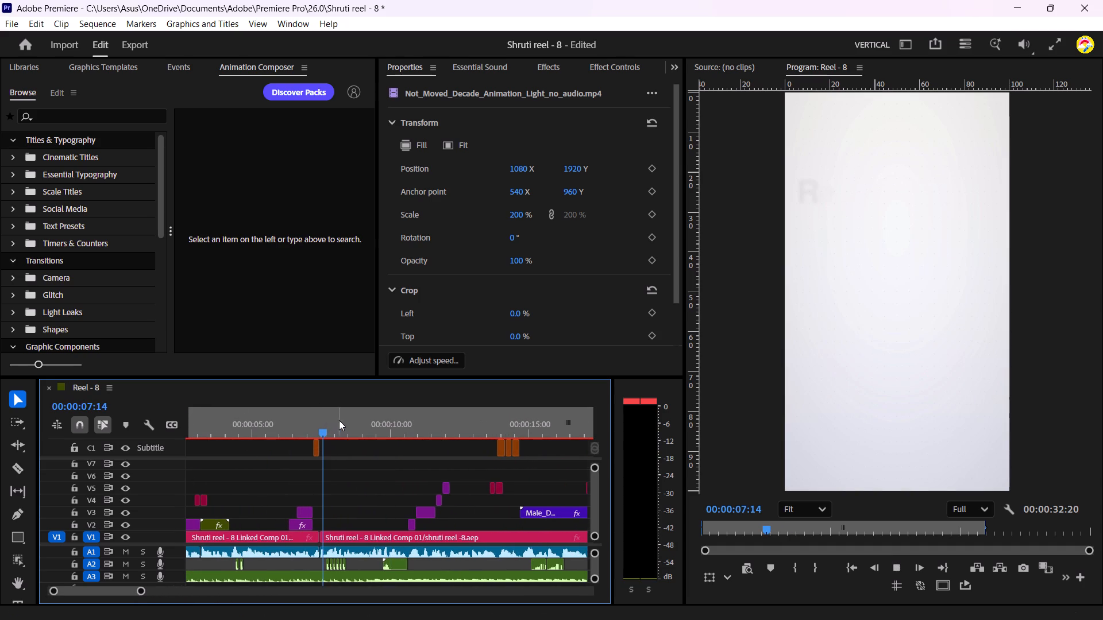
scroll(344, 424, down, 2)
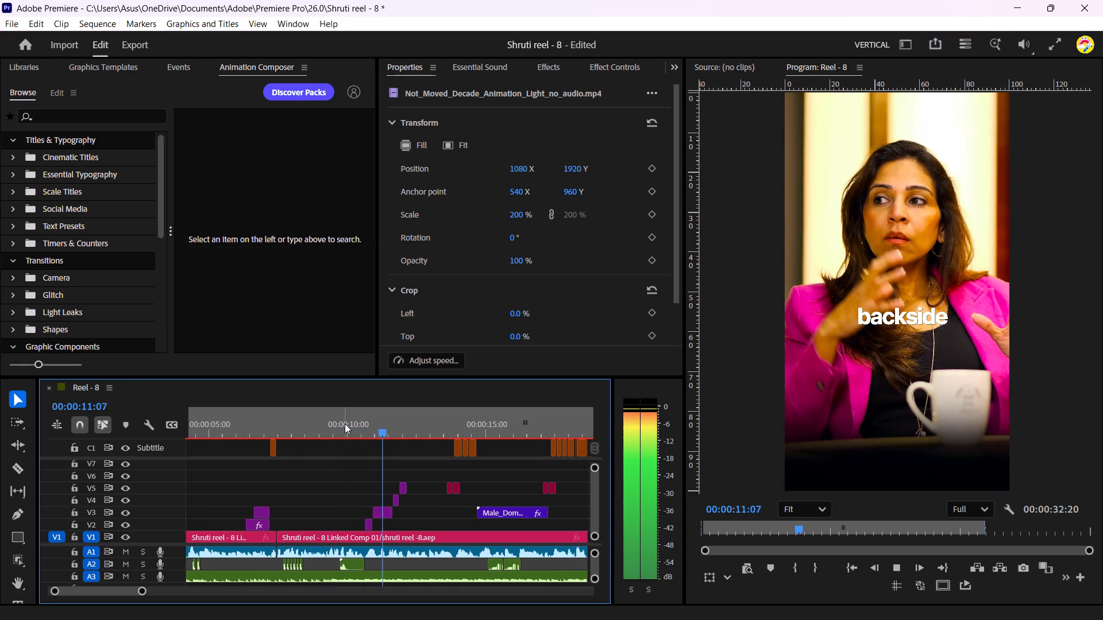
scroll(345, 424, down, 3)
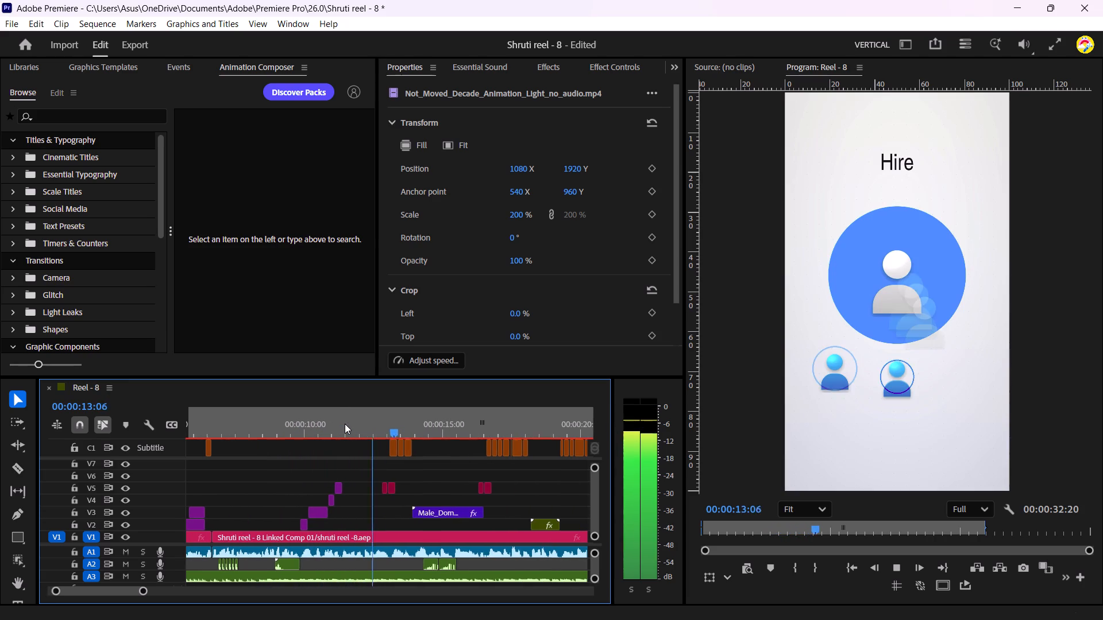
key(space)
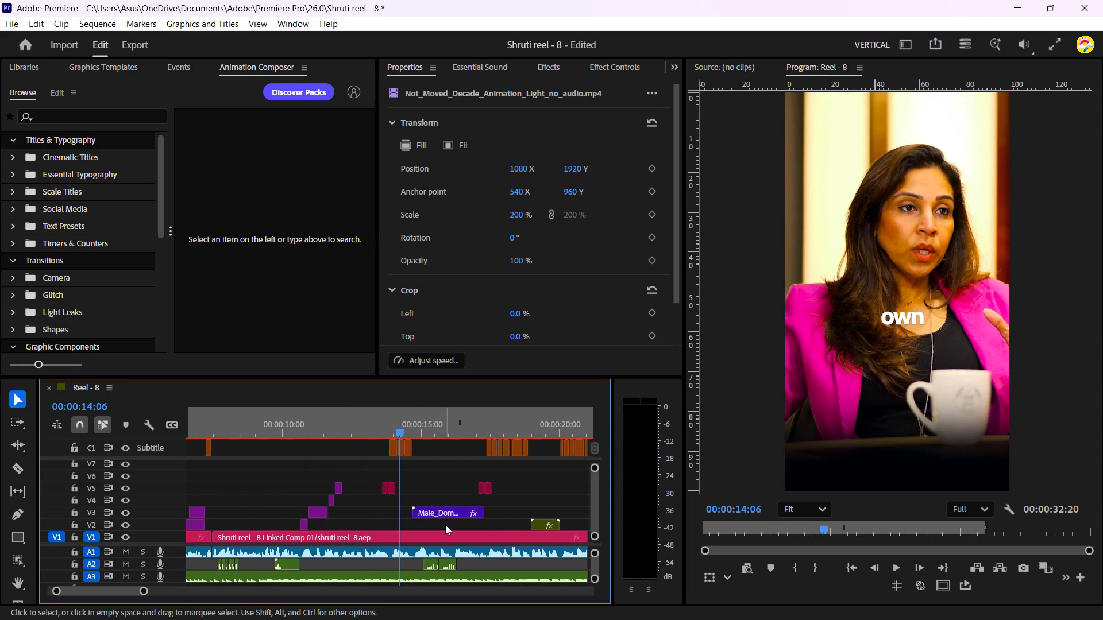
key(space)
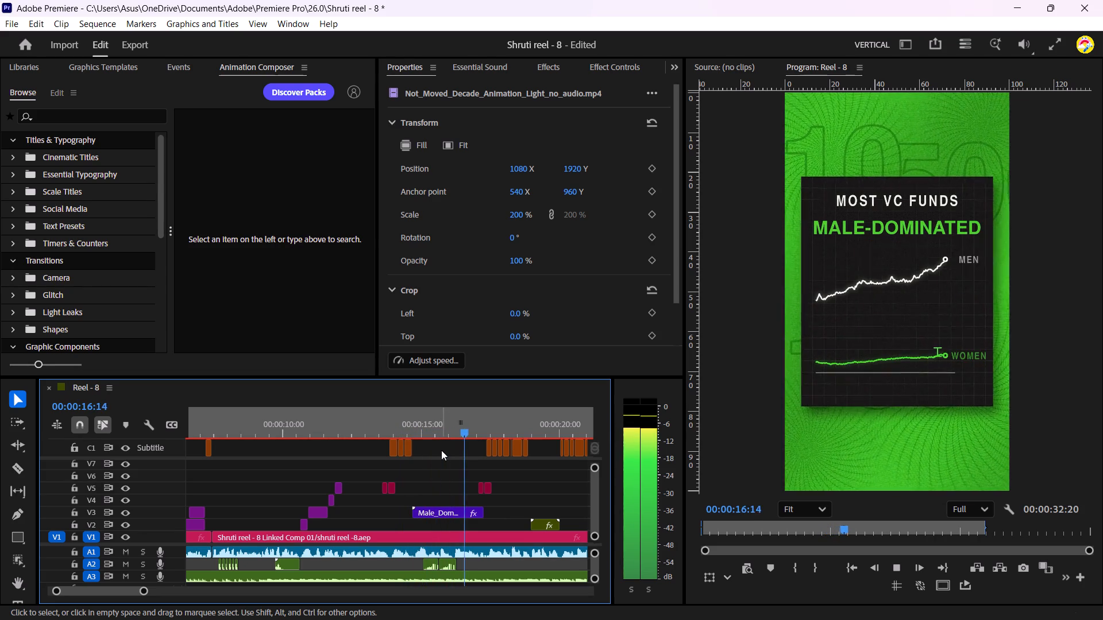
key(space)
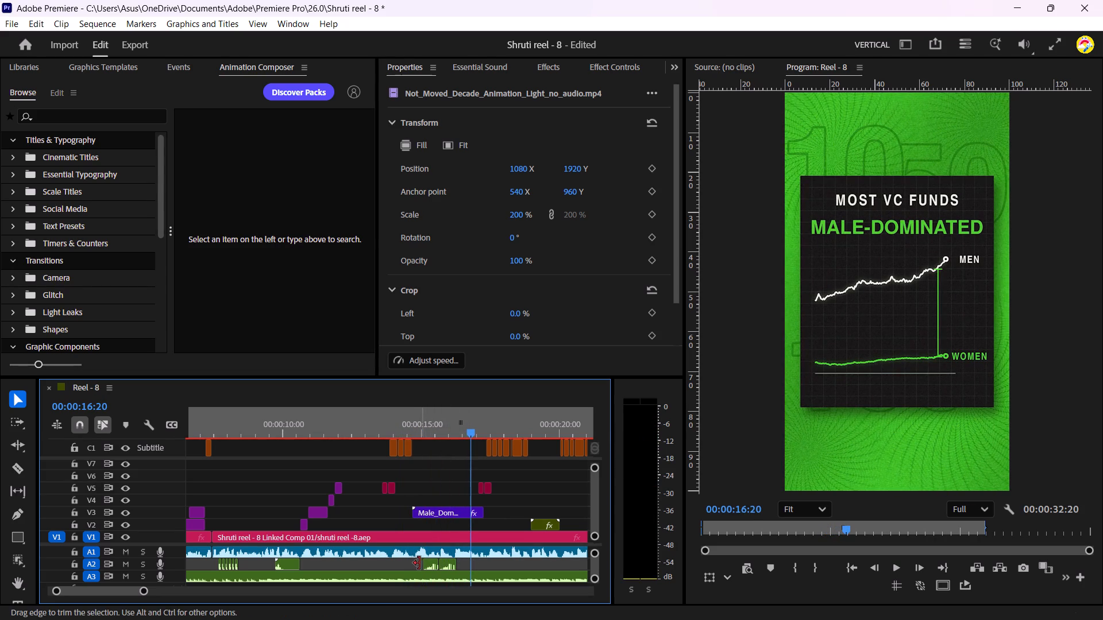
Duplicate the two A2 sound-effect clips under the Male_Dominated graph to about 12 seconds on the same track, near the hiring animation.
drag(403, 562, 443, 569)
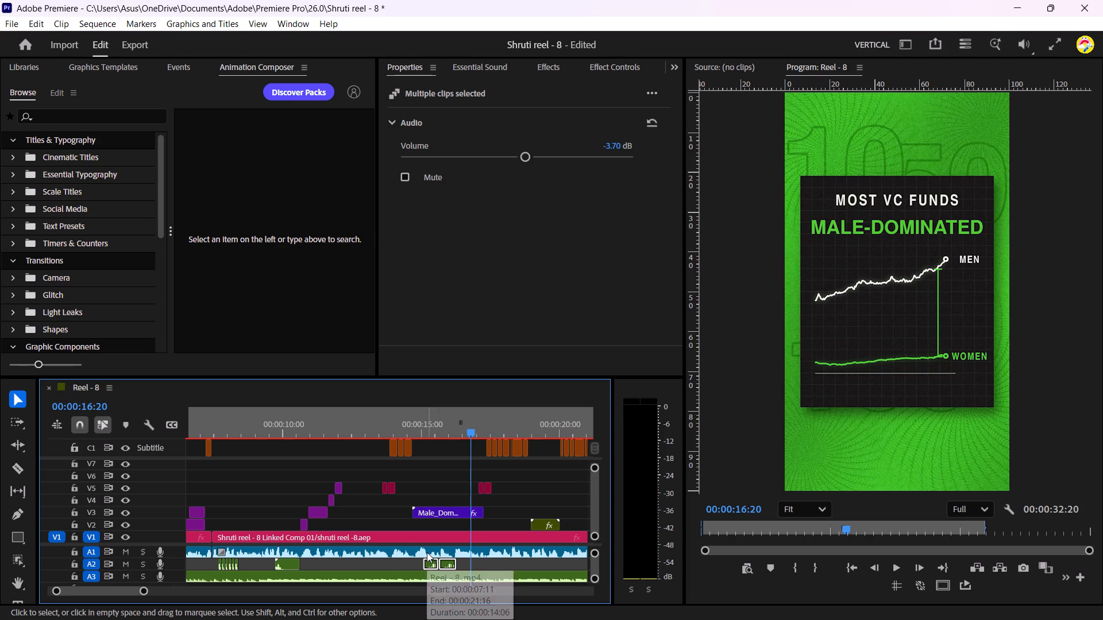
alt+drag(429, 562, 352, 567)
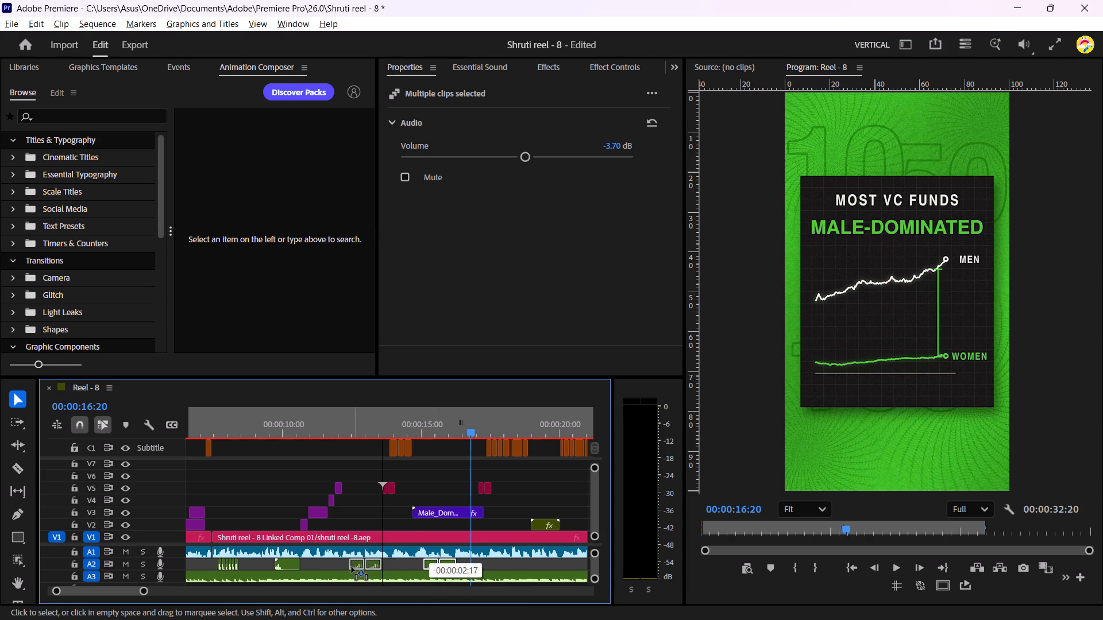
alt+drag(352, 567, 346, 565)
Play the reel from about 11.5 to 23.7 seconds to check the duplicated sound effects and the following sections.
click(326, 426)
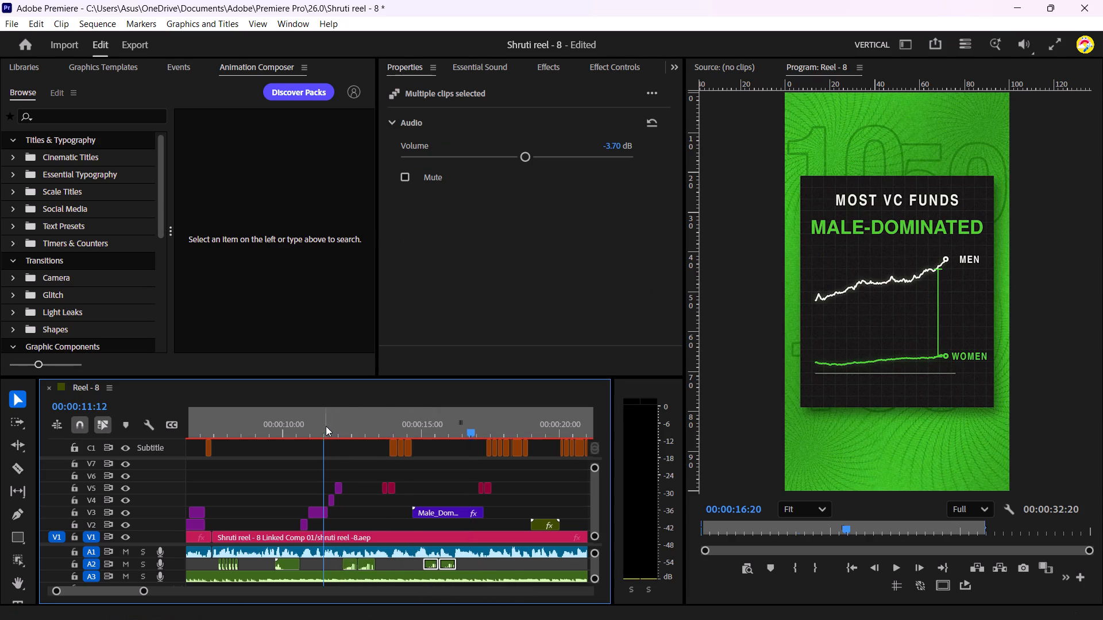
key(space)
scroll(331, 463, down, 3)
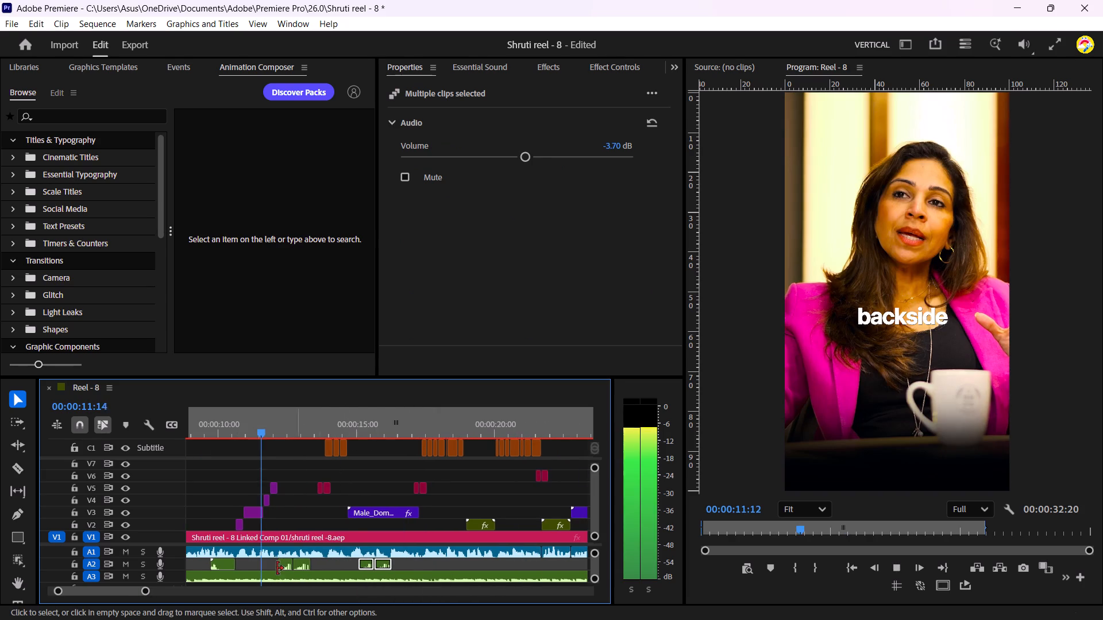
drag(144, 588, 137, 592)
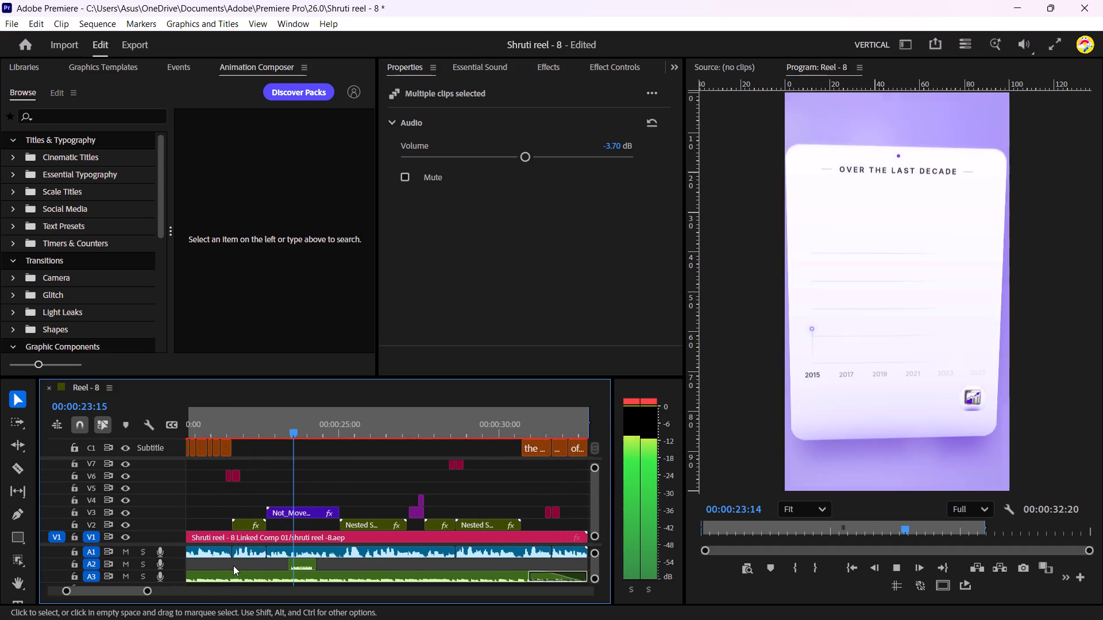
key(space)
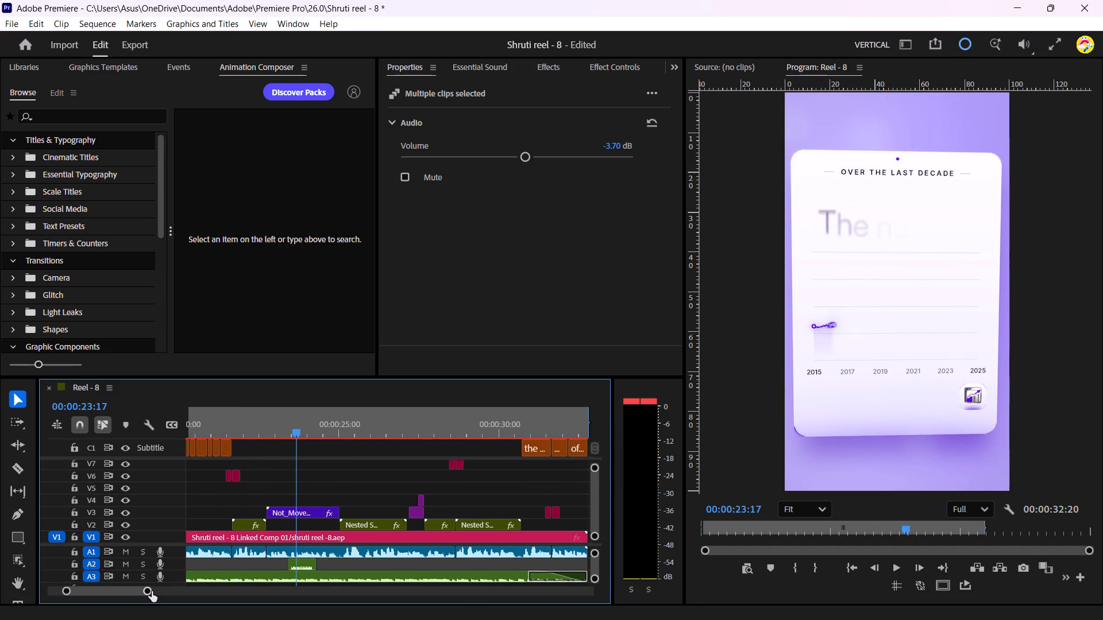
Duplicate the two-piece V6 transition onto V4, its pieces meeting at 00:00:22:19 where the Not_Moved_Decade animation clip starts.
drag(152, 591, 119, 599)
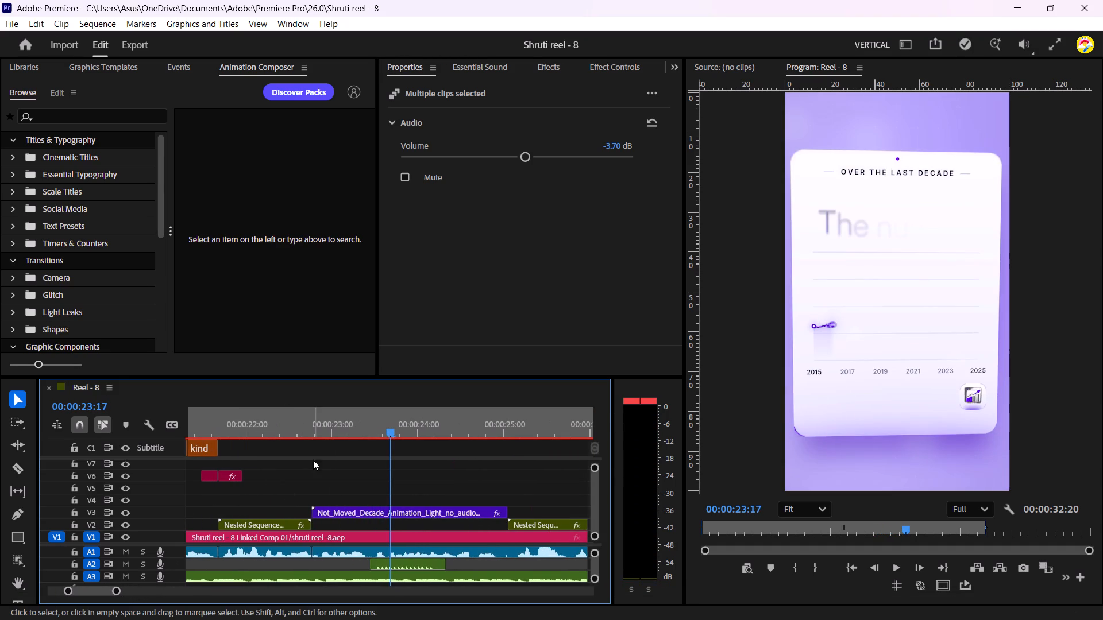
click(312, 433)
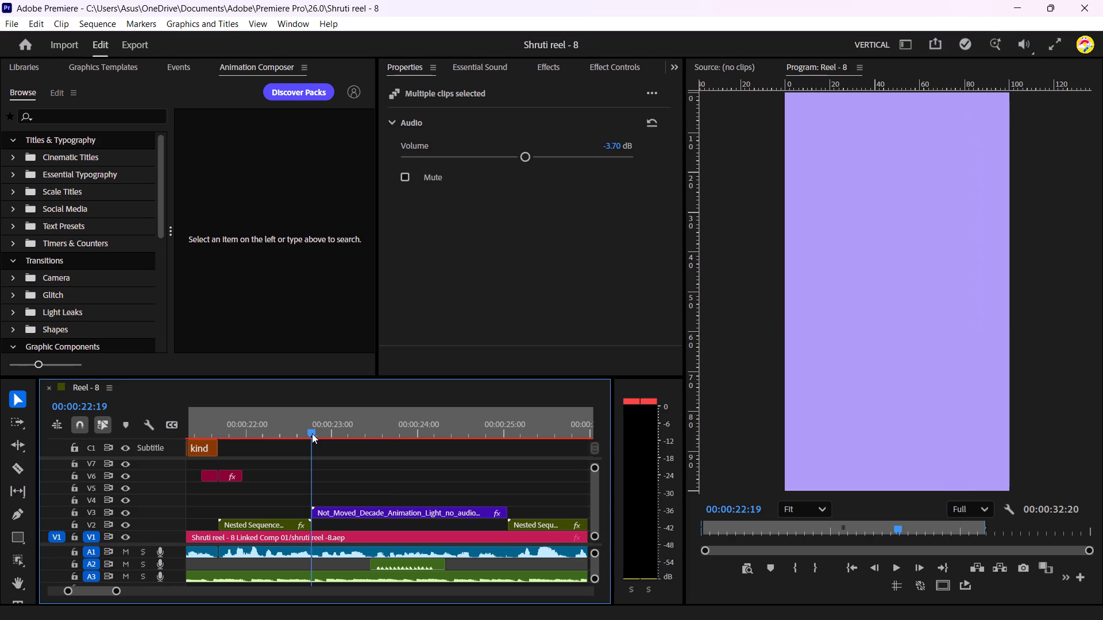
key(Left)
key(Left)
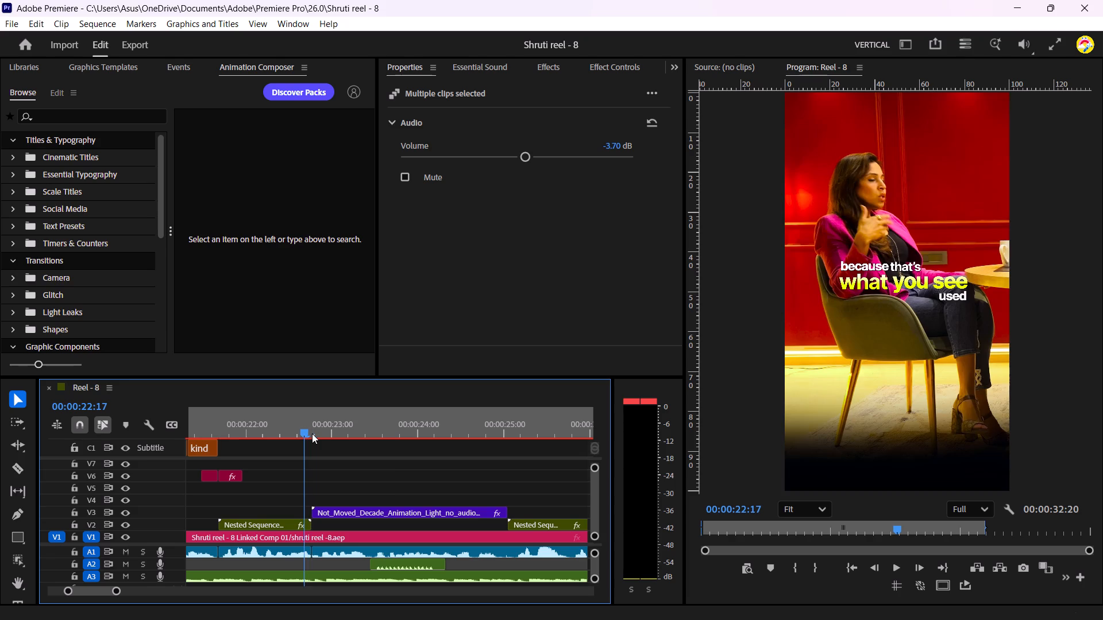
key(Right)
key(Right)
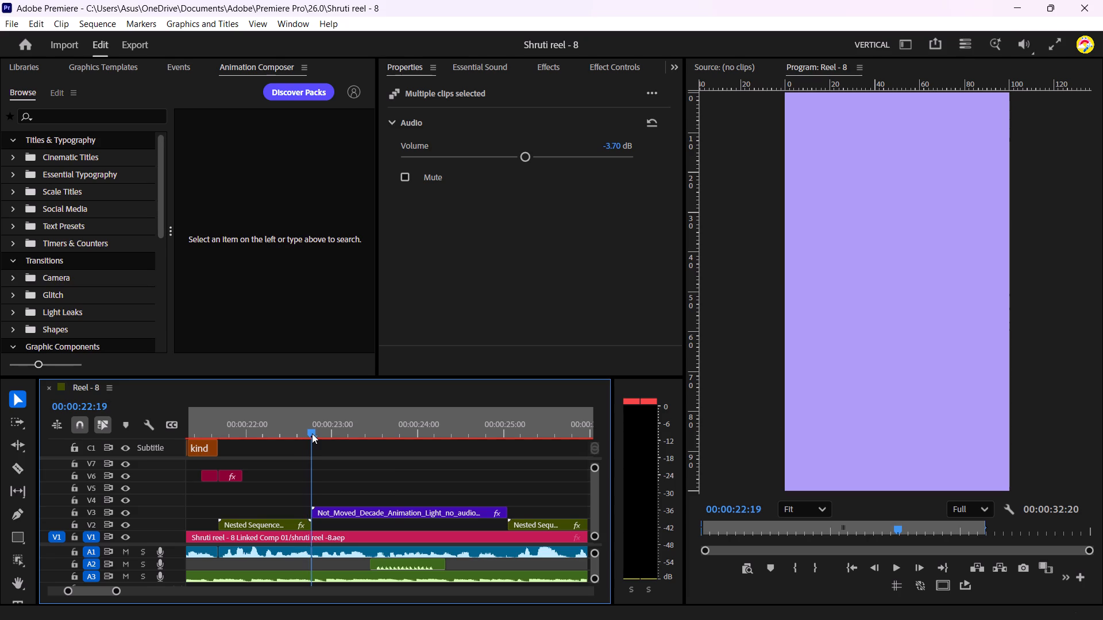
click(213, 478)
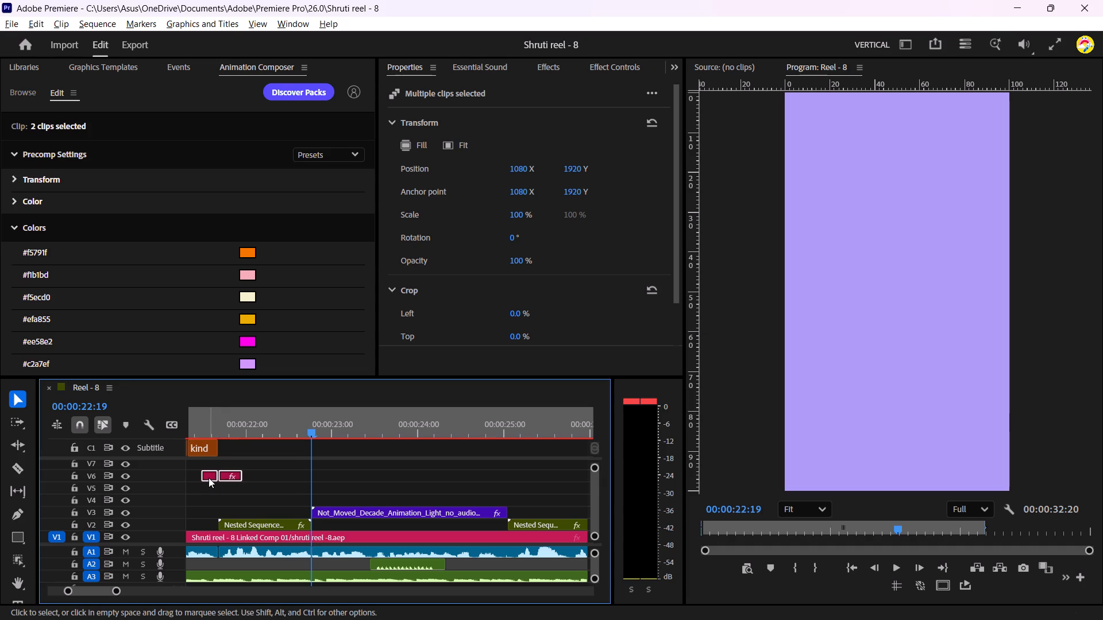
alt+drag(209, 478, 303, 493)
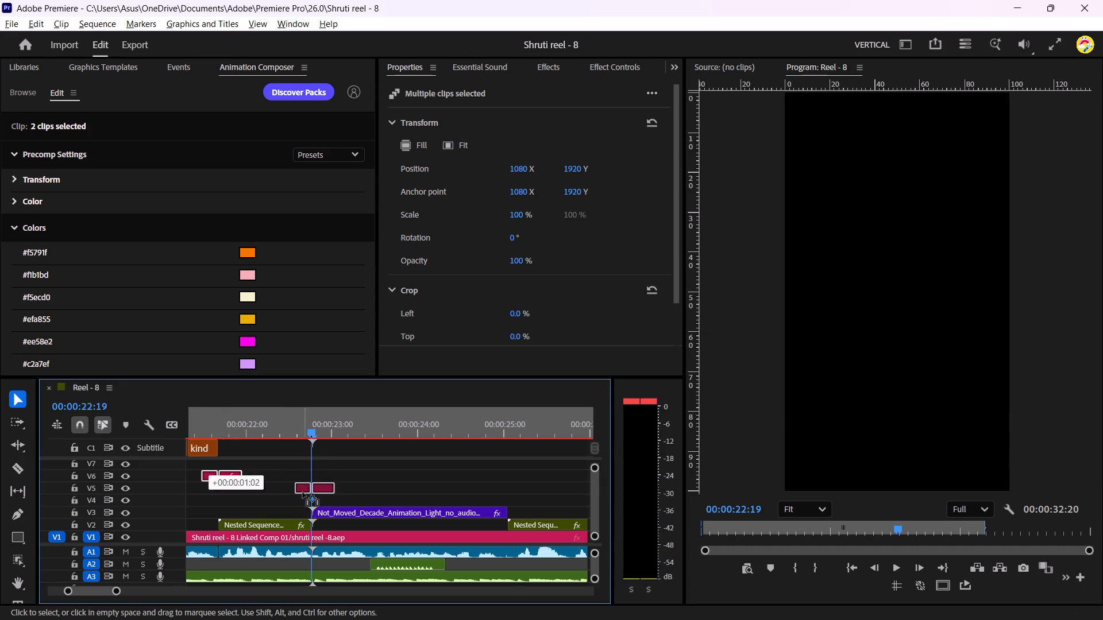
alt+drag(303, 493, 303, 496)
Play the reel from 00:00:22:12 to about 28 seconds to check the duplicated transition and the section after the Not_Moved_Decade clip.
click(288, 430)
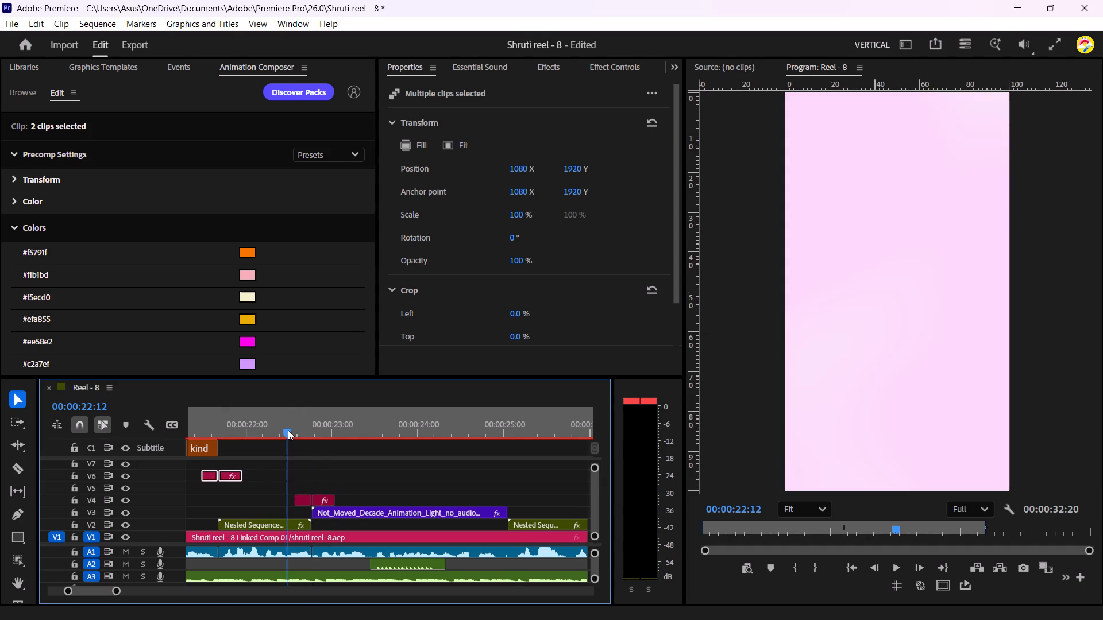
key(space)
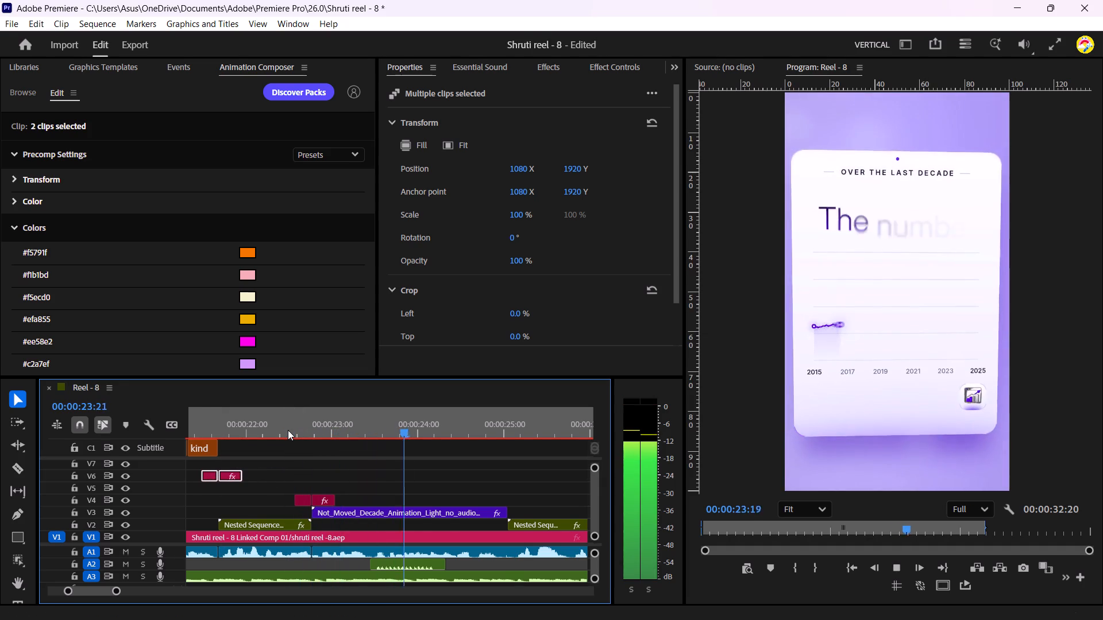
key(space)
click(289, 424)
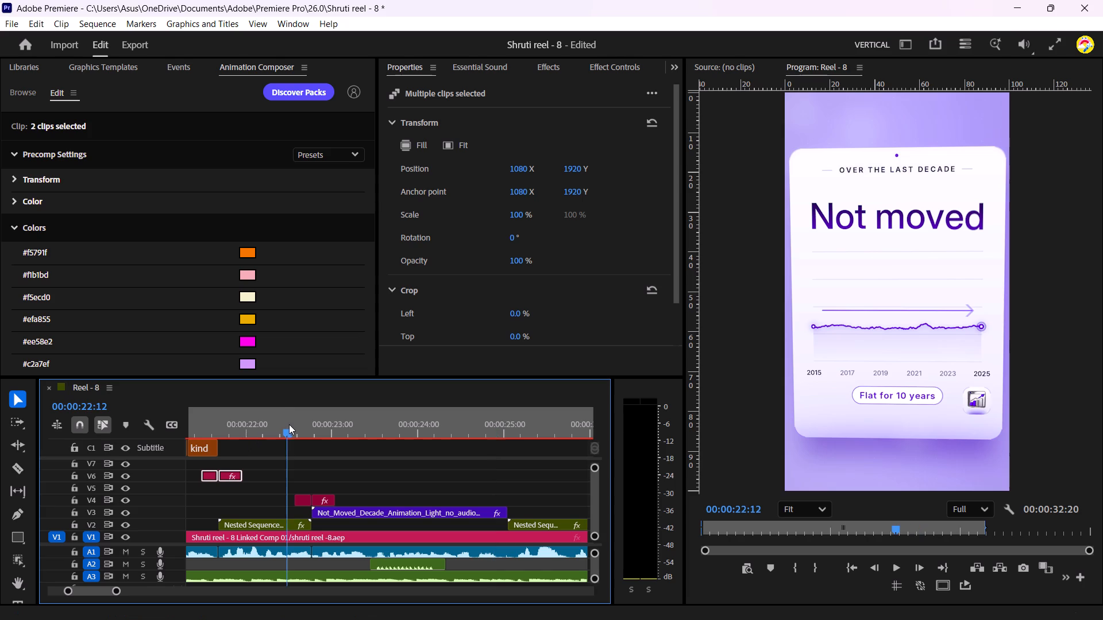
key(space)
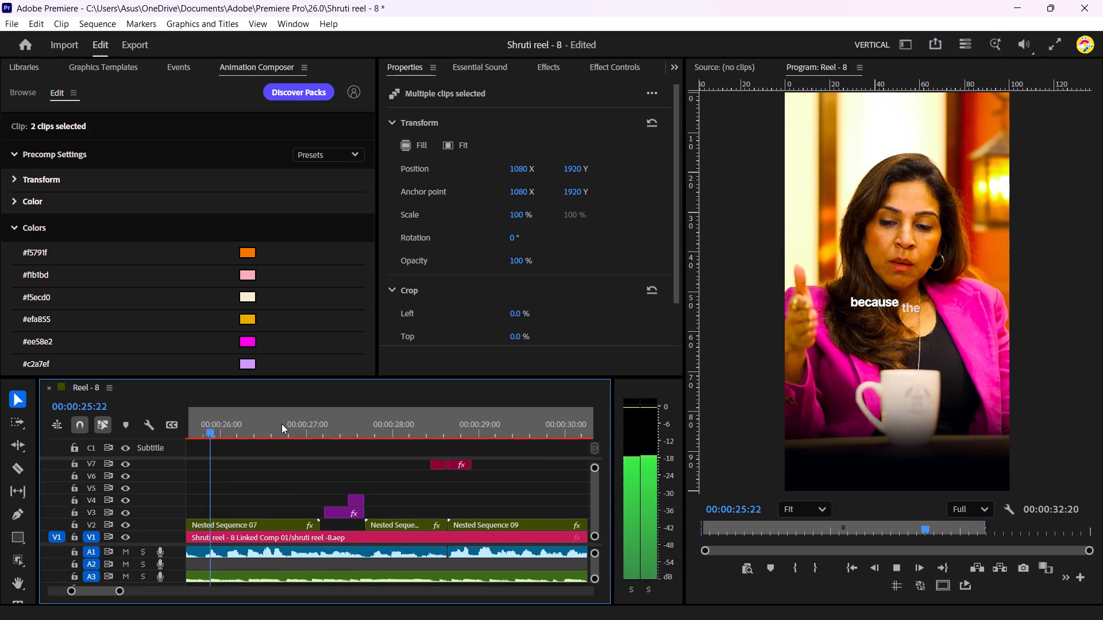
key(space)
key(space)
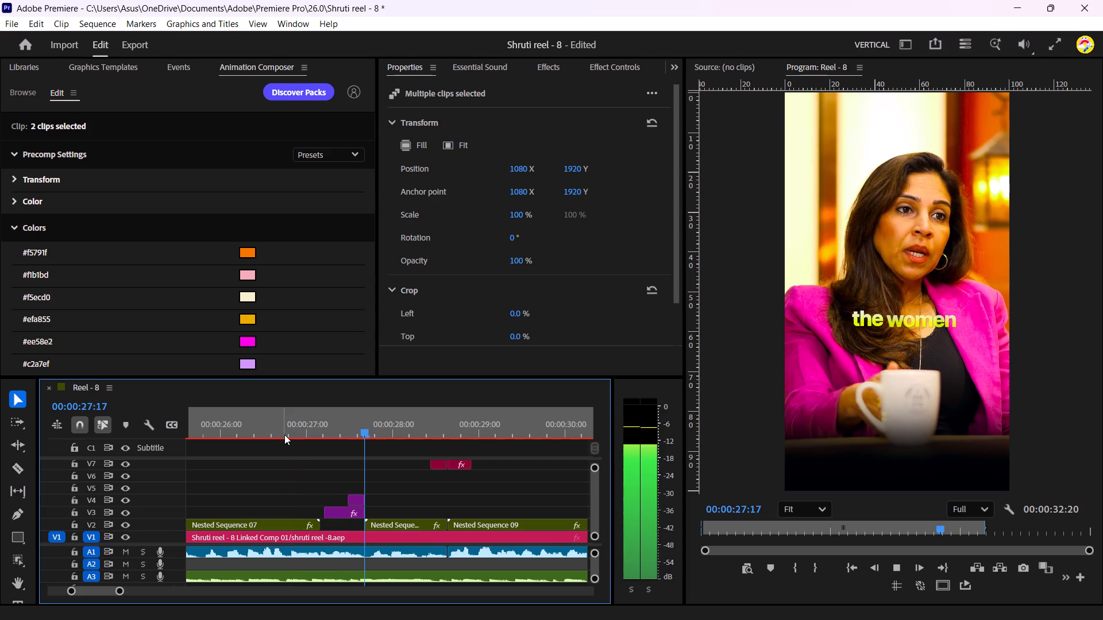
key(space)
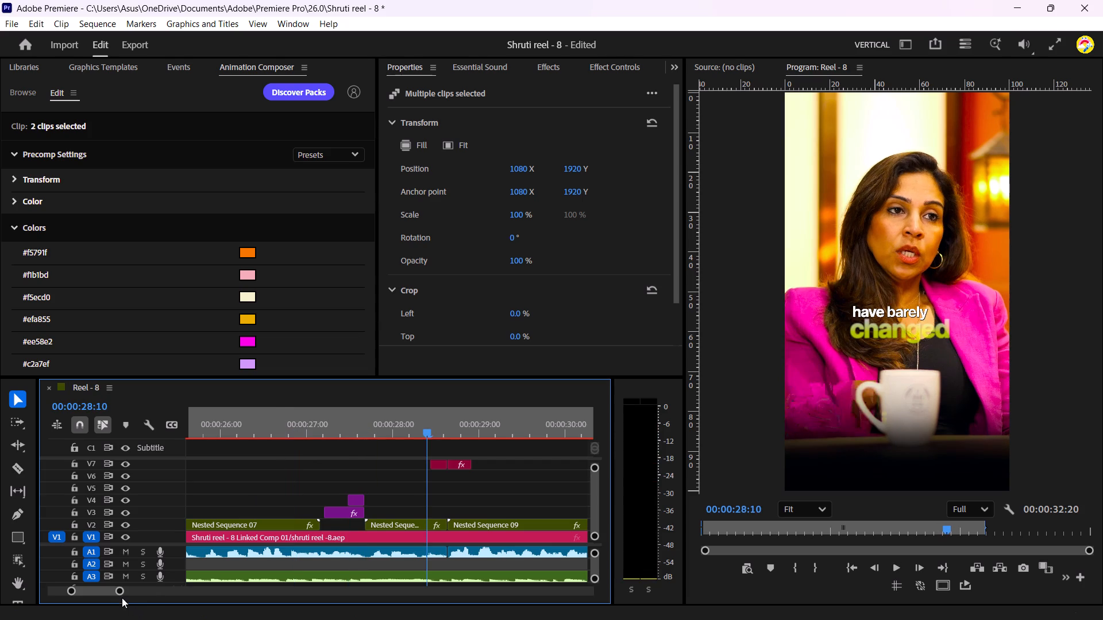
Save the Shruti reel - 8 project.
drag(117, 594, 238, 598)
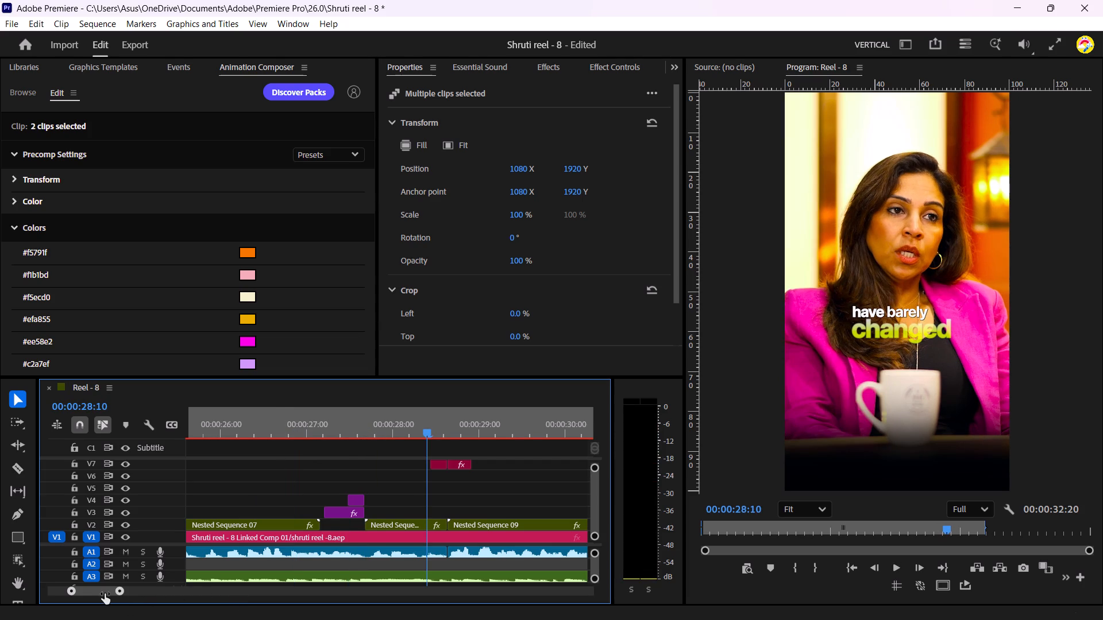
drag(125, 590, 230, 599)
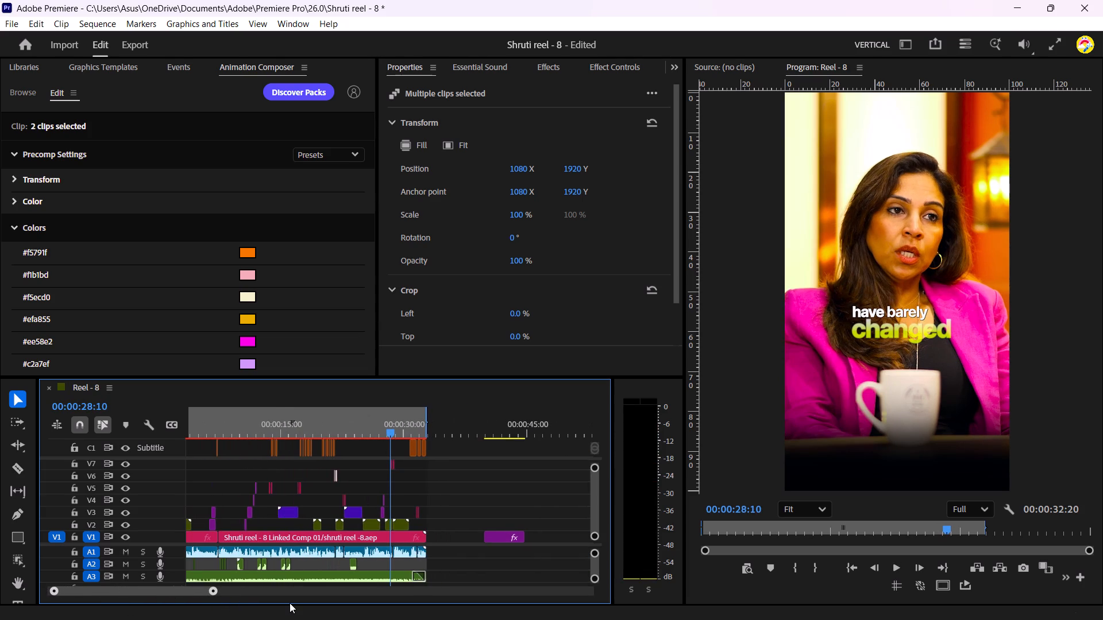
key(ctrl+s)
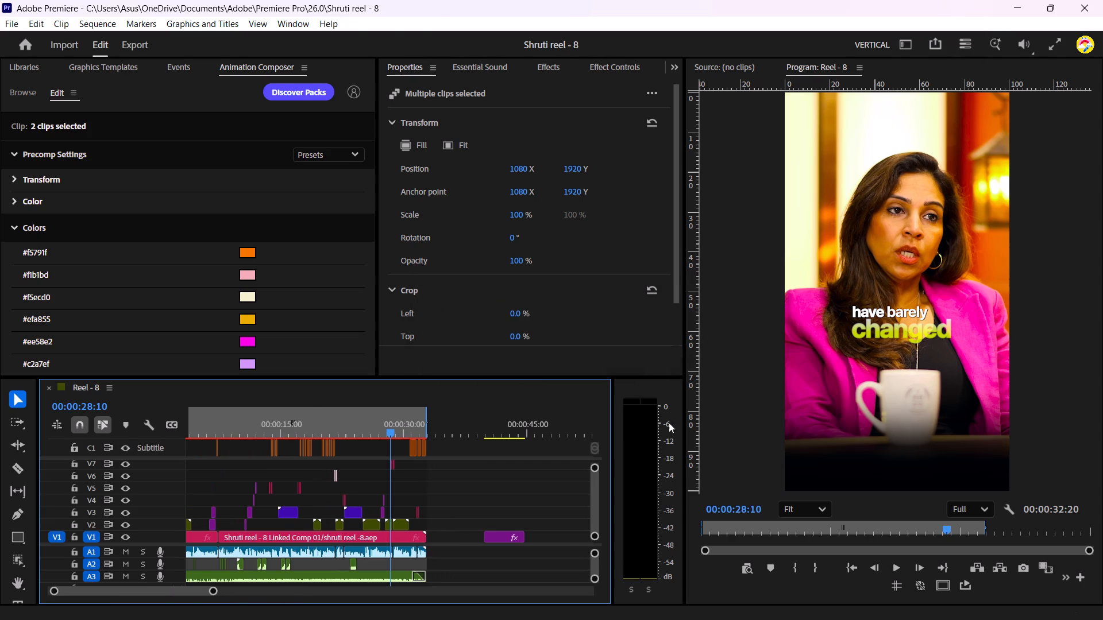
Open the export settings for Reel - 8 and append "animations changes" to the output file name "Reel - 8-_1.mp4".
click(136, 44)
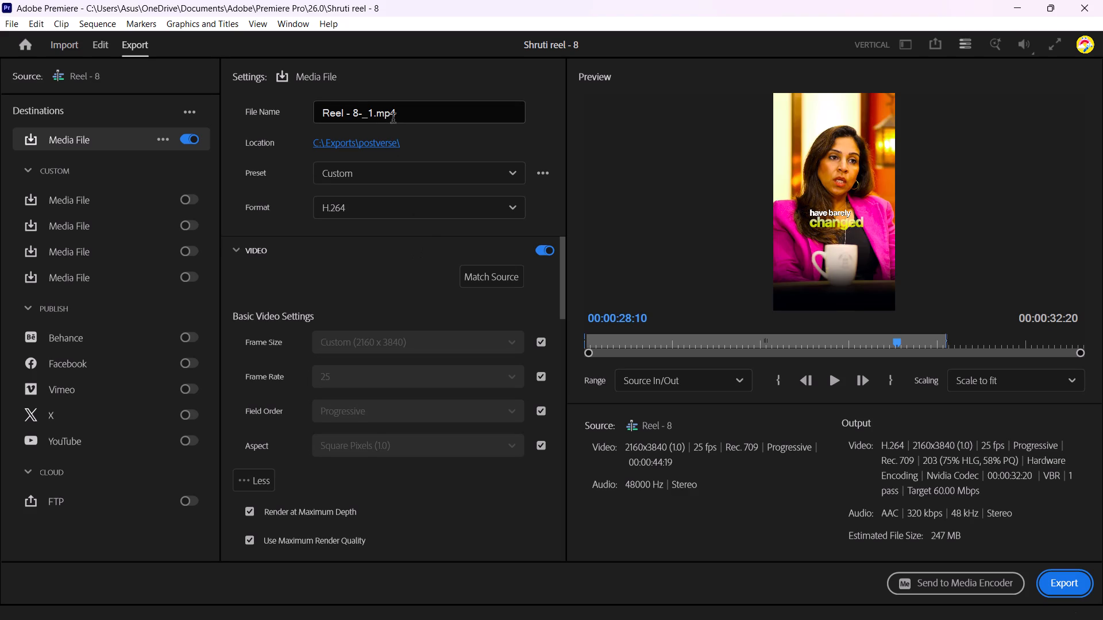
click(409, 110)
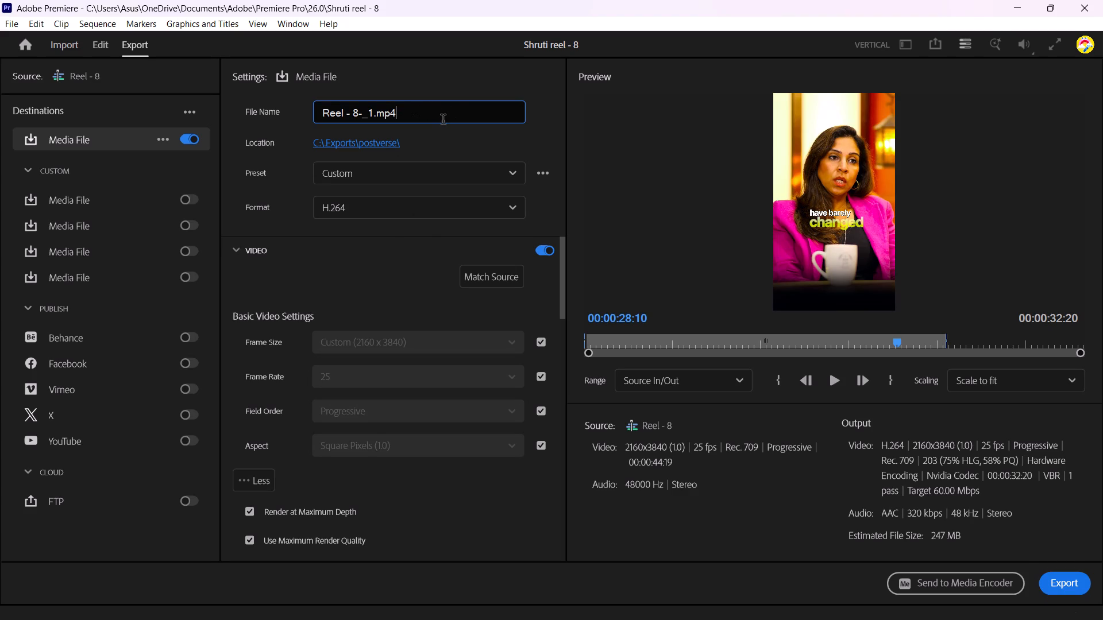
key(space)
text(animations)
key(space)
text(changes)
key(space)
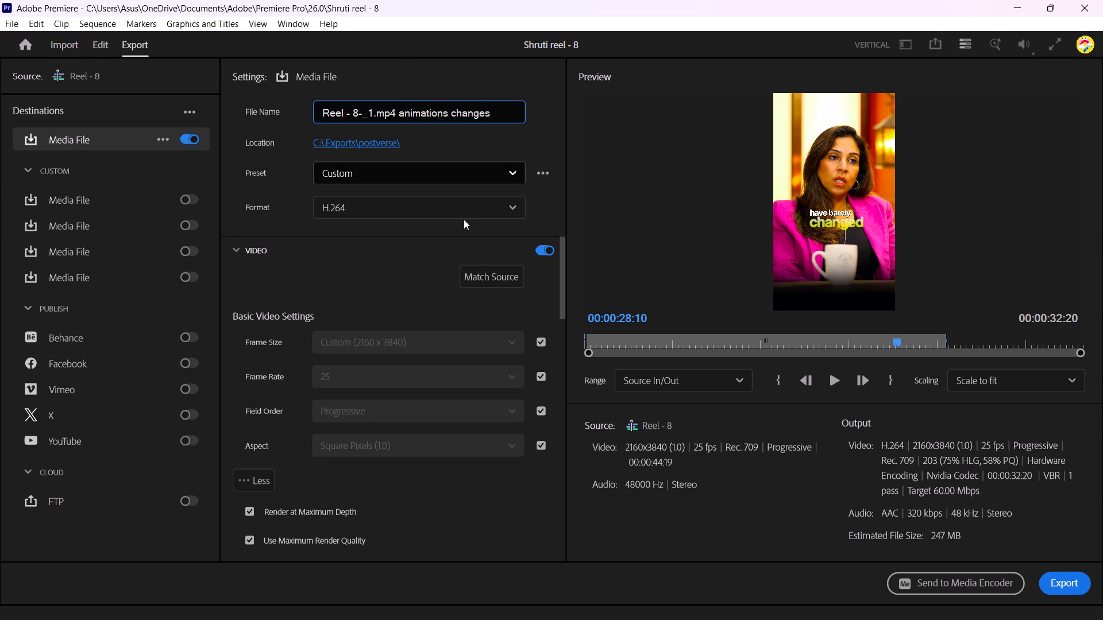
click(479, 276)
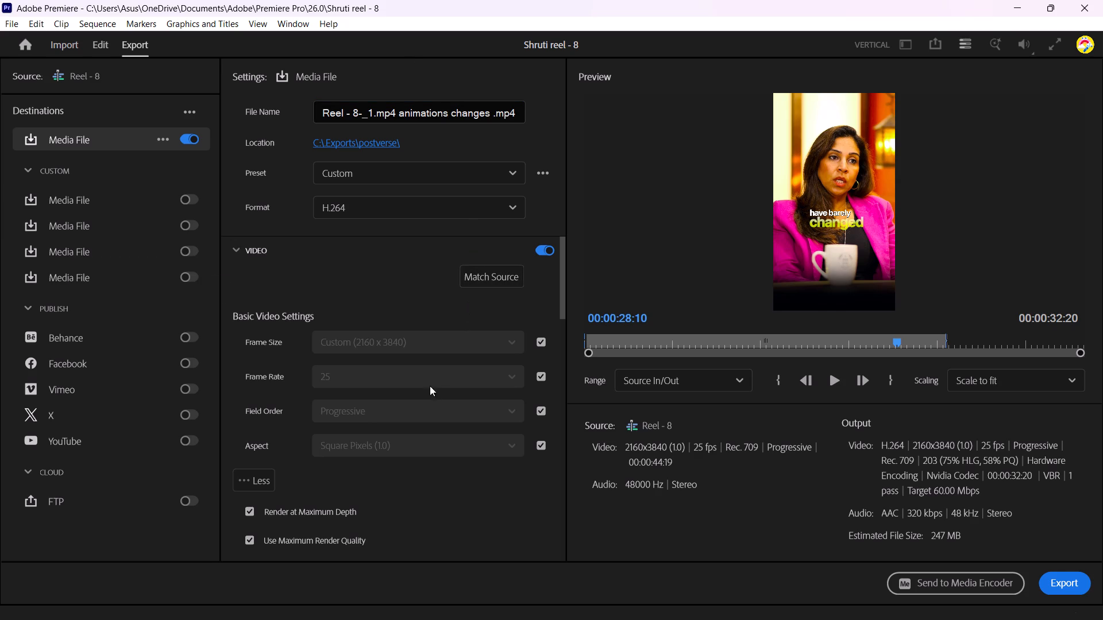
Set the export's target bitrate to 40 Mbps.
scroll(342, 505, down, 8)
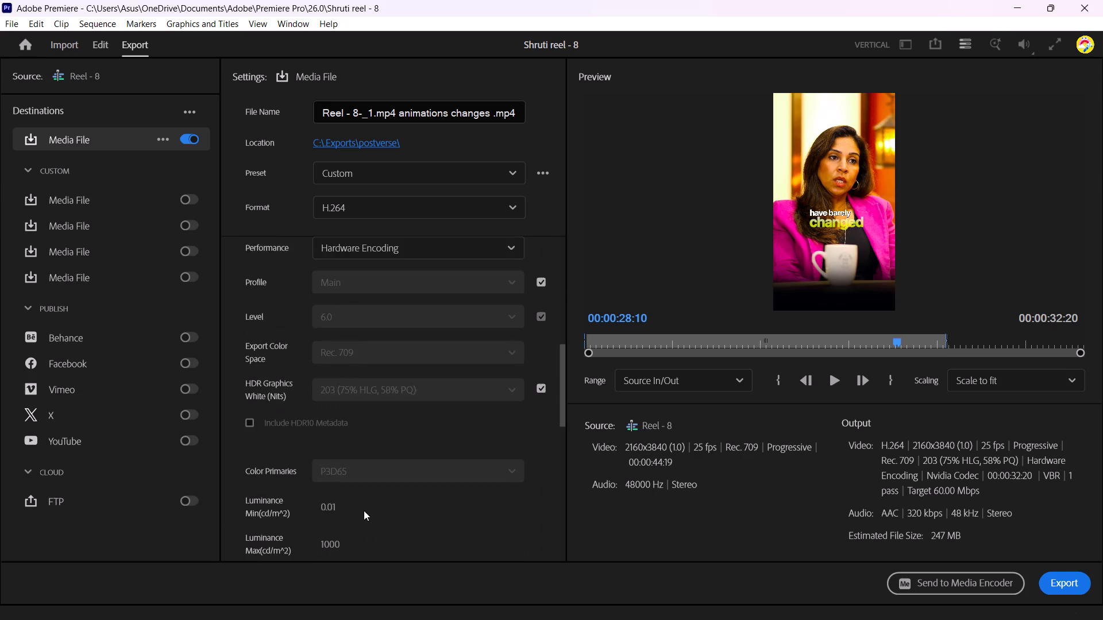
scroll(364, 516, down, 6)
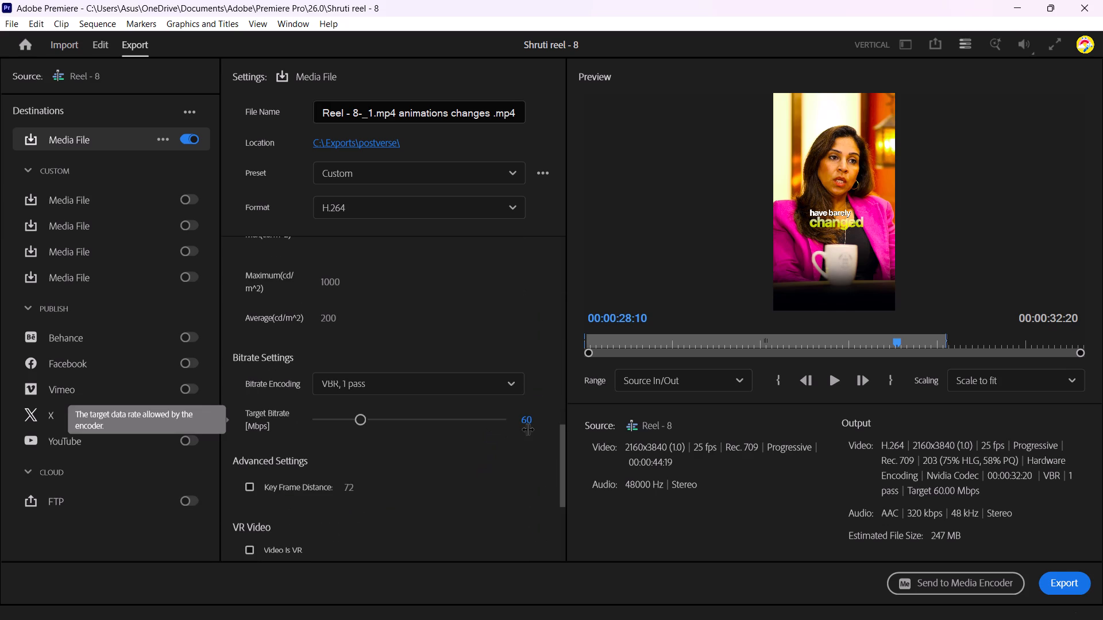
click(526, 423)
key(4)
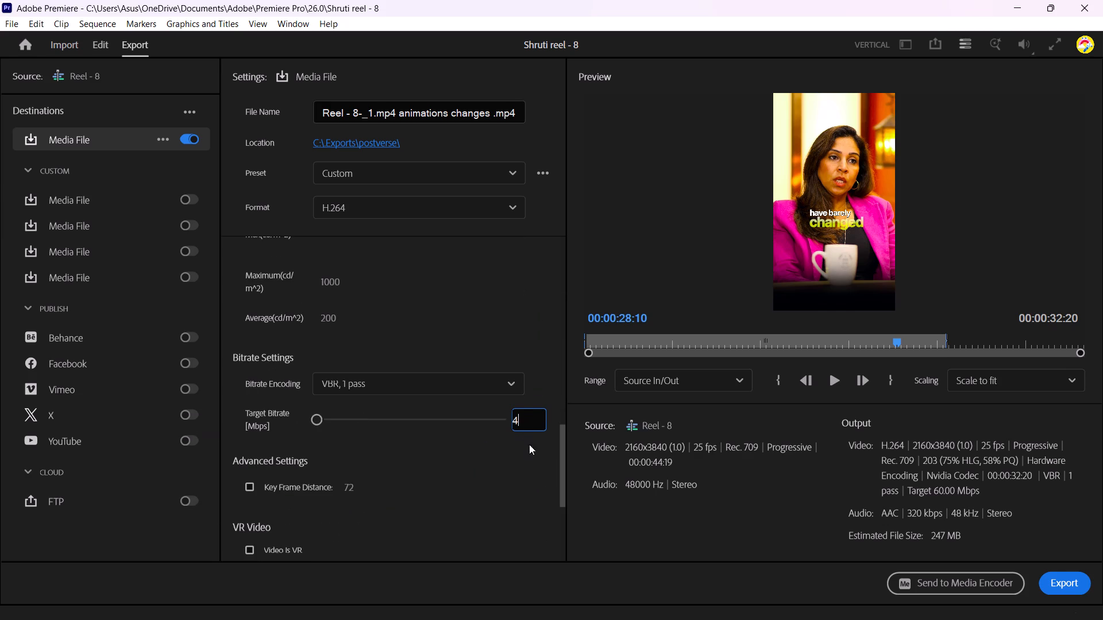
key(0)
key(Return)
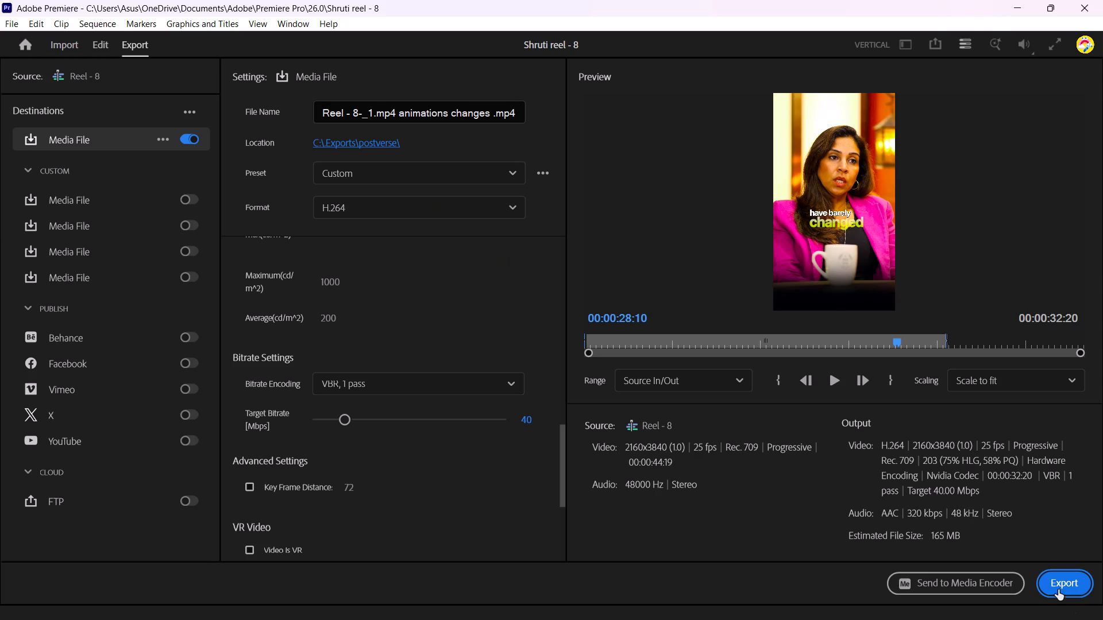
Scrub through the export preview to the end of the reel to check the graph animations and captions.
drag(631, 348, 772, 342)
drag(770, 343, 717, 342)
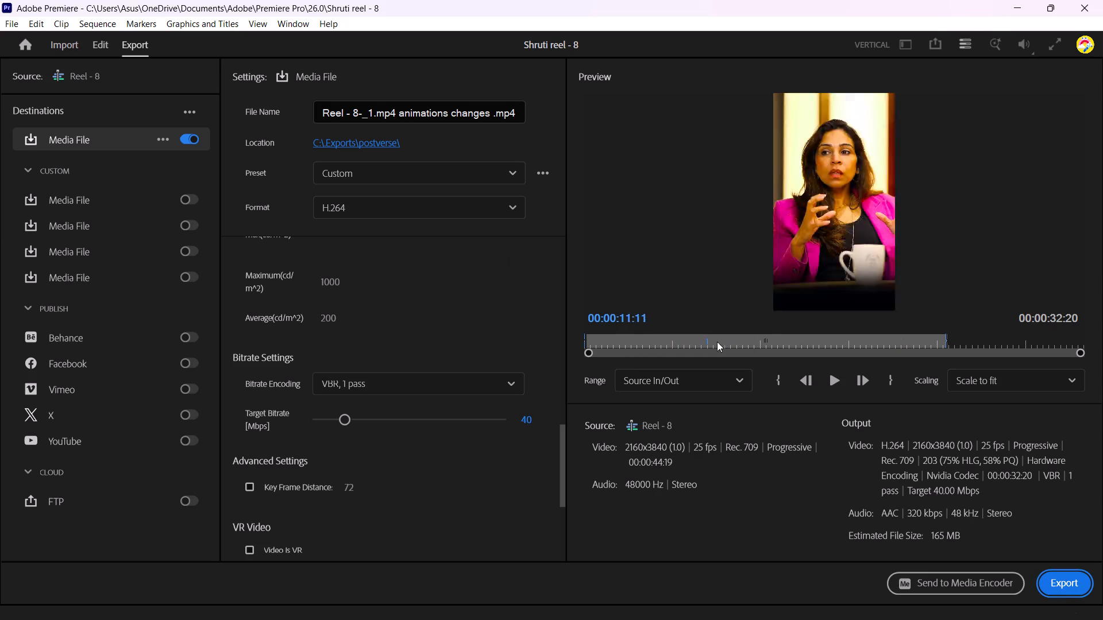
drag(717, 342, 769, 362)
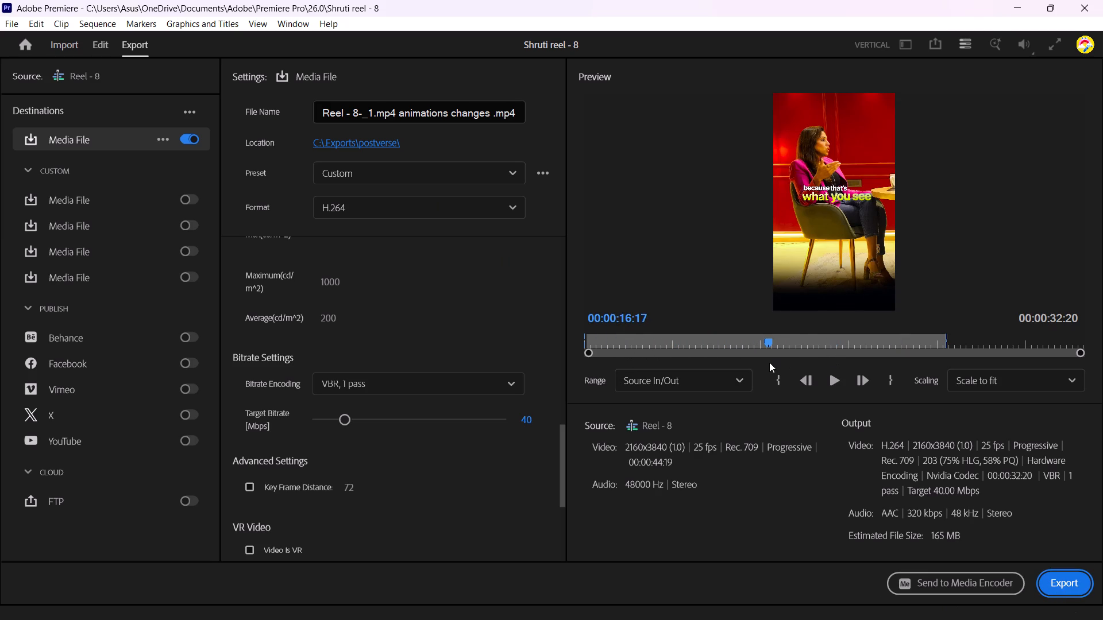
drag(767, 345, 787, 348)
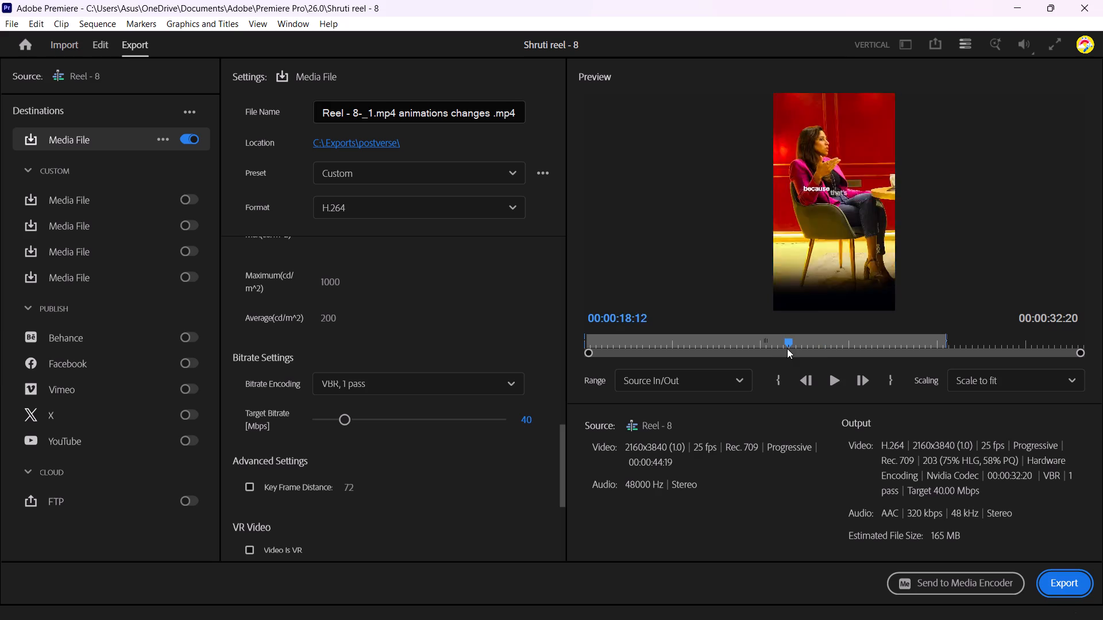
drag(787, 348, 859, 347)
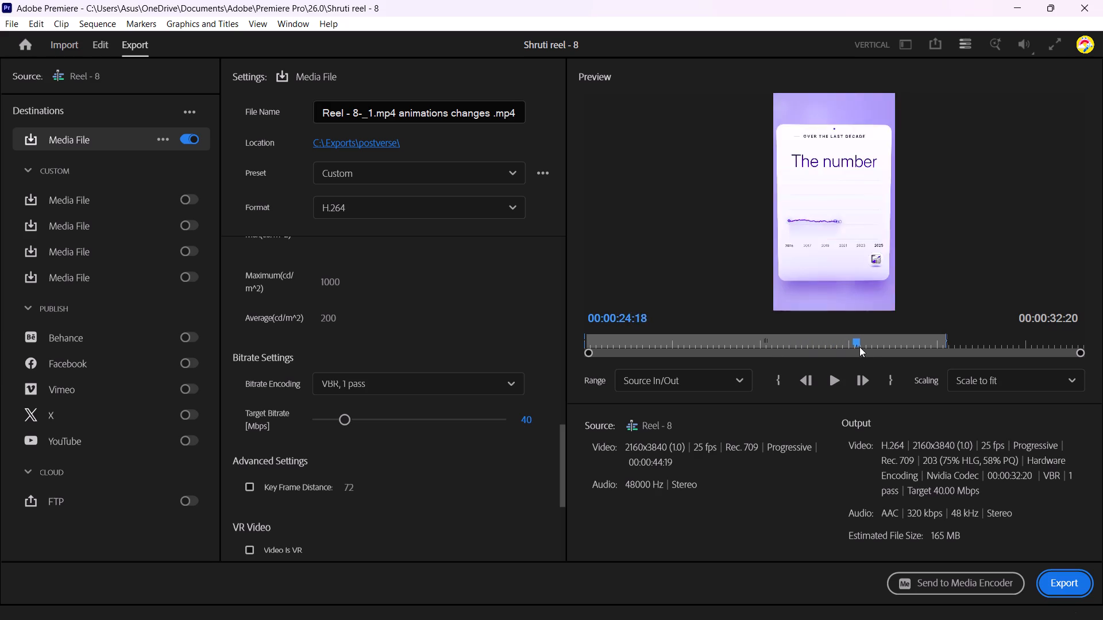
drag(859, 347, 936, 348)
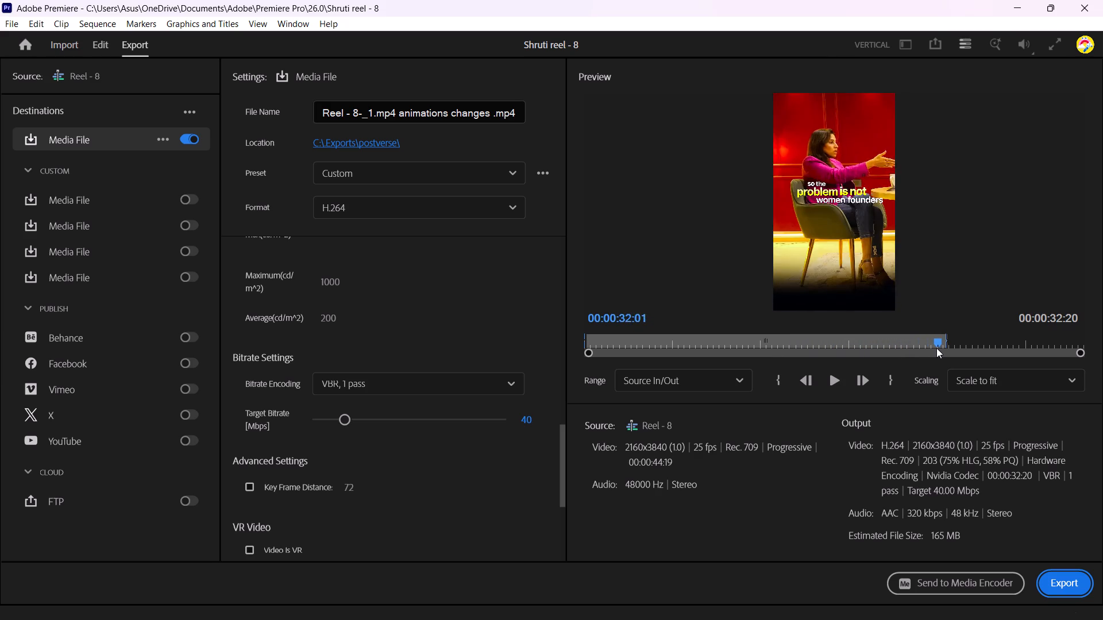
drag(936, 348, 941, 352)
Export the reel as an H.264 media file to the postverse exports folder.
click(1060, 583)
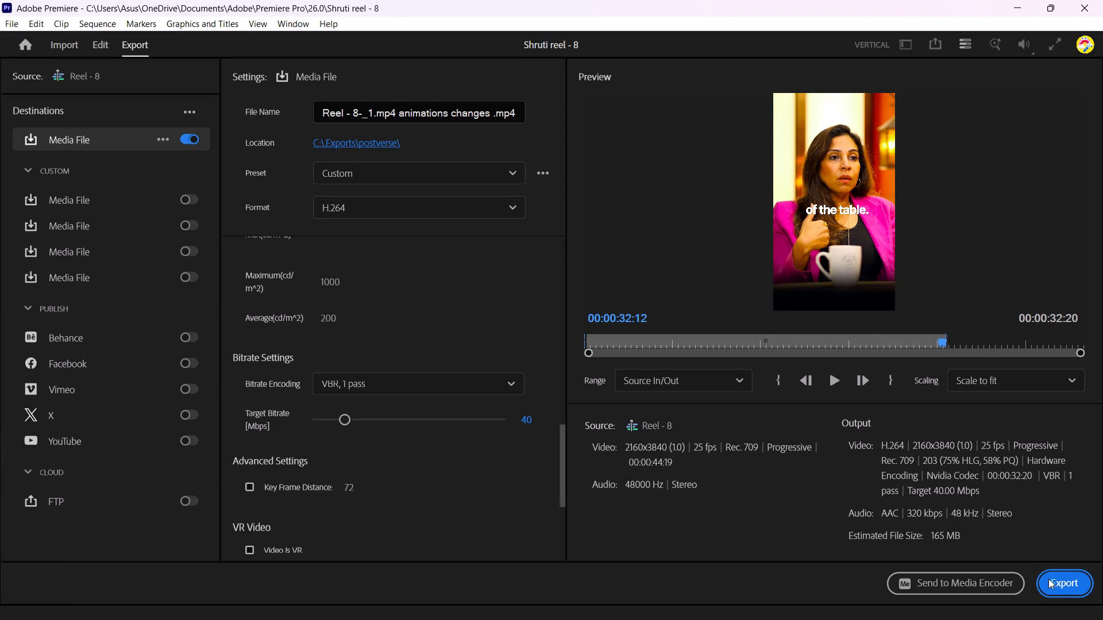
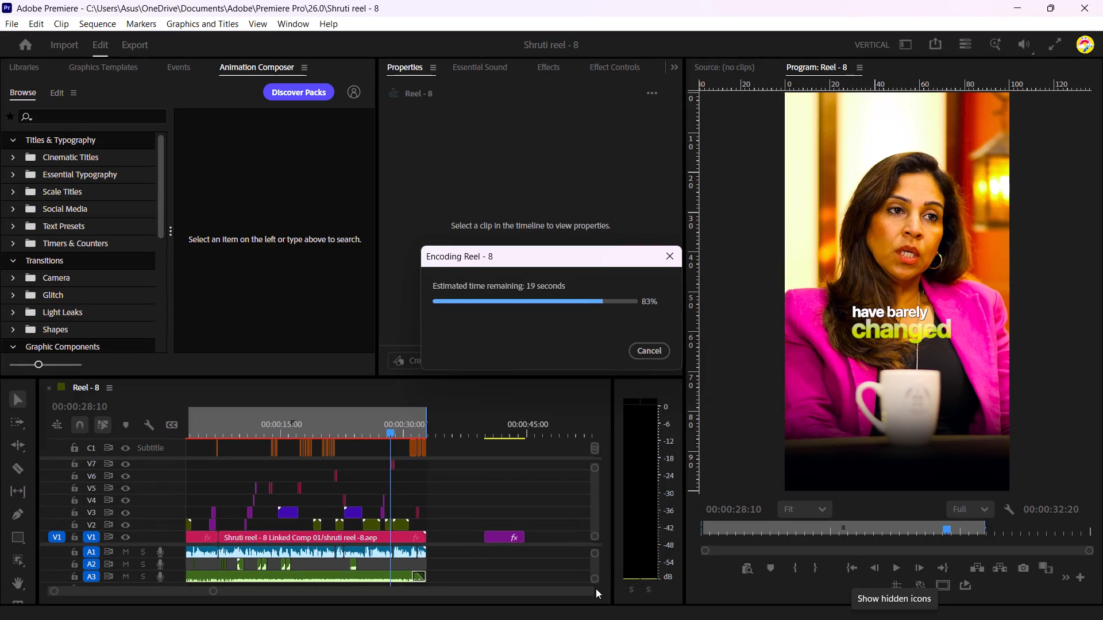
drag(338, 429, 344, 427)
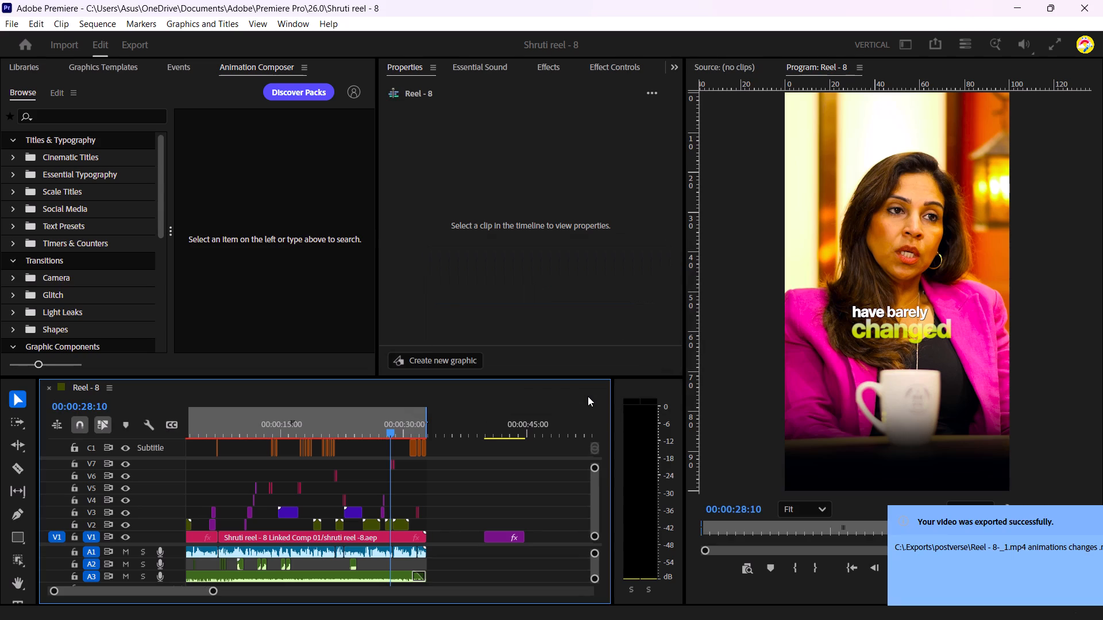
Save the Shruti reel - 8 project.
key(ctrl+s)
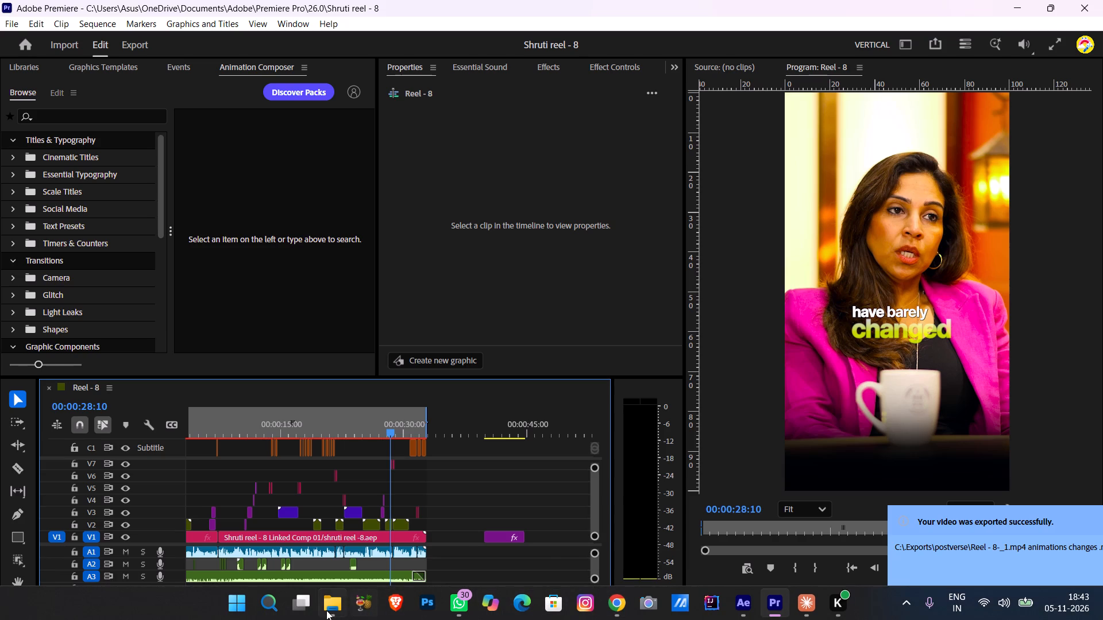
In File Explorer, find "Reel - 8-_1.mp4 animations changes" in the C: drive's .Exports/postverse folder and play it in Media Player to review the export.
click(326, 610)
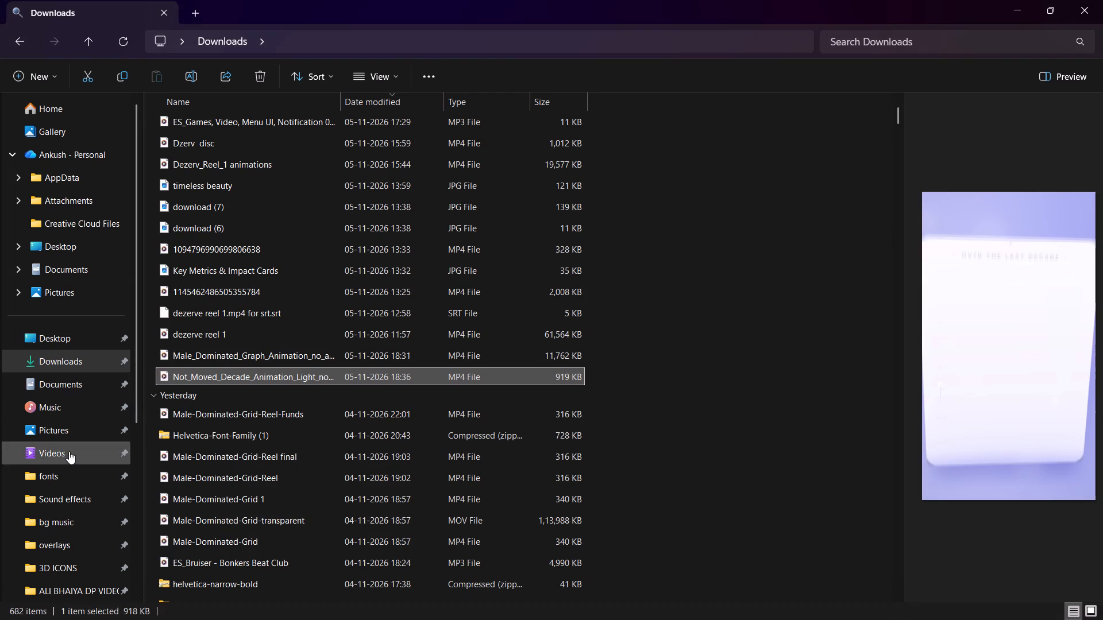
scroll(64, 528, down, 4)
click(64, 510)
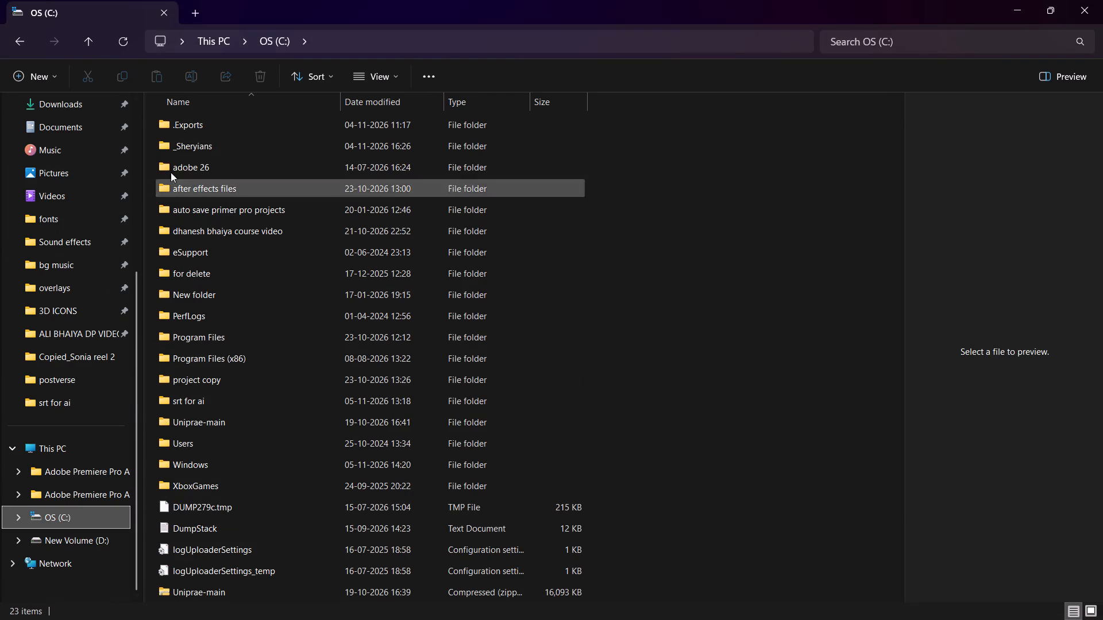
triple_click(208, 129)
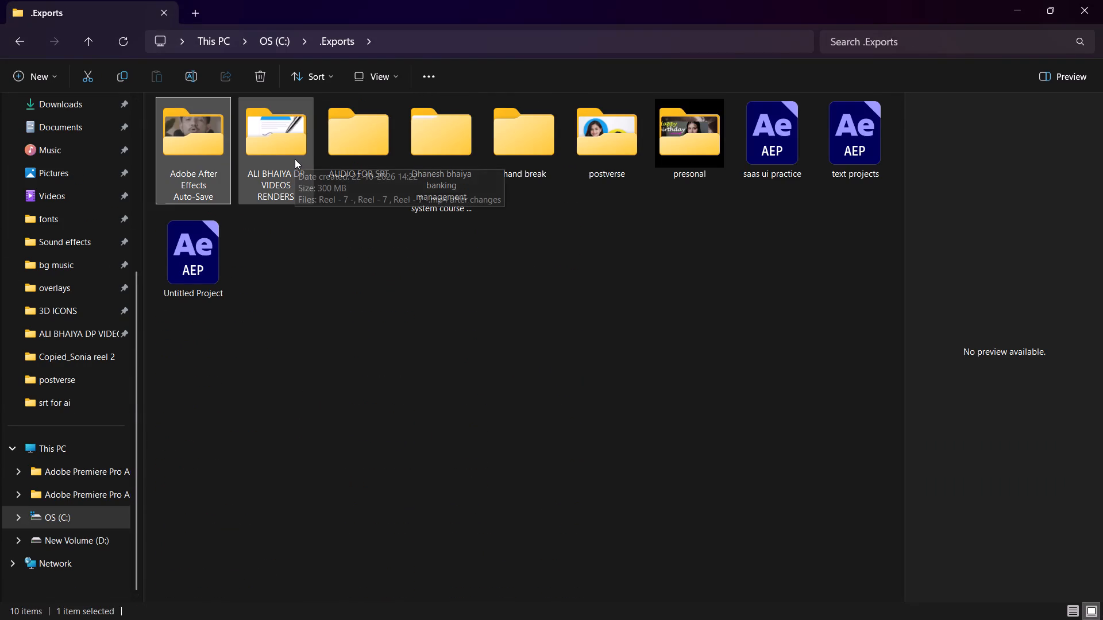
double_click(600, 143)
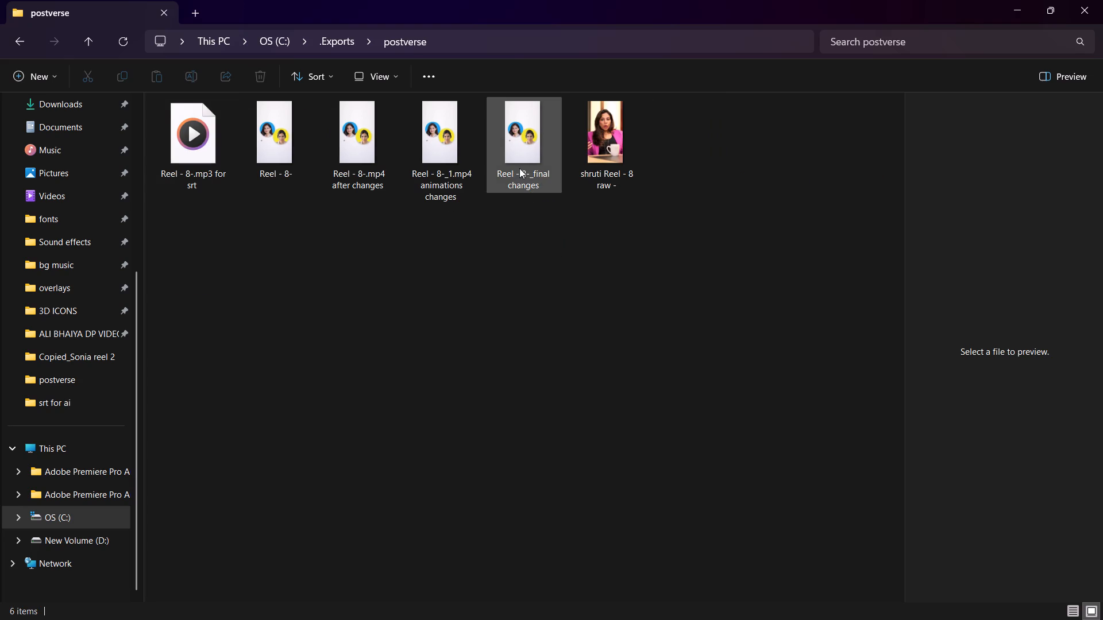
double_click(446, 156)
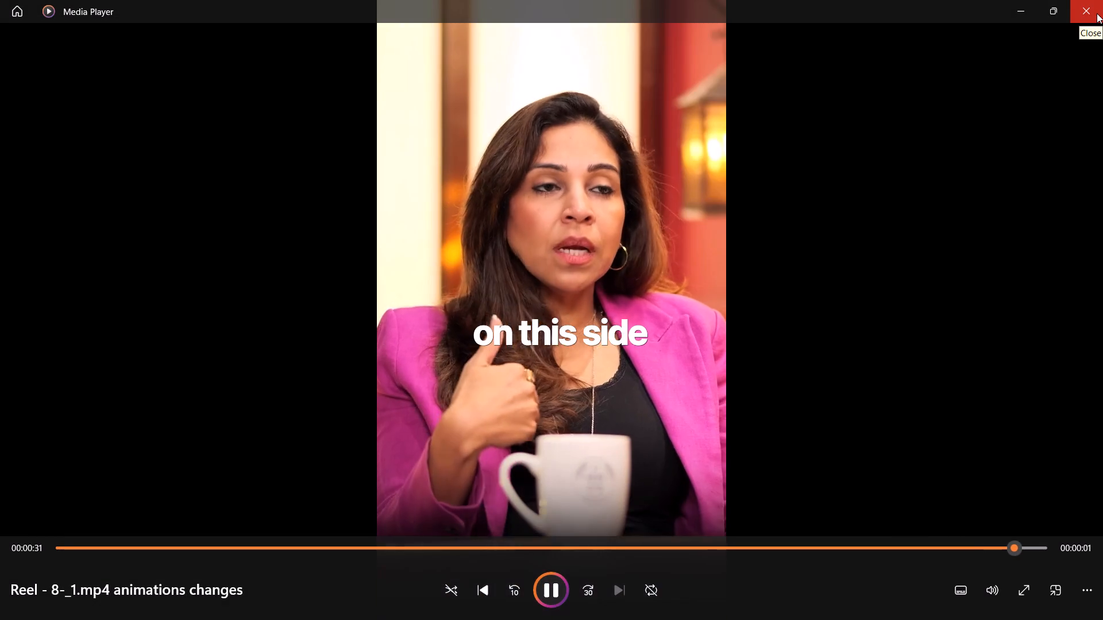
click(1097, 13)
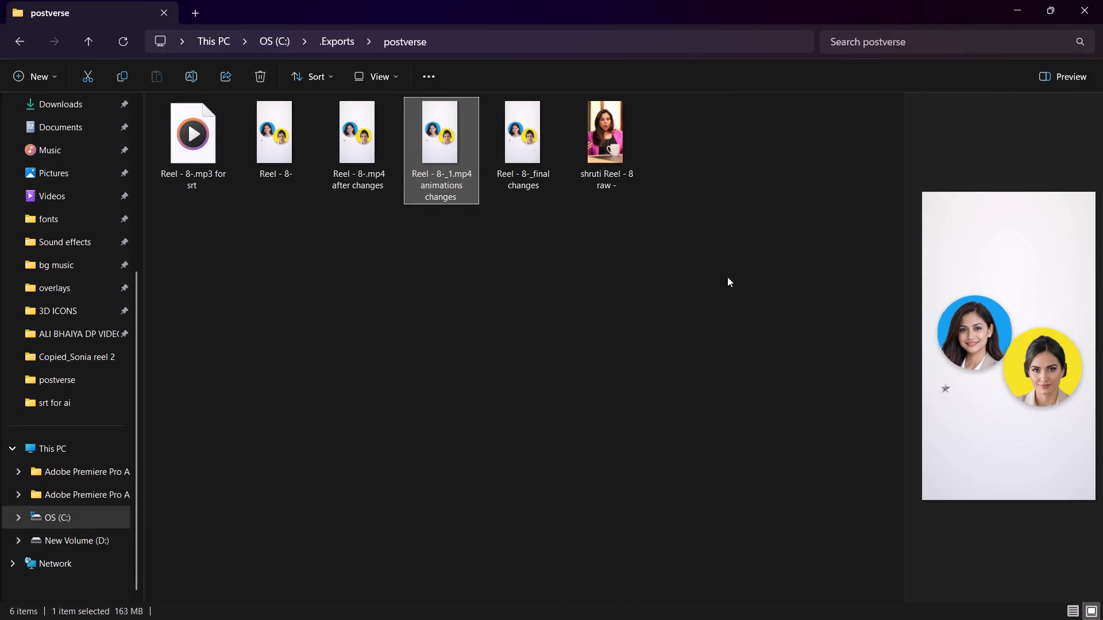
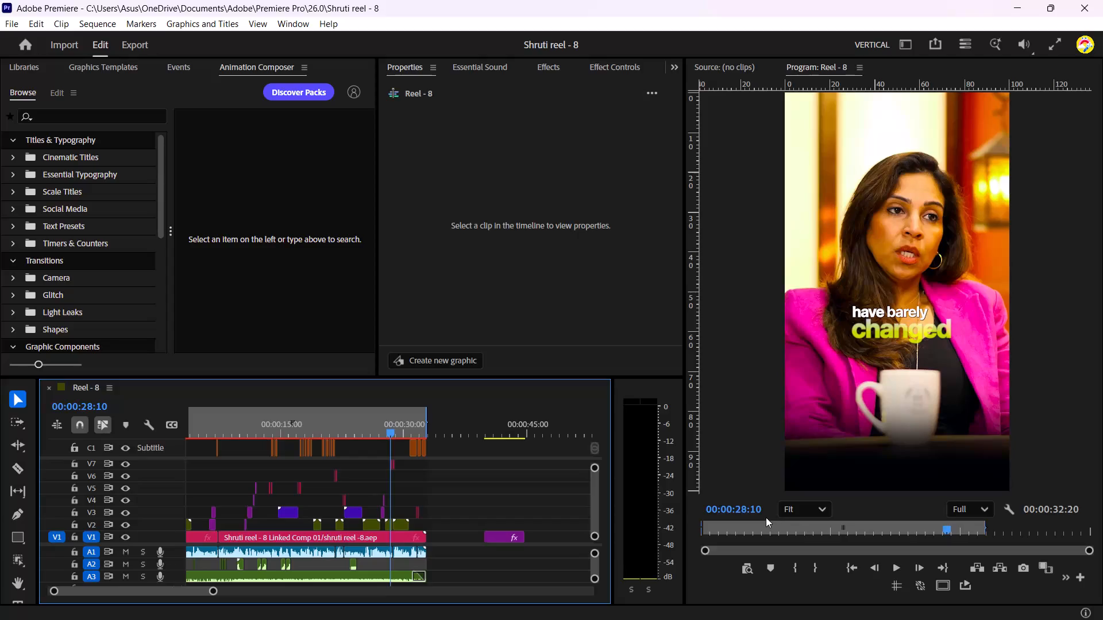
Save the Shruti reel - 8 editing project in Premiere and close the application.
key(ctrl+s)
click(1076, 0)
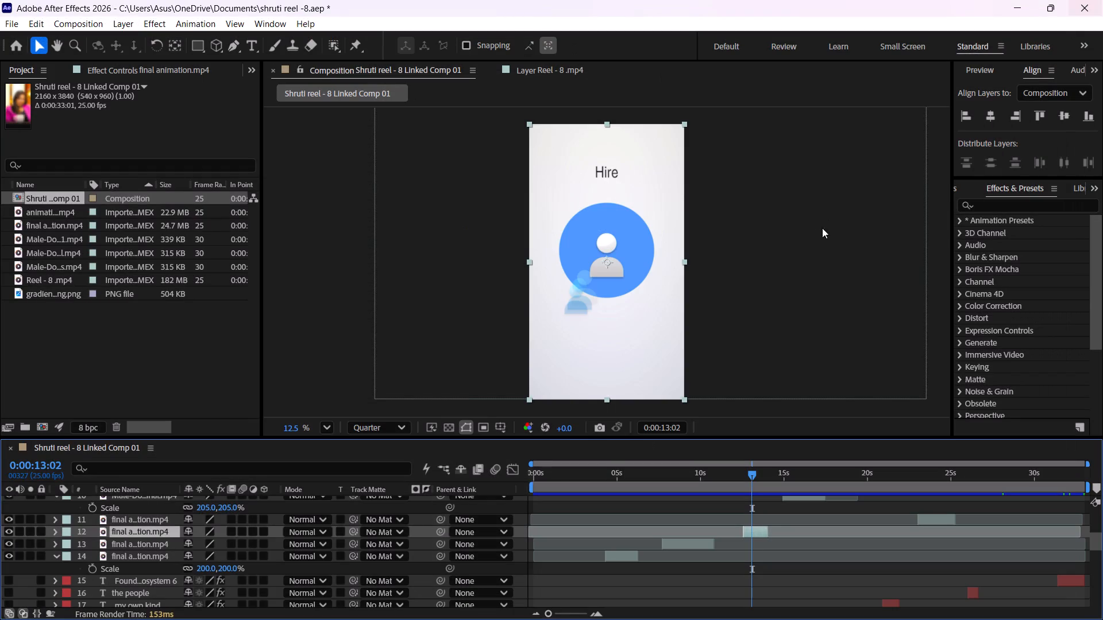
In After Effects, save the shruti reel -8.aep animation project and close the application.
key(ctrl+s)
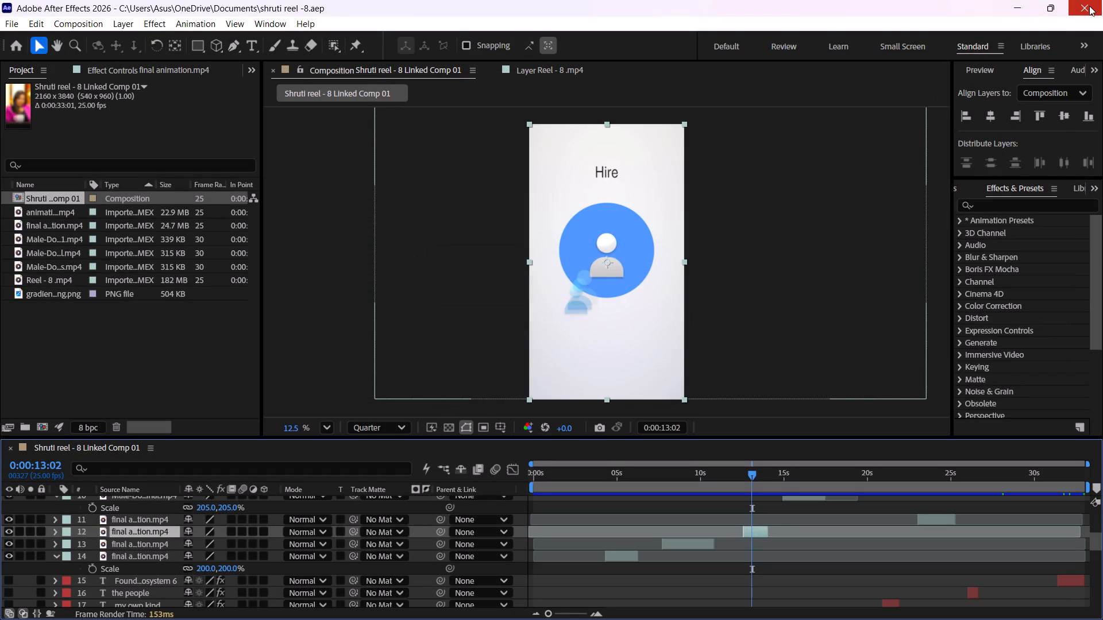
click(1089, 6)
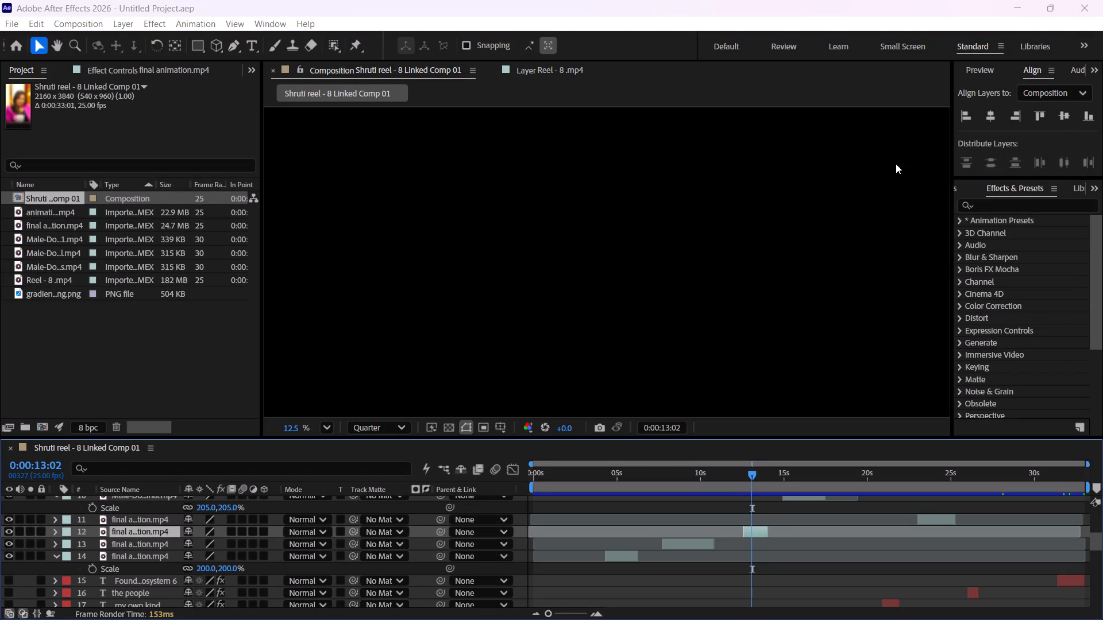